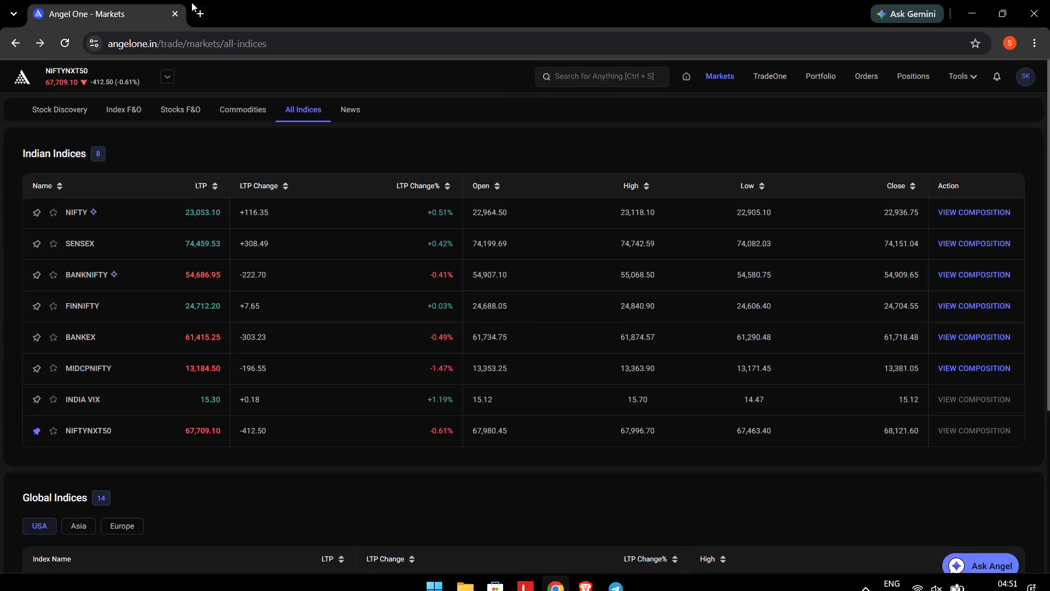
# Open a new browser tab.
pyautogui.click(193, 2)
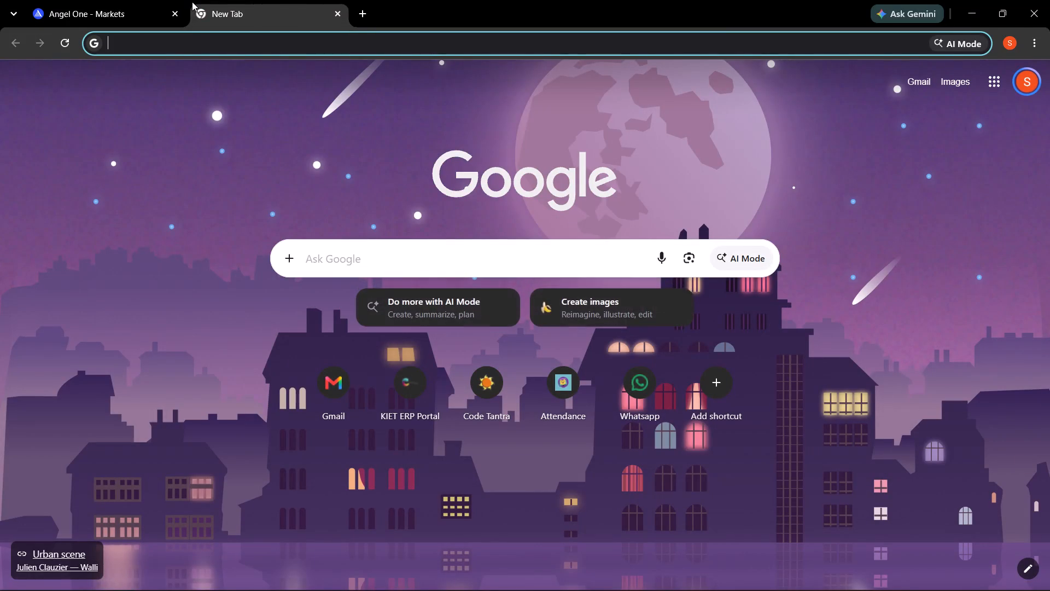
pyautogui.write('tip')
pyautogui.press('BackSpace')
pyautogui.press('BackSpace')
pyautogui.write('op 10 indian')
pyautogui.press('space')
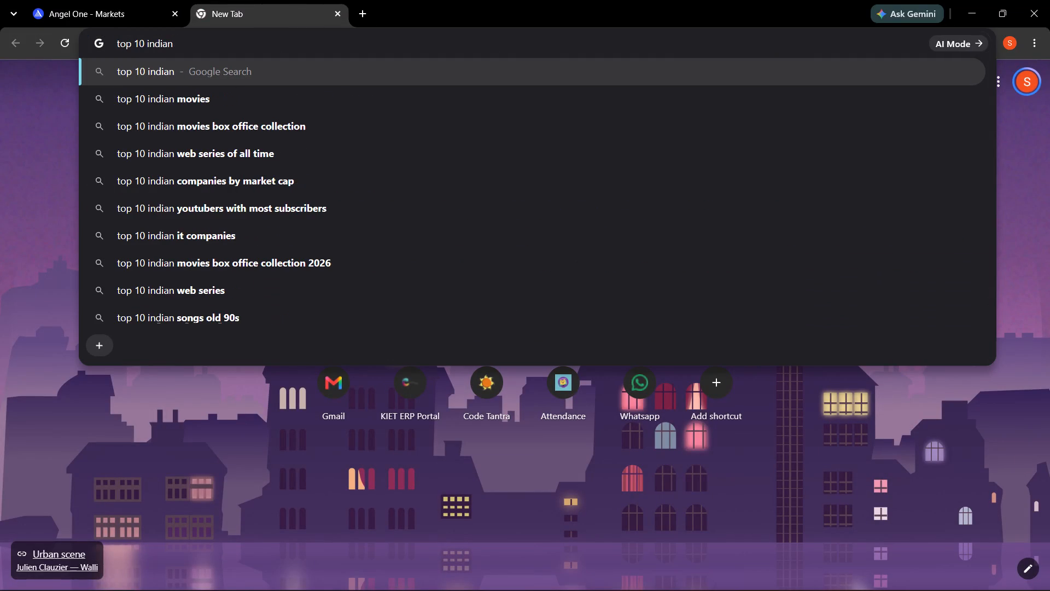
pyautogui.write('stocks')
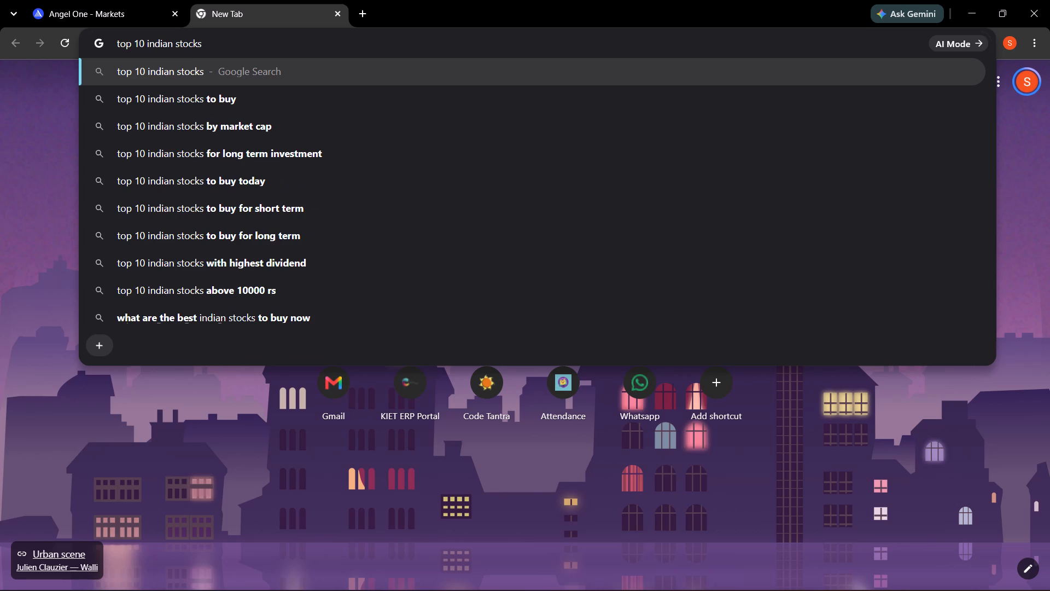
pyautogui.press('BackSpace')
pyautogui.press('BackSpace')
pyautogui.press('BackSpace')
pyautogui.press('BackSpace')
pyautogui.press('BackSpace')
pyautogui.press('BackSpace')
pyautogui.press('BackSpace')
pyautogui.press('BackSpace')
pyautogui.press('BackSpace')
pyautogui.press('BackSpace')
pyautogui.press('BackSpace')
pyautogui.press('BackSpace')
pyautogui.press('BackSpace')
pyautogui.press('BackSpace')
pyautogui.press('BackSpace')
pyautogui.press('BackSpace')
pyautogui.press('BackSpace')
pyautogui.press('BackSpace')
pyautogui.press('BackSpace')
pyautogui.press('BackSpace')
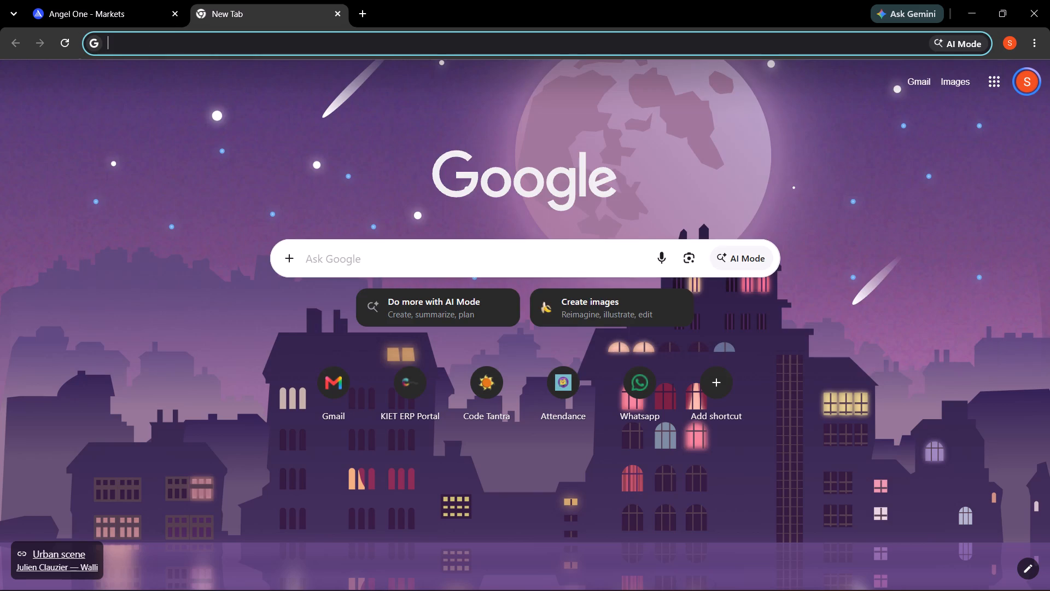
# Search Google for "top 10 stocks of nifty 50" and expand the AI Overview to its full list.
pyautogui.write('top 10 stocks of nifty 50')
pyautogui.press('Return')
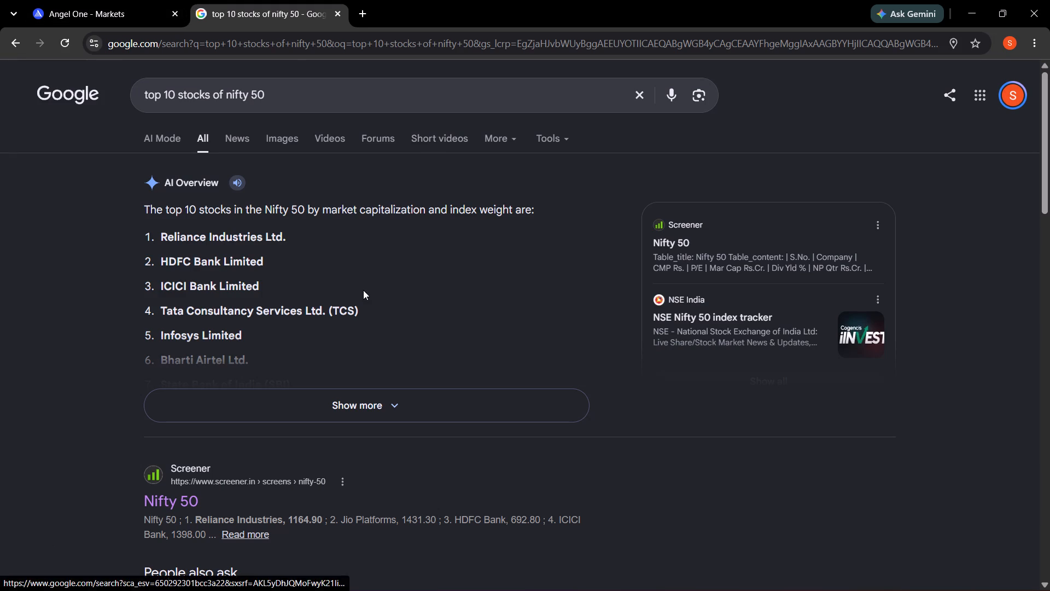
pyautogui.click(394, 409)
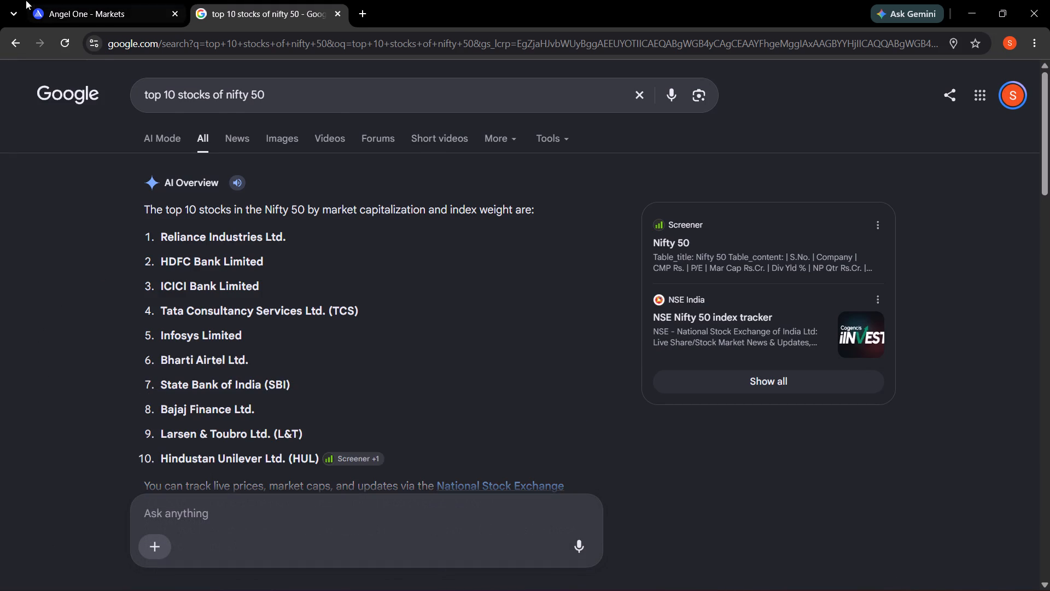
# Switch to Angel One, search for "reliance indus" and open the chart of Reliance Industries Ltd on NSE.
pyautogui.click(57, 0)
pyautogui.click(562, 77)
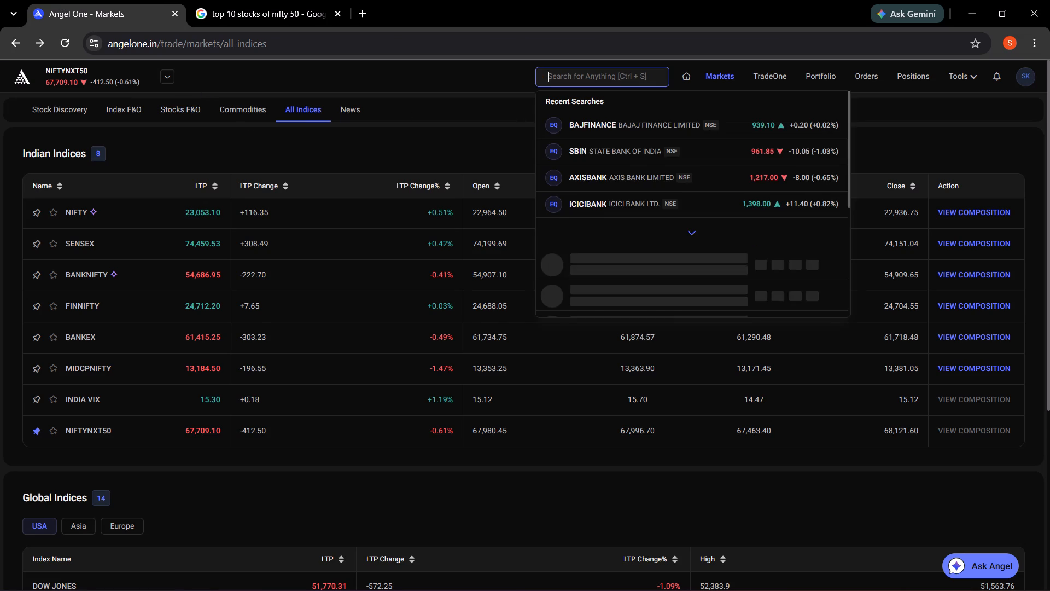
pyautogui.write('reliance')
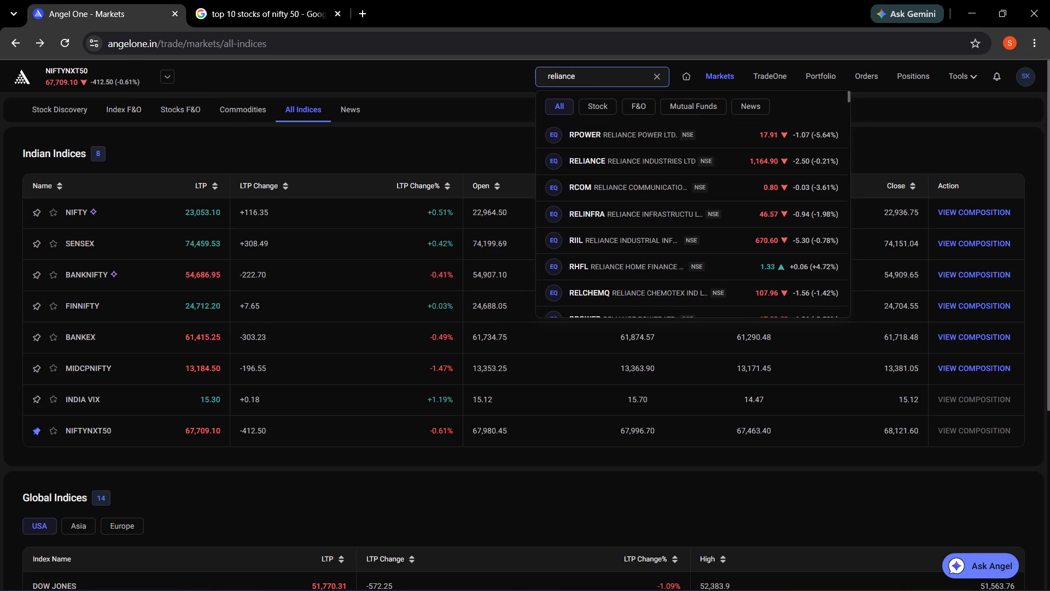
pyautogui.press('space')
pyautogui.write('indus')
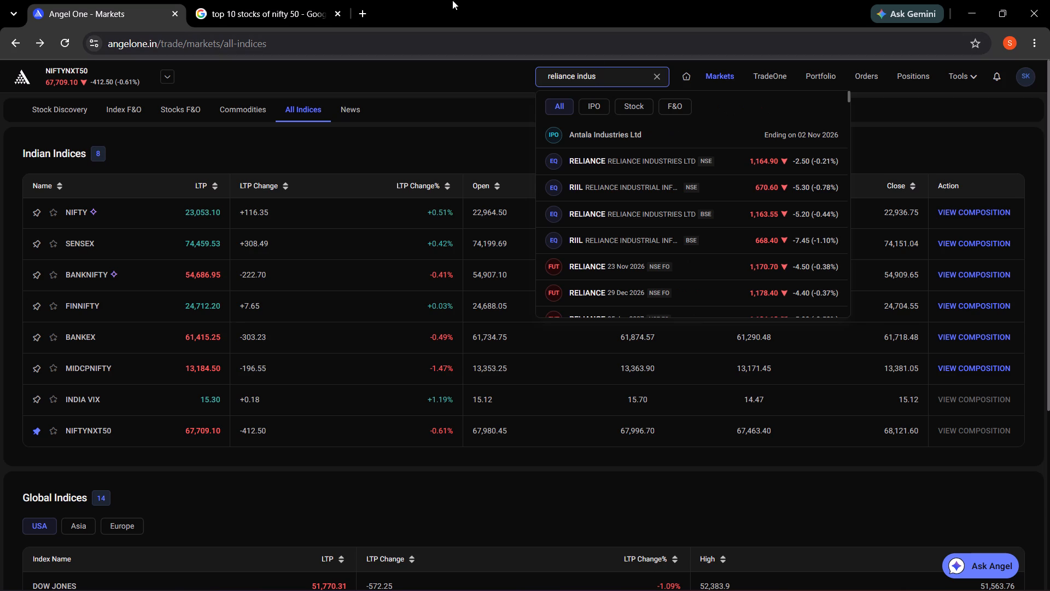
pyautogui.click(296, 0)
pyautogui.click(92, 0)
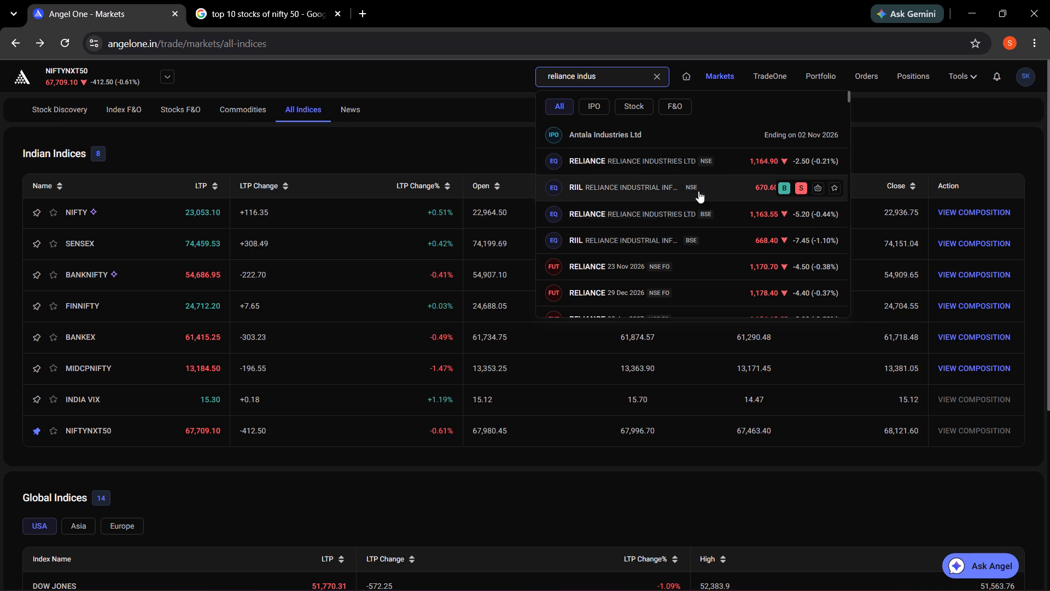
pyautogui.click(232, 0)
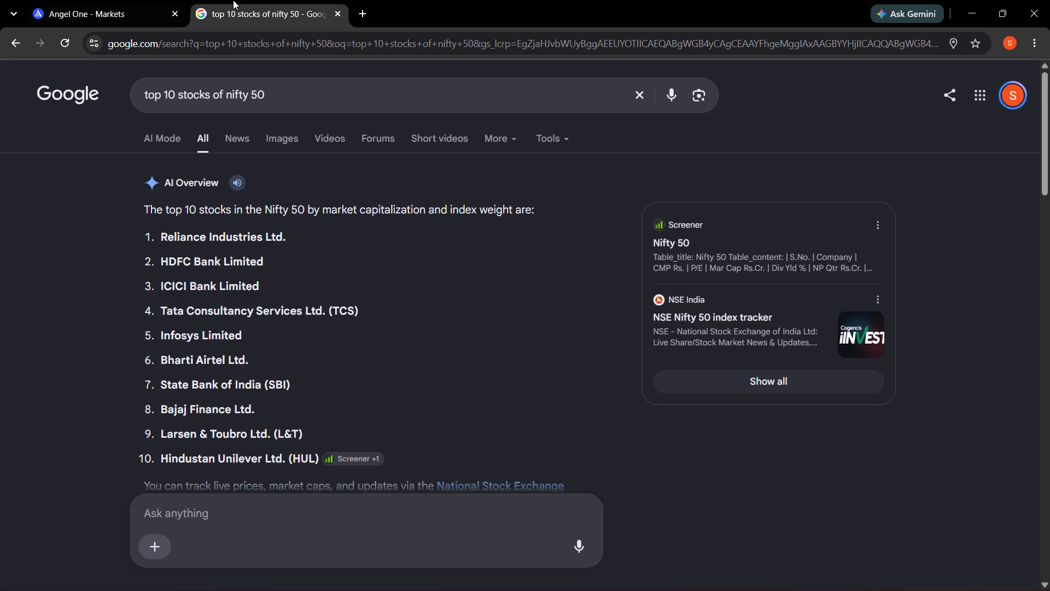
pyautogui.click(73, 0)
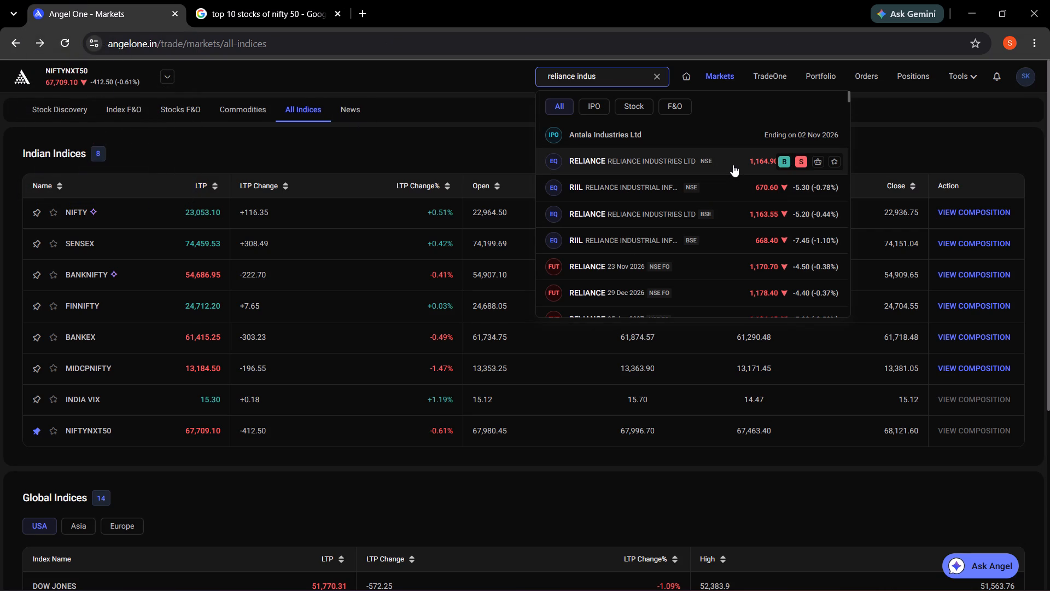
pyautogui.click(715, 159)
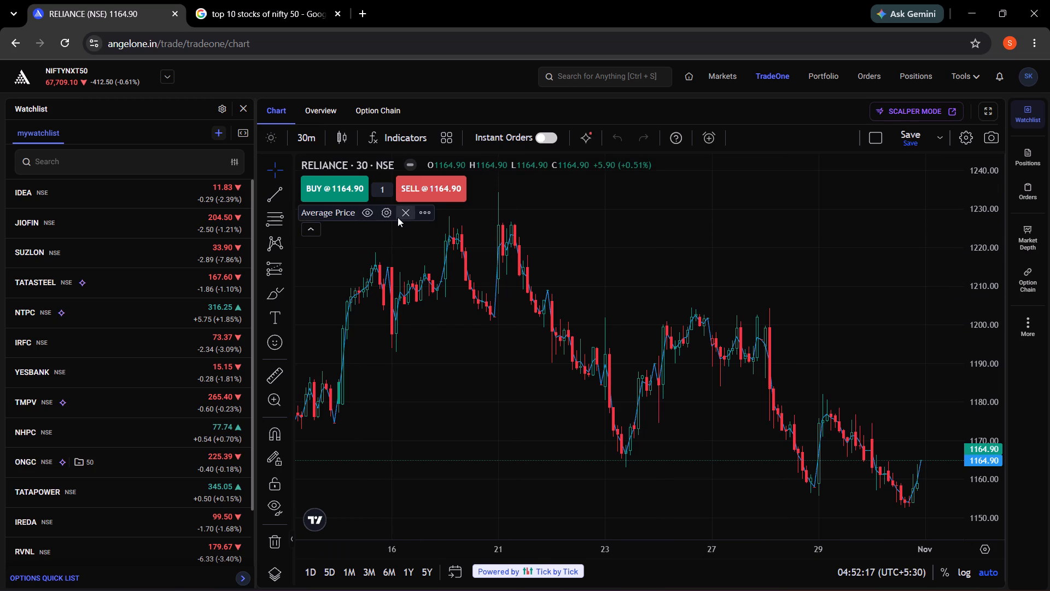
# Remove the Average Price indicator from the RELIANCE chart.
pyautogui.click(400, 217)
# Examine the RELIANCE 30-minute chart's price swings over the past several months, including the recent lows and highs.
pyautogui.moveTo(824, 310); pyautogui.dragTo(704, 251)
pyautogui.scroll(3, 691, 294)
pyautogui.scroll(-9, 690, 294)
pyautogui.moveTo(777, 282); pyautogui.dragTo(730, 226)
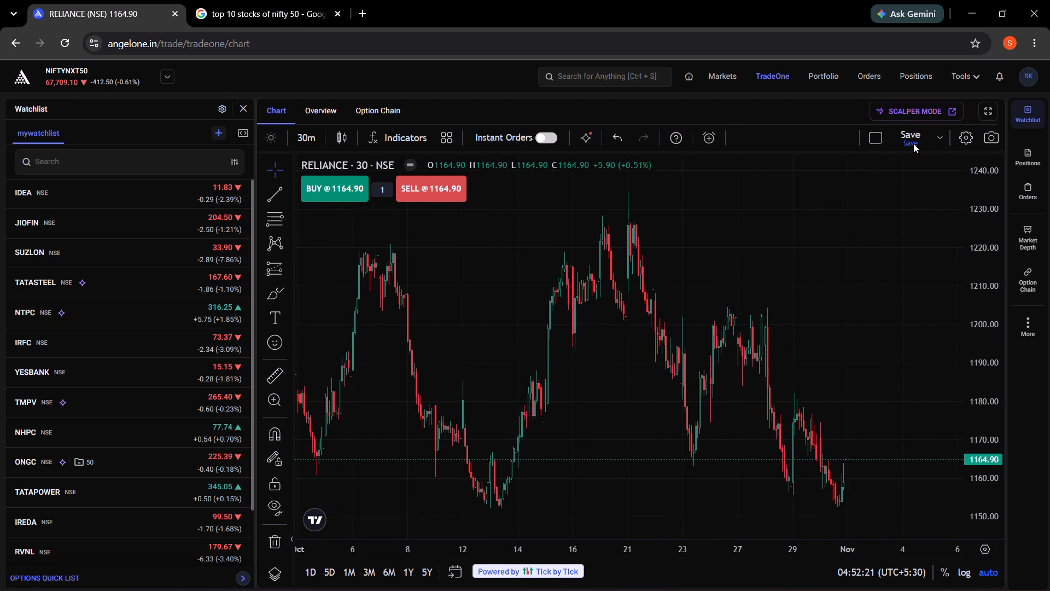
pyautogui.click(913, 143)
pyautogui.click(777, 294)
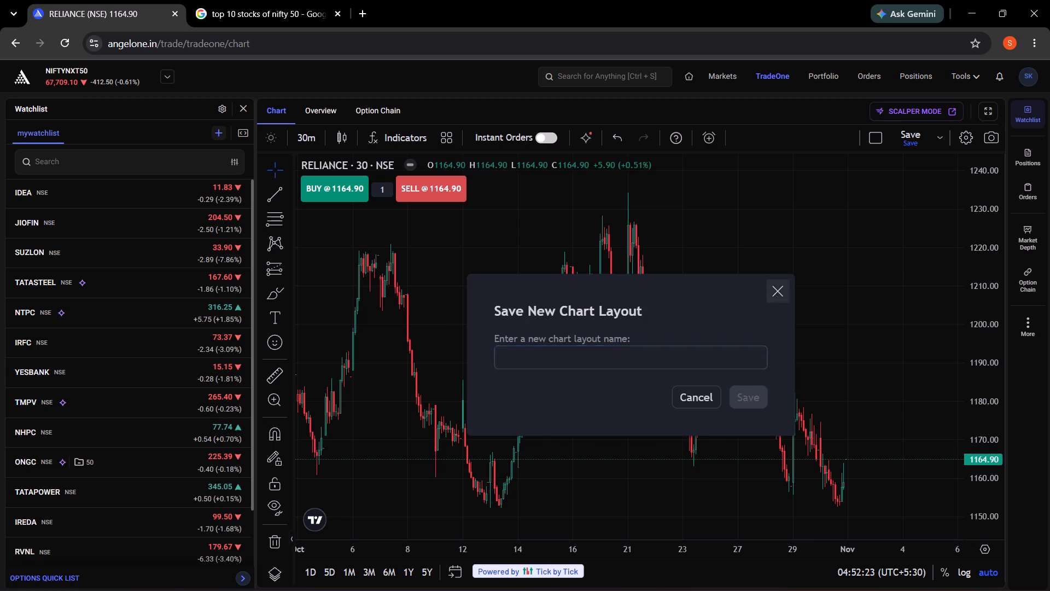
pyautogui.moveTo(932, 338); pyautogui.dragTo(825, 288)
pyautogui.scroll(3, 801, 300)
pyautogui.scroll(-8, 790, 298)
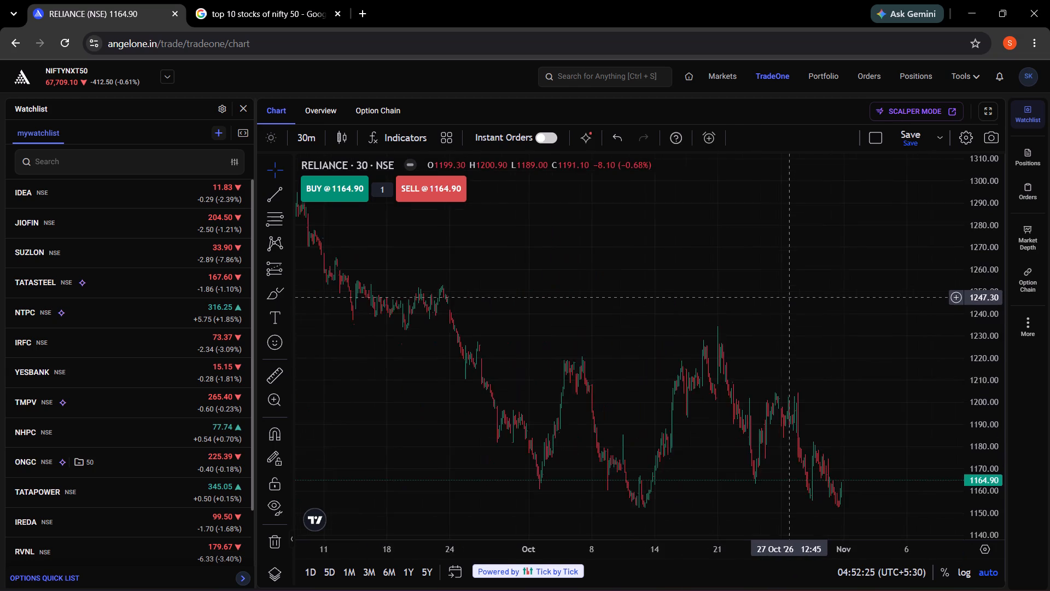
pyautogui.scroll(-2, 790, 297)
pyautogui.scroll(-3, 613, 327)
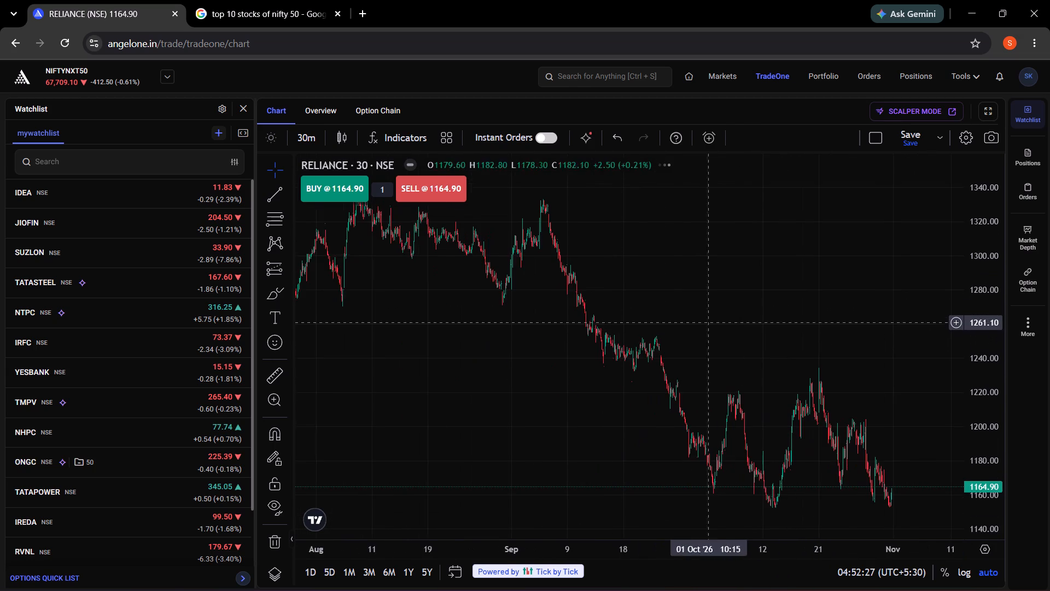
pyautogui.moveTo(768, 325); pyautogui.dragTo(647, 242)
pyautogui.scroll(-4, 701, 373)
pyautogui.moveTo(754, 338); pyautogui.dragTo(669, 313)
pyautogui.scroll(-3, 675, 310)
pyautogui.moveTo(810, 305); pyautogui.dragTo(736, 274)
pyautogui.scroll(-7, 725, 265)
pyautogui.scroll(-4, 701, 311)
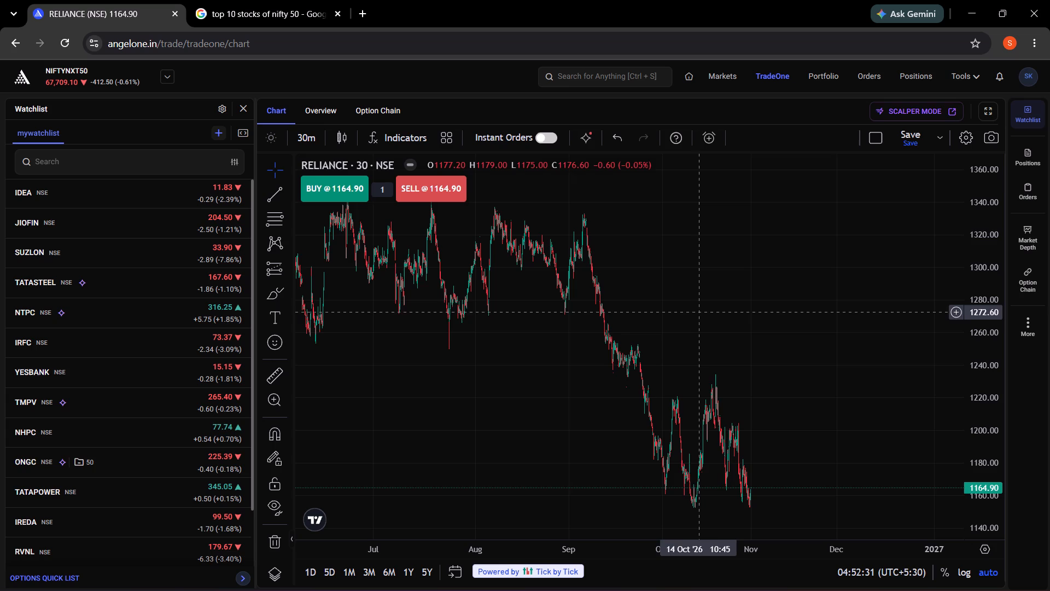
pyautogui.scroll(-3, 699, 312)
pyautogui.moveTo(995, 401); pyautogui.dragTo(971, 445)
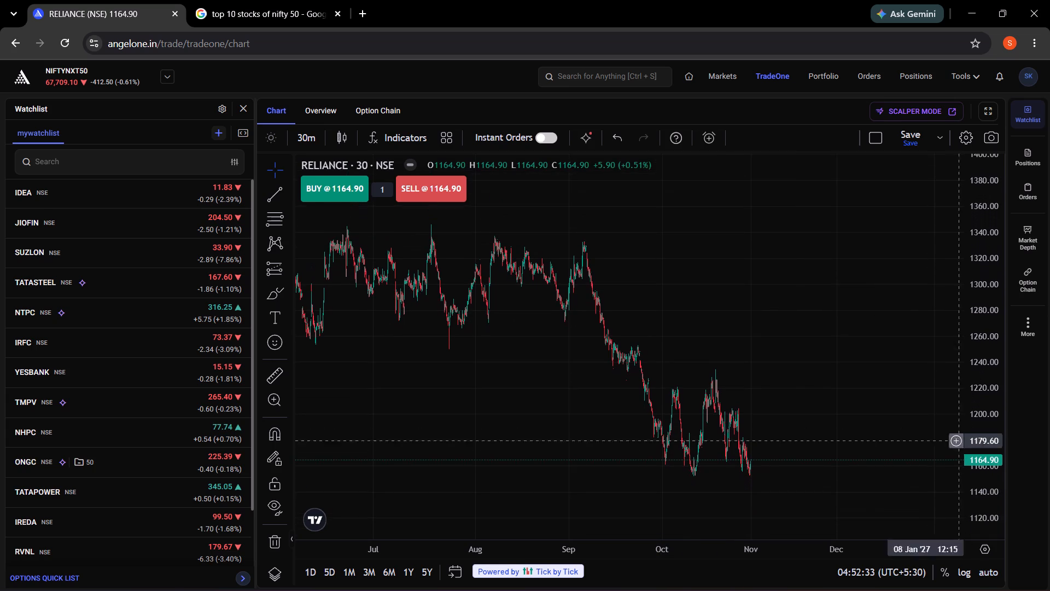
pyautogui.moveTo(796, 327); pyautogui.dragTo(871, 358)
pyautogui.moveTo(865, 342); pyautogui.dragTo(847, 311)
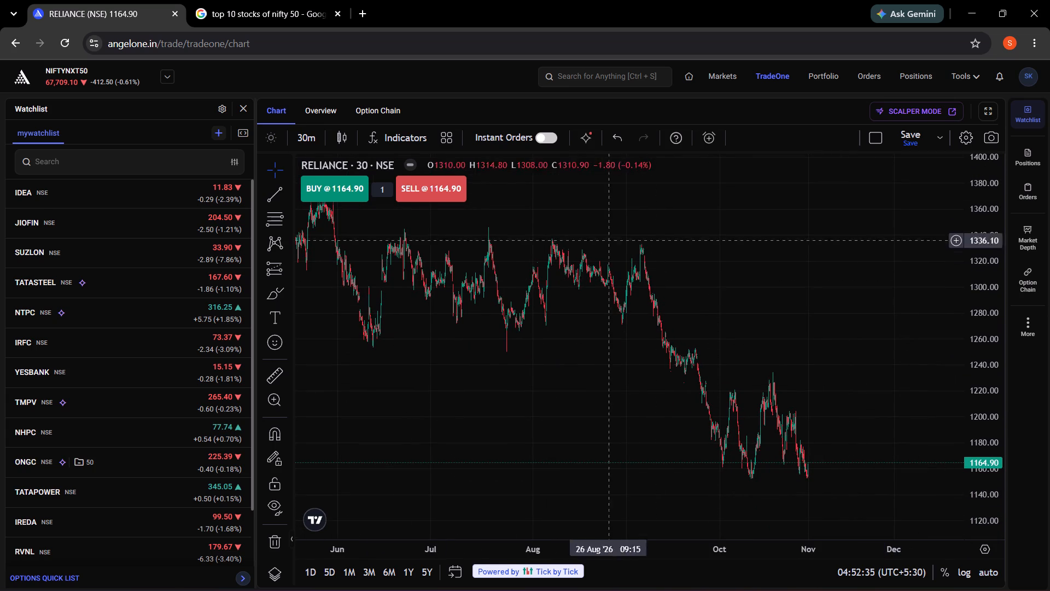
pyautogui.moveTo(746, 287); pyautogui.dragTo(766, 281)
pyautogui.click(734, 262)
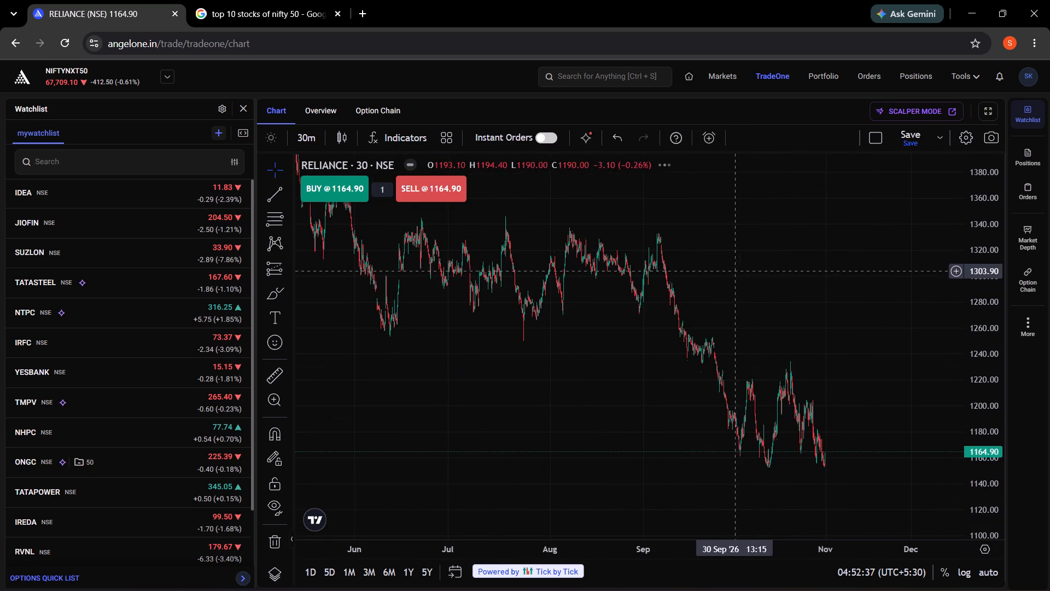
pyautogui.moveTo(559, 359); pyautogui.dragTo(719, 394)
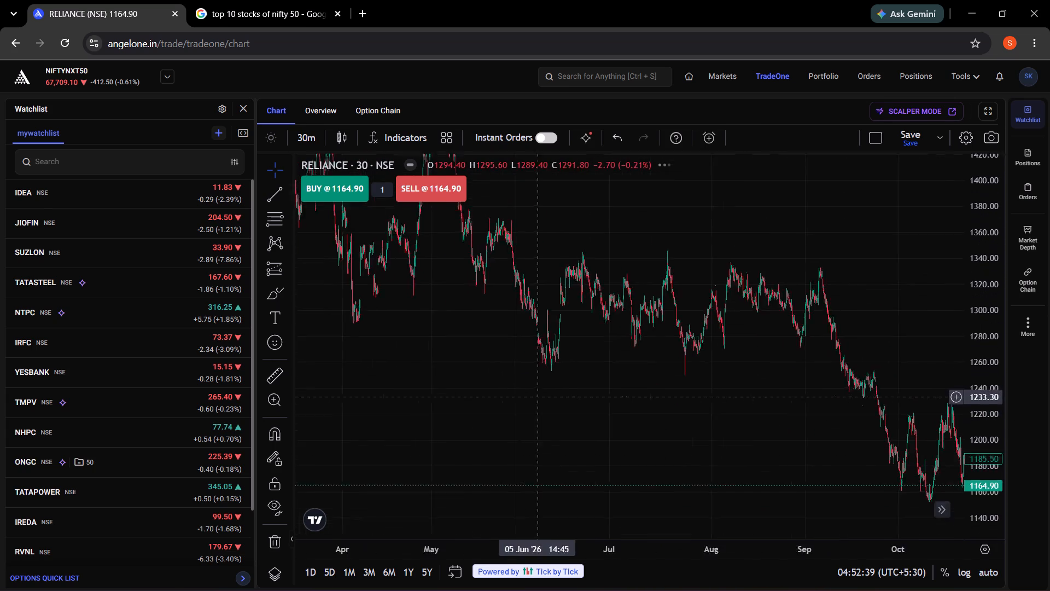
pyautogui.moveTo(719, 394); pyautogui.dragTo(614, 318)
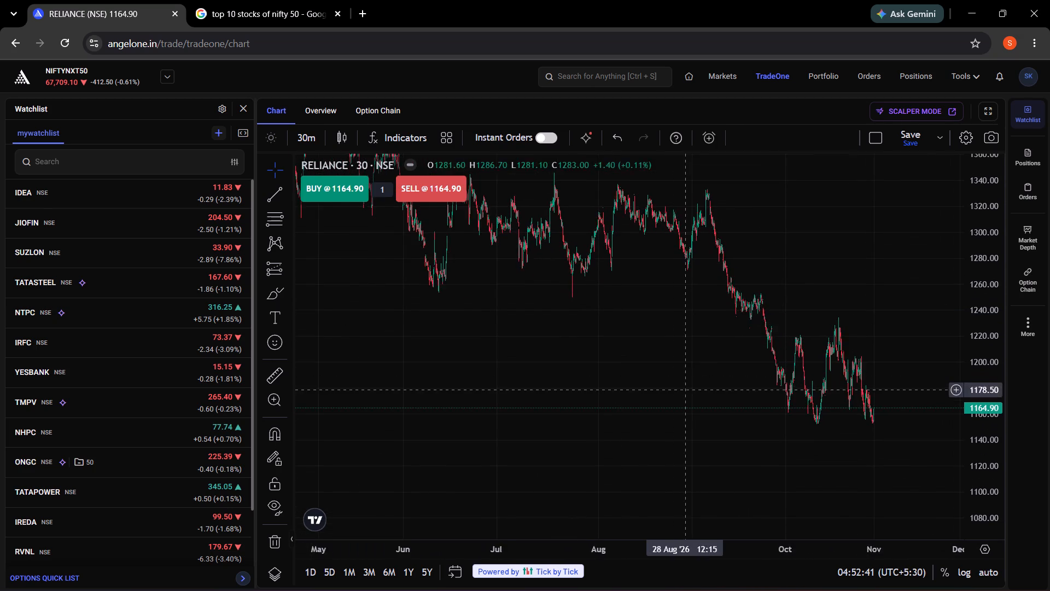
pyautogui.scroll(3, 686, 390)
pyautogui.scroll(-16, 667, 338)
pyautogui.moveTo(564, 337); pyautogui.dragTo(681, 422)
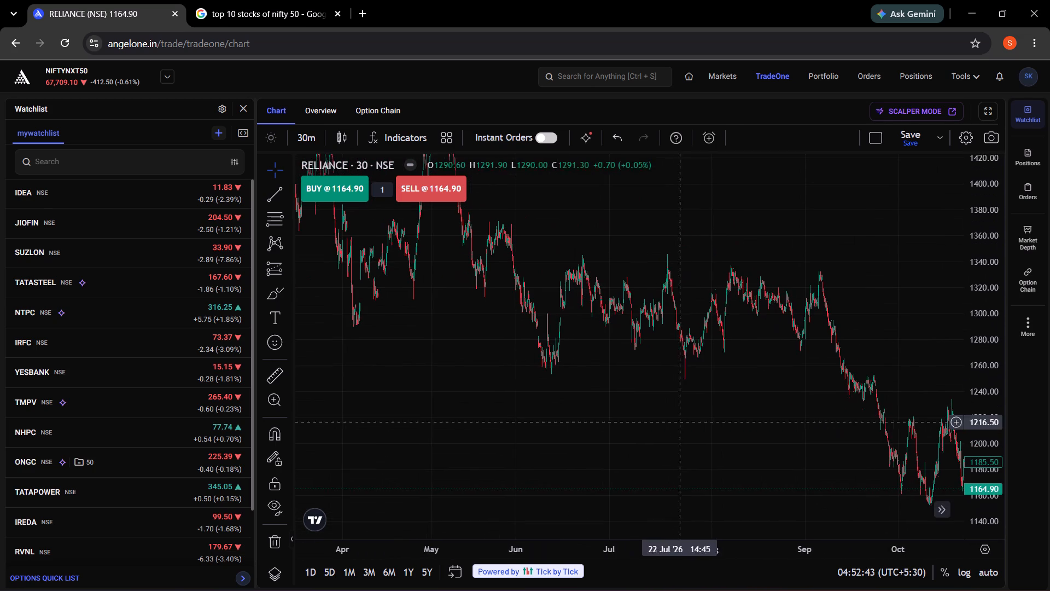
pyautogui.moveTo(991, 280); pyautogui.dragTo(999, 449)
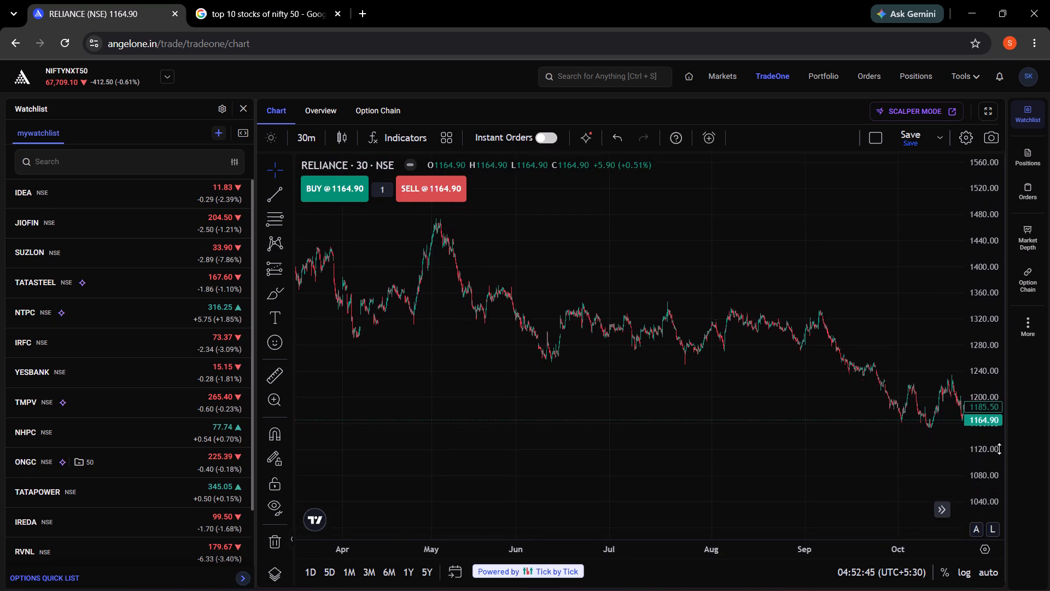
pyautogui.moveTo(999, 449); pyautogui.dragTo(1006, 350)
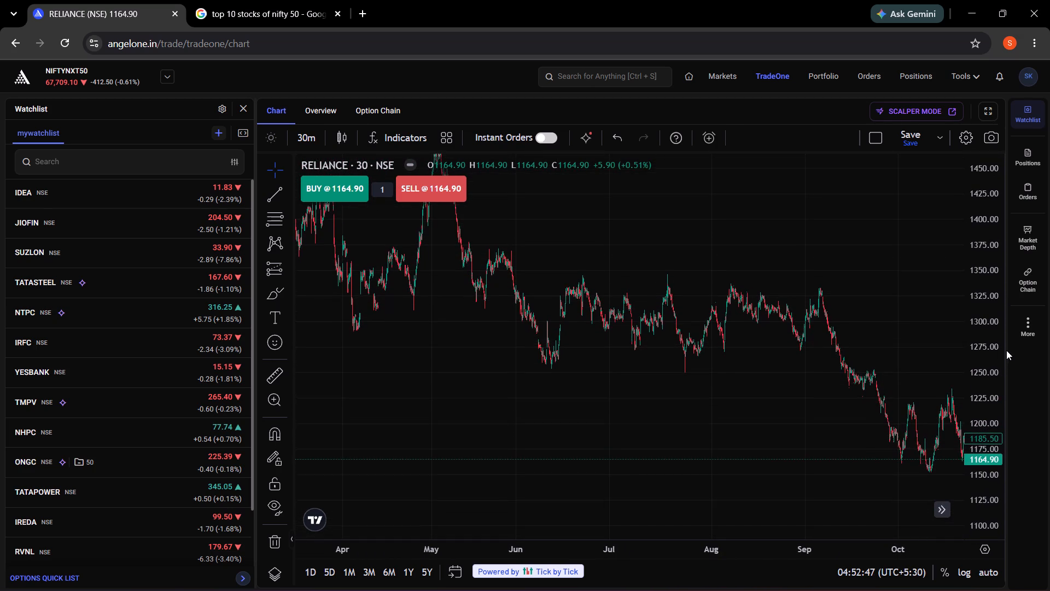
pyautogui.moveTo(1006, 350); pyautogui.dragTo(1006, 338)
pyautogui.moveTo(638, 406); pyautogui.dragTo(841, 478)
pyautogui.moveTo(542, 436); pyautogui.dragTo(487, 352)
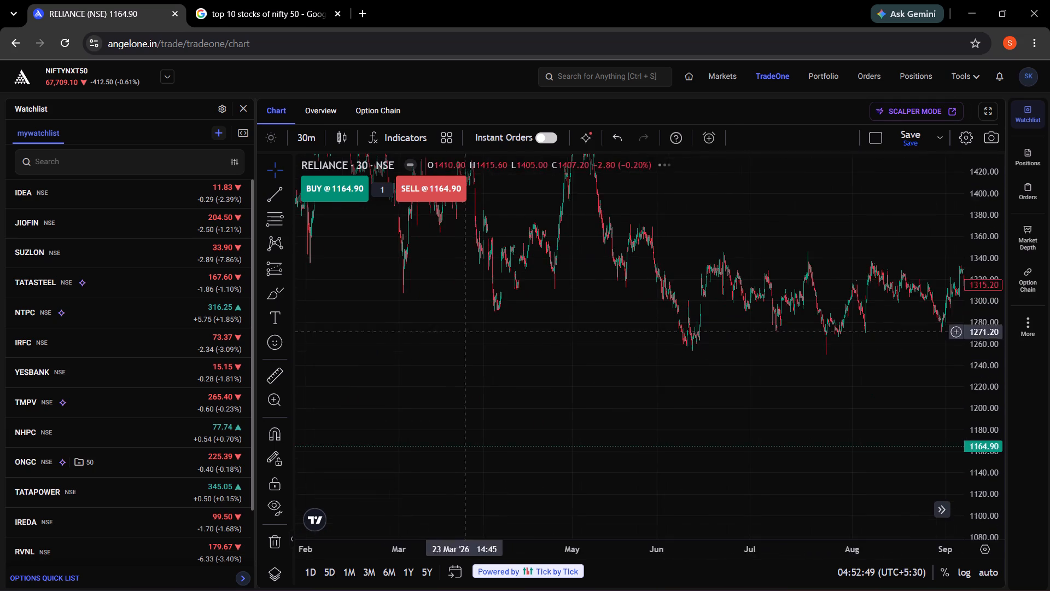
pyautogui.moveTo(827, 503); pyautogui.dragTo(657, 395)
pyautogui.moveTo(795, 396); pyautogui.dragTo(508, 351)
pyautogui.moveTo(575, 328); pyautogui.dragTo(619, 478)
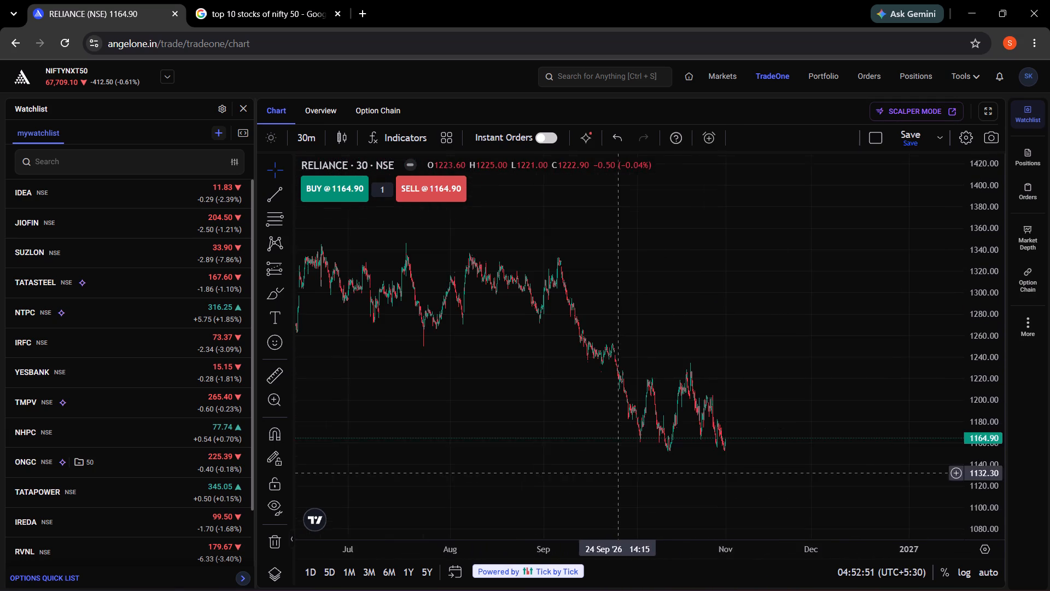
pyautogui.moveTo(619, 478); pyautogui.dragTo(619, 479)
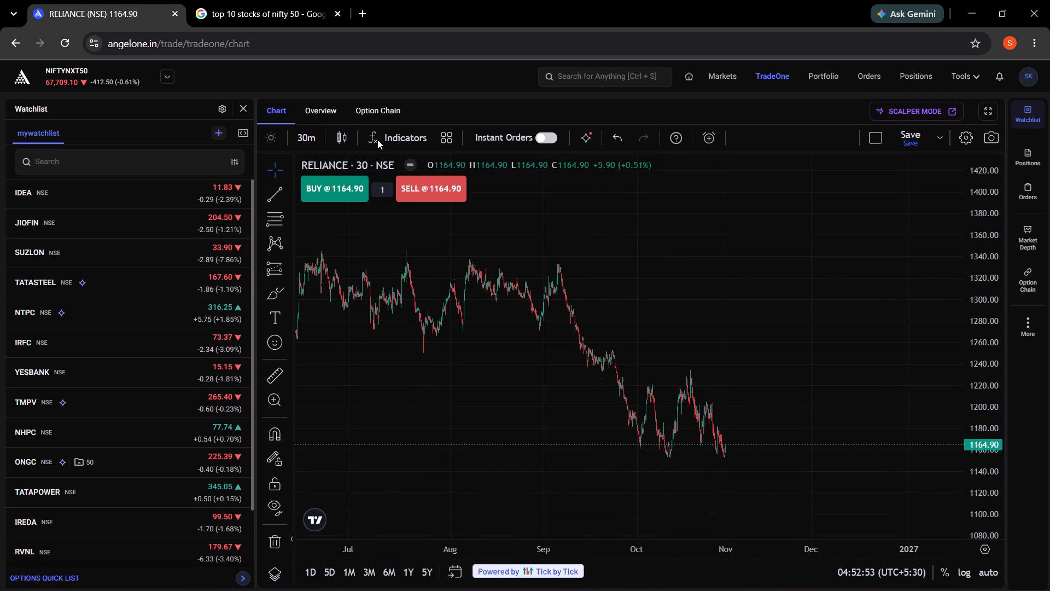
# Set the RELIANCE chart's time interval to 15 minutes.
pyautogui.click(302, 141)
pyautogui.click(338, 384)
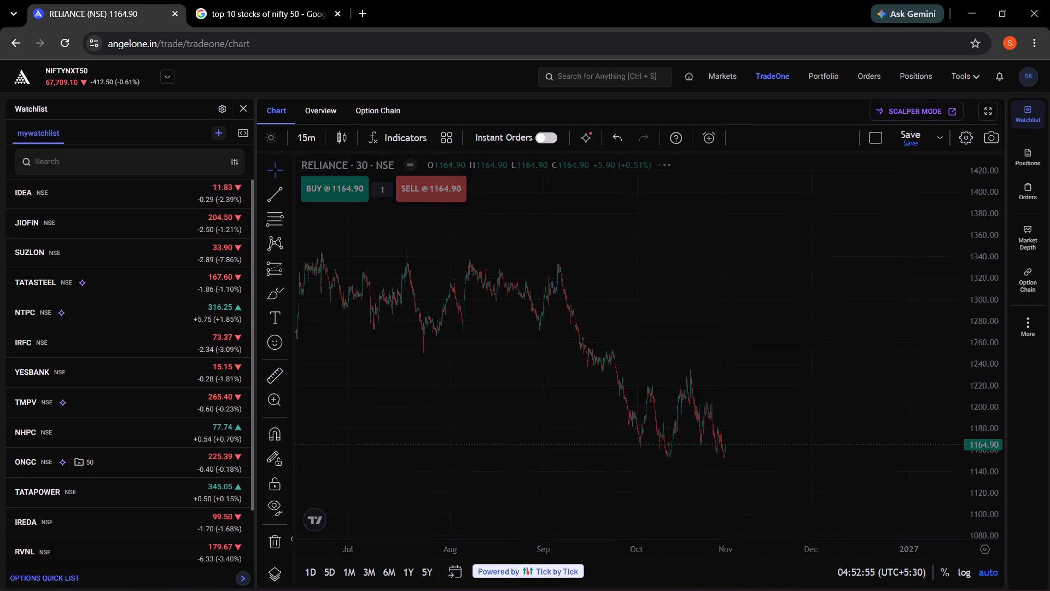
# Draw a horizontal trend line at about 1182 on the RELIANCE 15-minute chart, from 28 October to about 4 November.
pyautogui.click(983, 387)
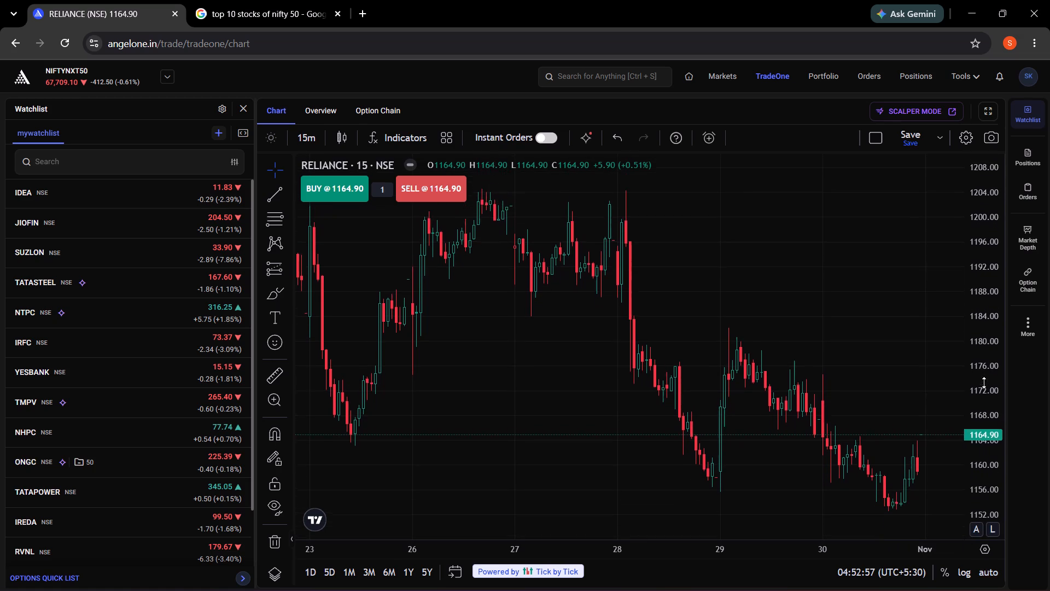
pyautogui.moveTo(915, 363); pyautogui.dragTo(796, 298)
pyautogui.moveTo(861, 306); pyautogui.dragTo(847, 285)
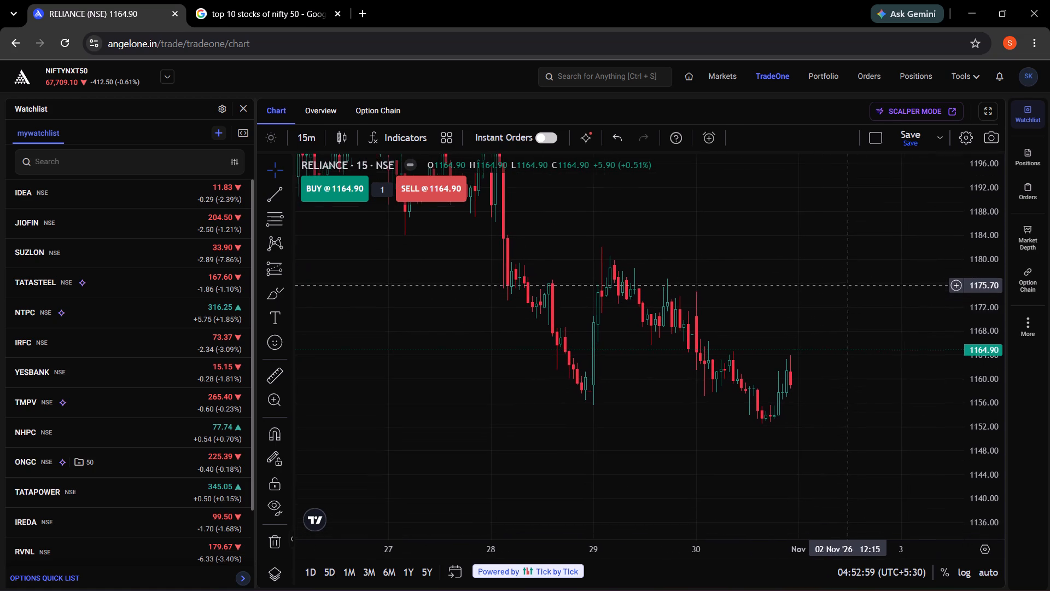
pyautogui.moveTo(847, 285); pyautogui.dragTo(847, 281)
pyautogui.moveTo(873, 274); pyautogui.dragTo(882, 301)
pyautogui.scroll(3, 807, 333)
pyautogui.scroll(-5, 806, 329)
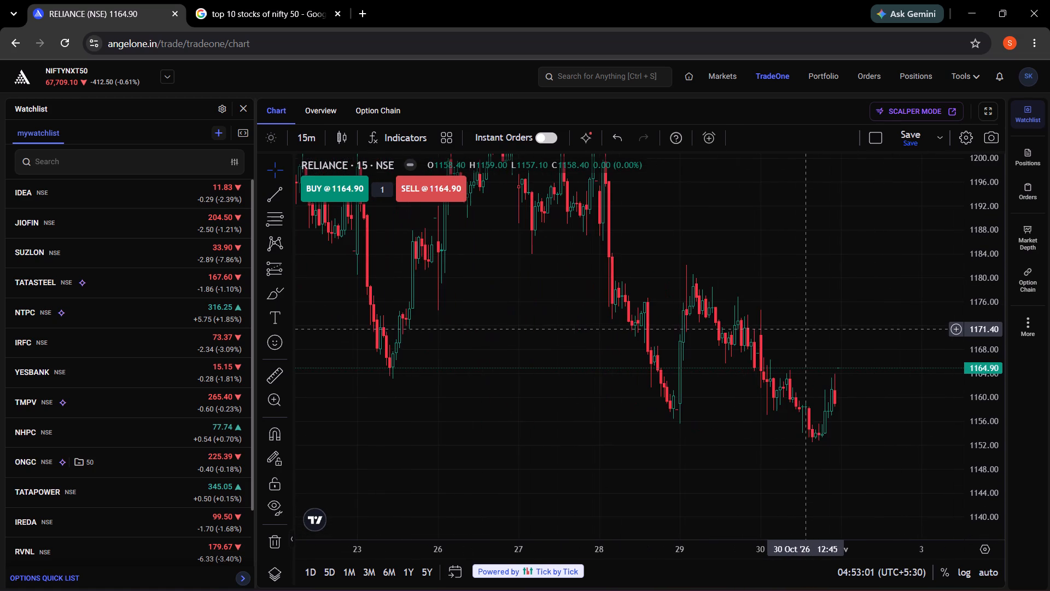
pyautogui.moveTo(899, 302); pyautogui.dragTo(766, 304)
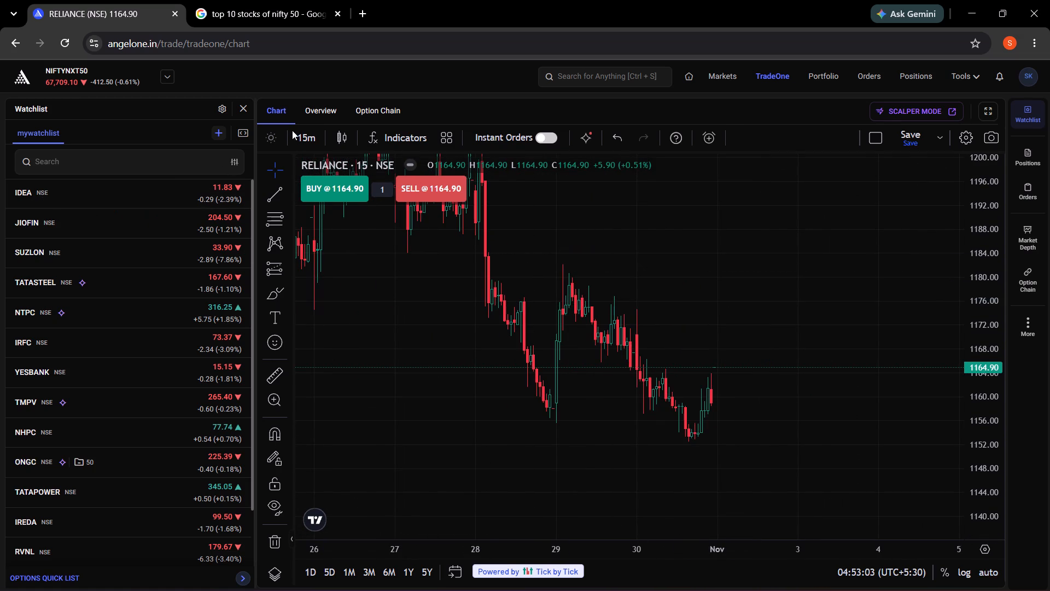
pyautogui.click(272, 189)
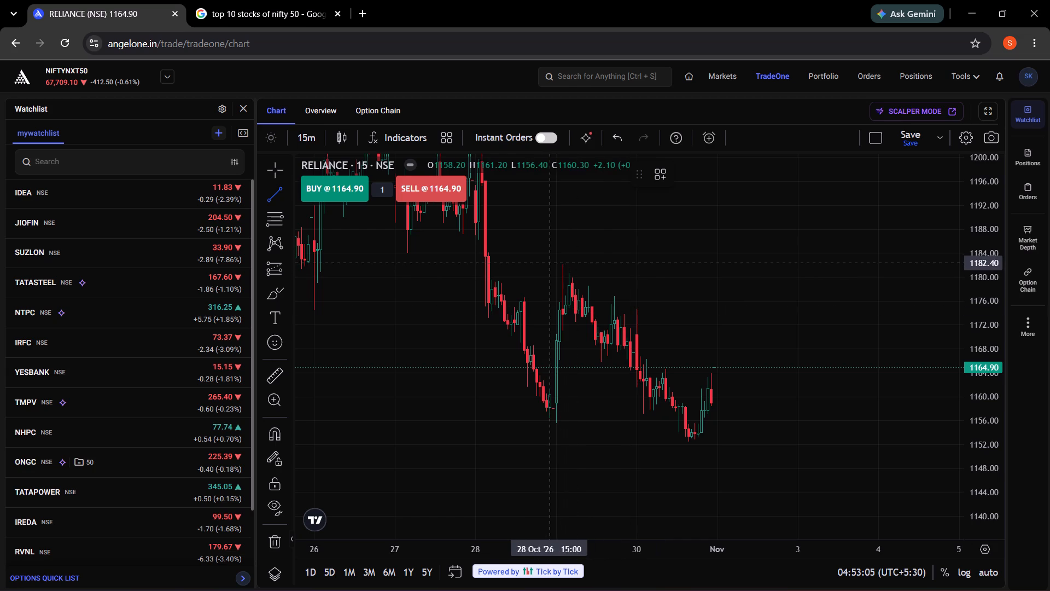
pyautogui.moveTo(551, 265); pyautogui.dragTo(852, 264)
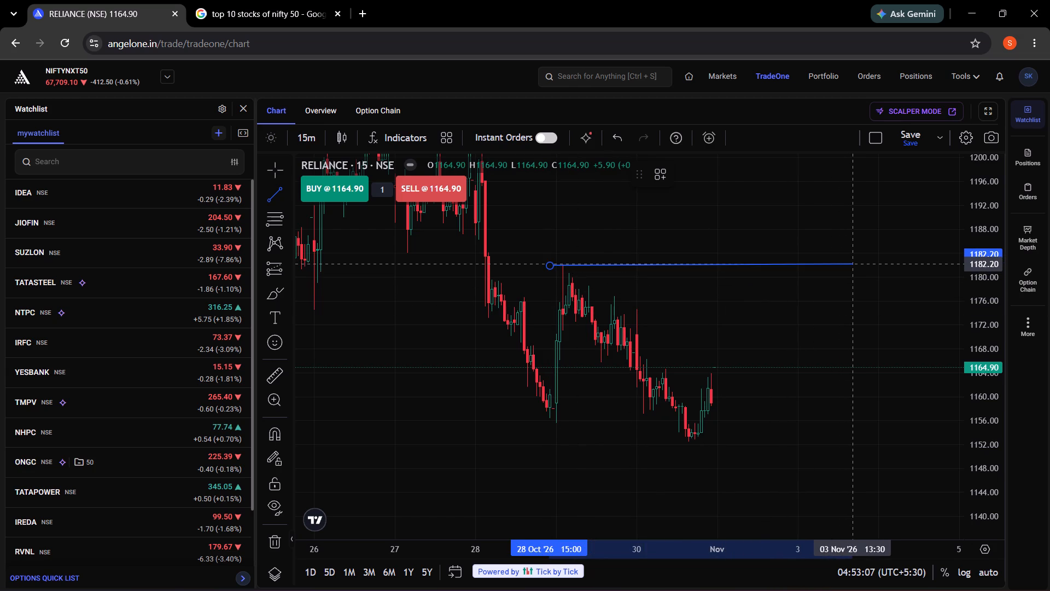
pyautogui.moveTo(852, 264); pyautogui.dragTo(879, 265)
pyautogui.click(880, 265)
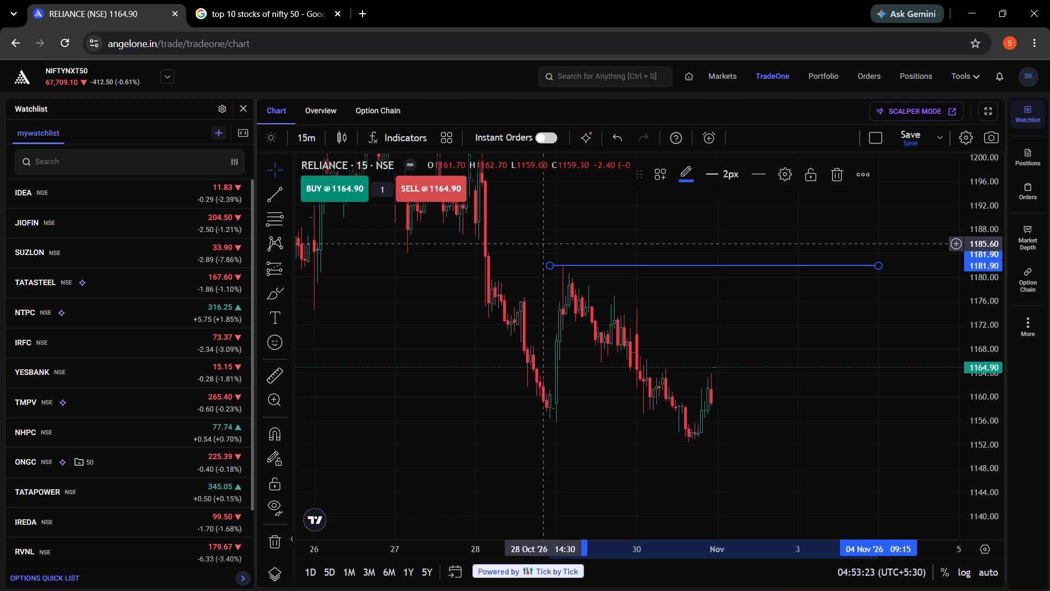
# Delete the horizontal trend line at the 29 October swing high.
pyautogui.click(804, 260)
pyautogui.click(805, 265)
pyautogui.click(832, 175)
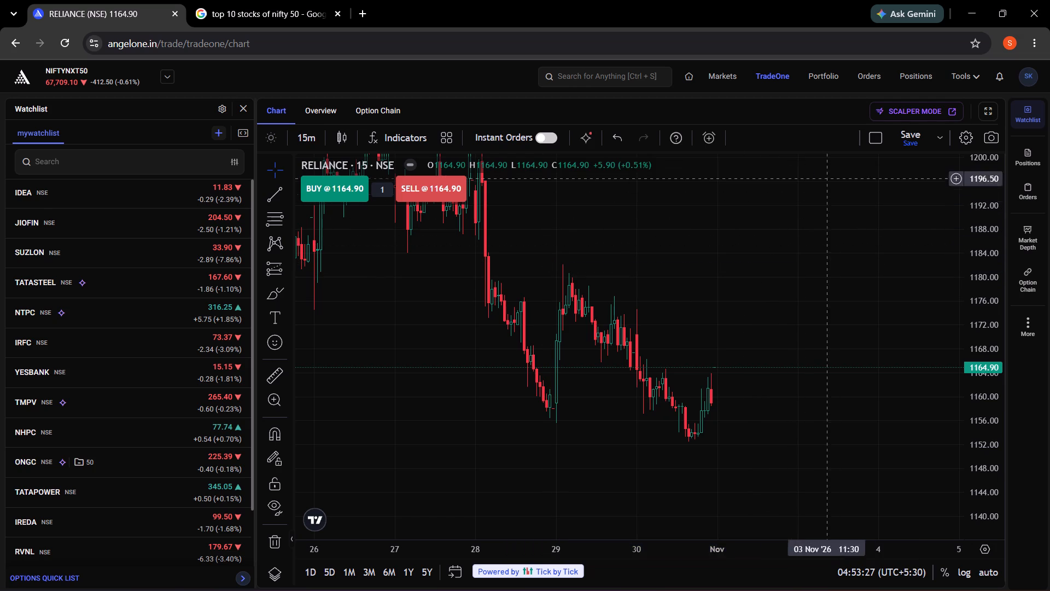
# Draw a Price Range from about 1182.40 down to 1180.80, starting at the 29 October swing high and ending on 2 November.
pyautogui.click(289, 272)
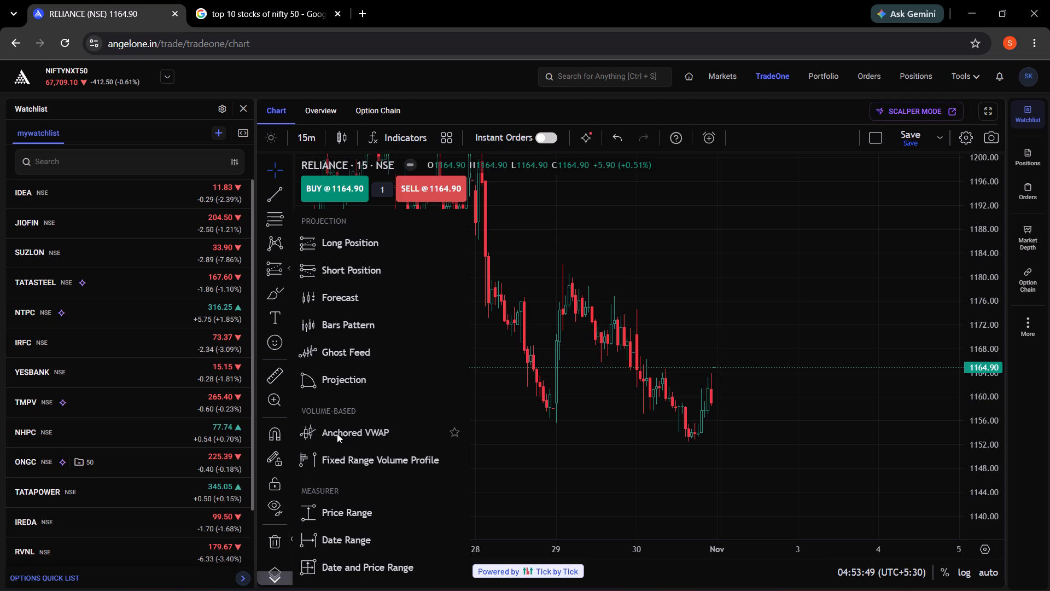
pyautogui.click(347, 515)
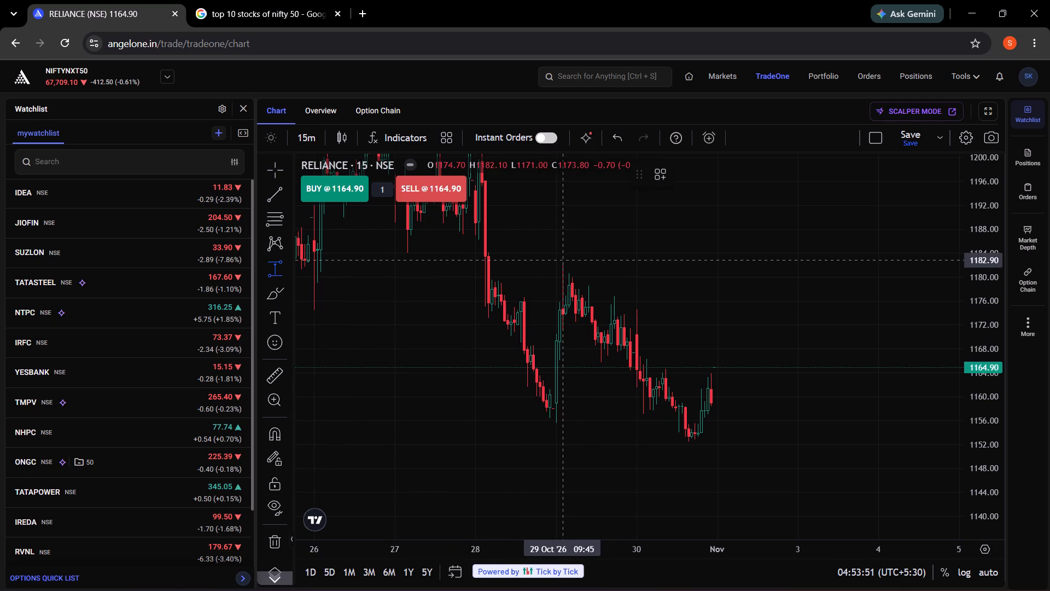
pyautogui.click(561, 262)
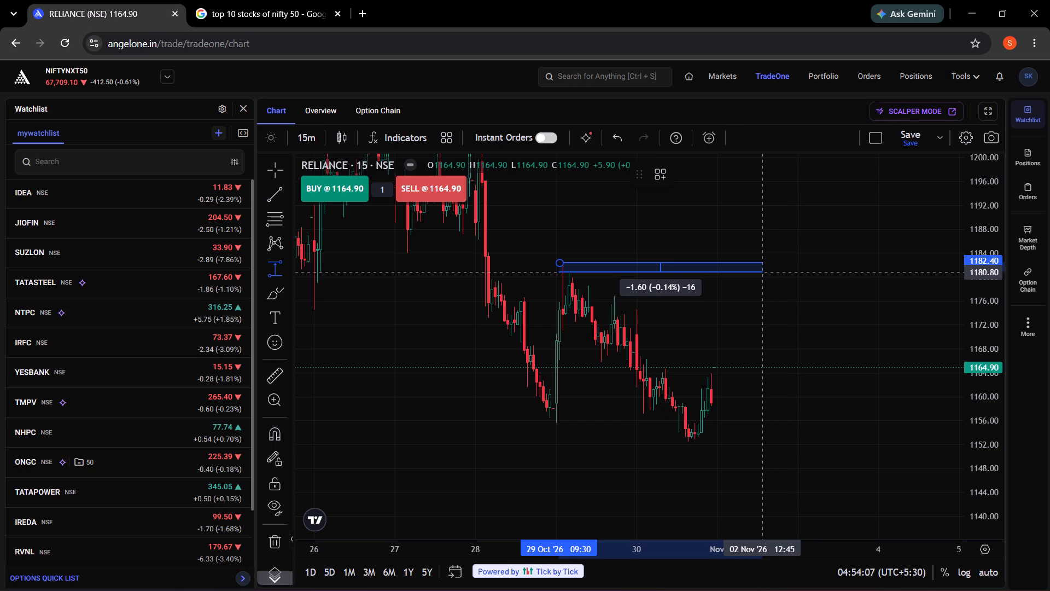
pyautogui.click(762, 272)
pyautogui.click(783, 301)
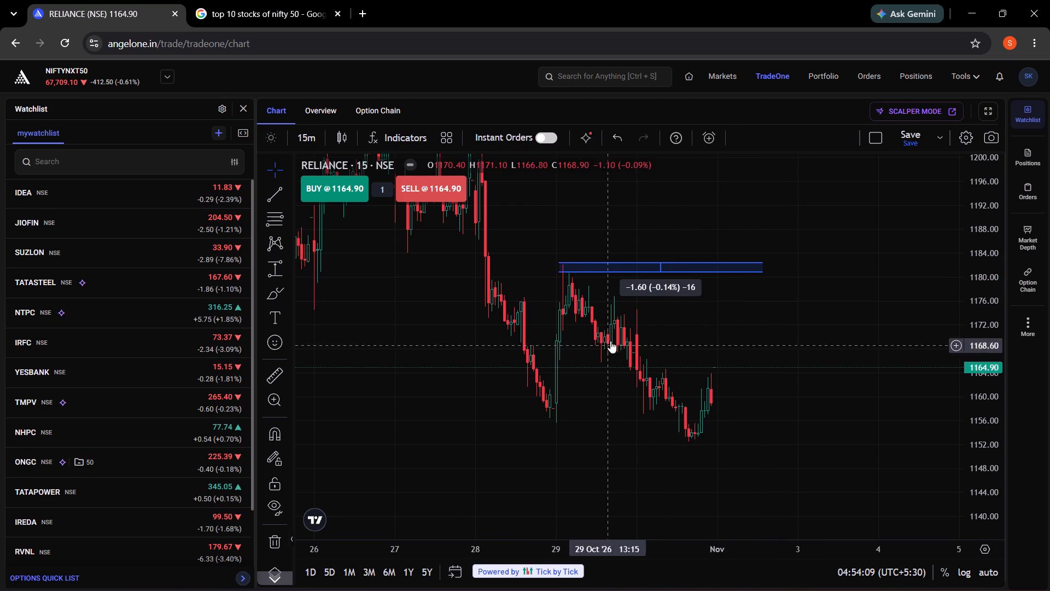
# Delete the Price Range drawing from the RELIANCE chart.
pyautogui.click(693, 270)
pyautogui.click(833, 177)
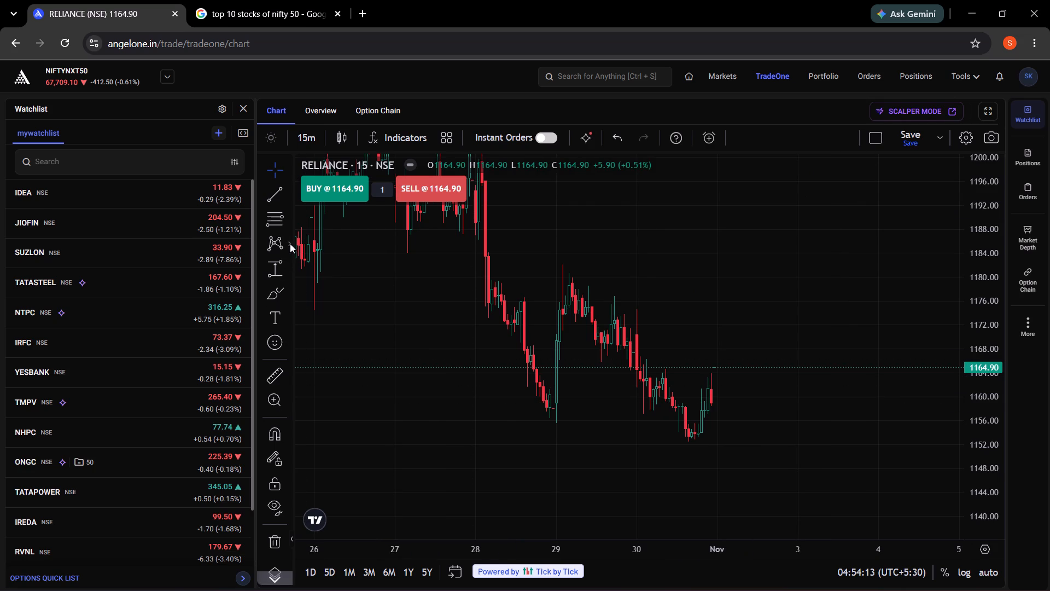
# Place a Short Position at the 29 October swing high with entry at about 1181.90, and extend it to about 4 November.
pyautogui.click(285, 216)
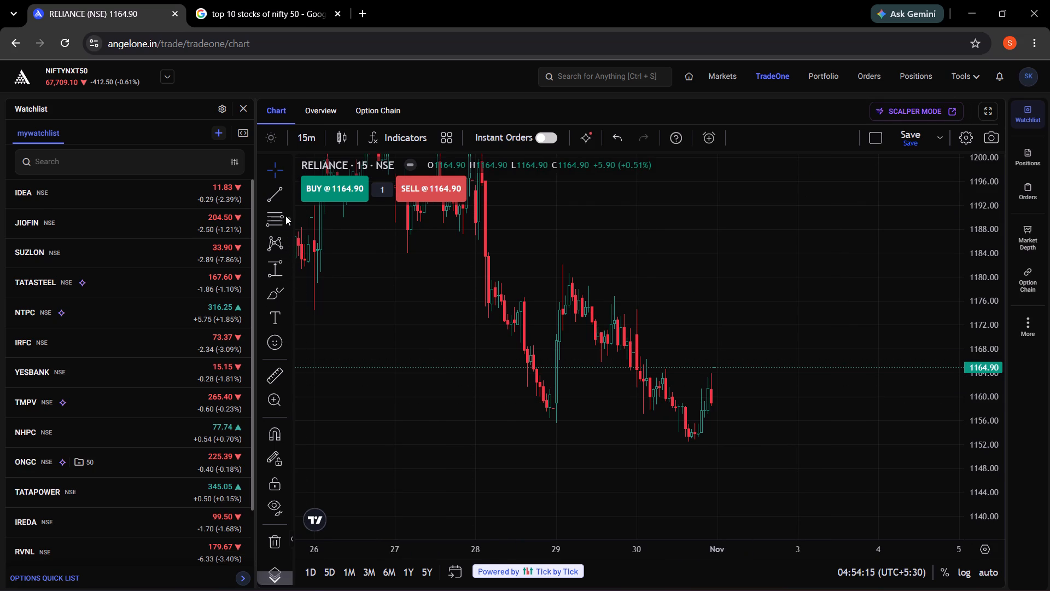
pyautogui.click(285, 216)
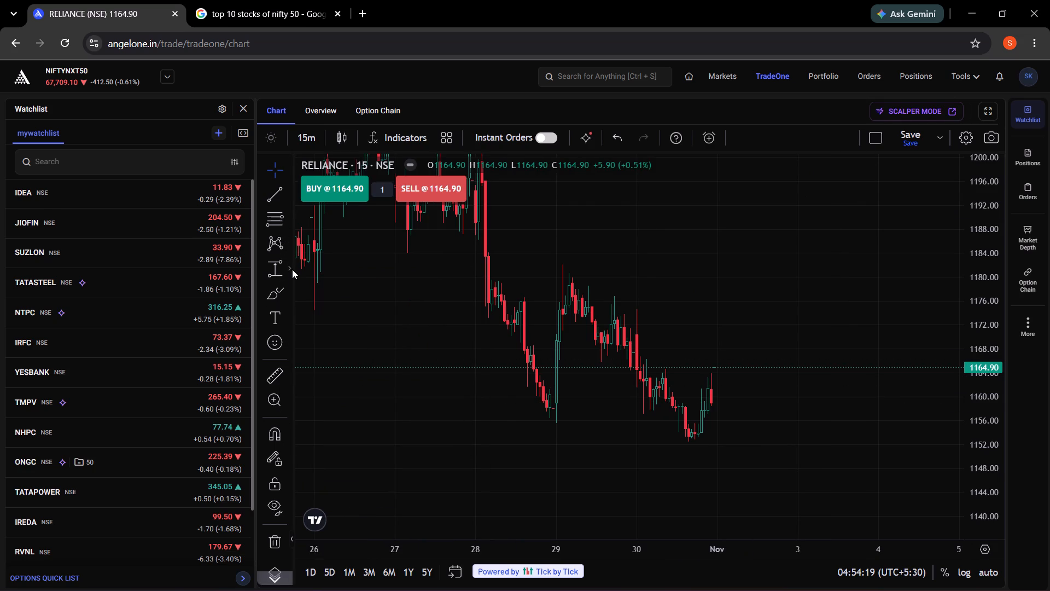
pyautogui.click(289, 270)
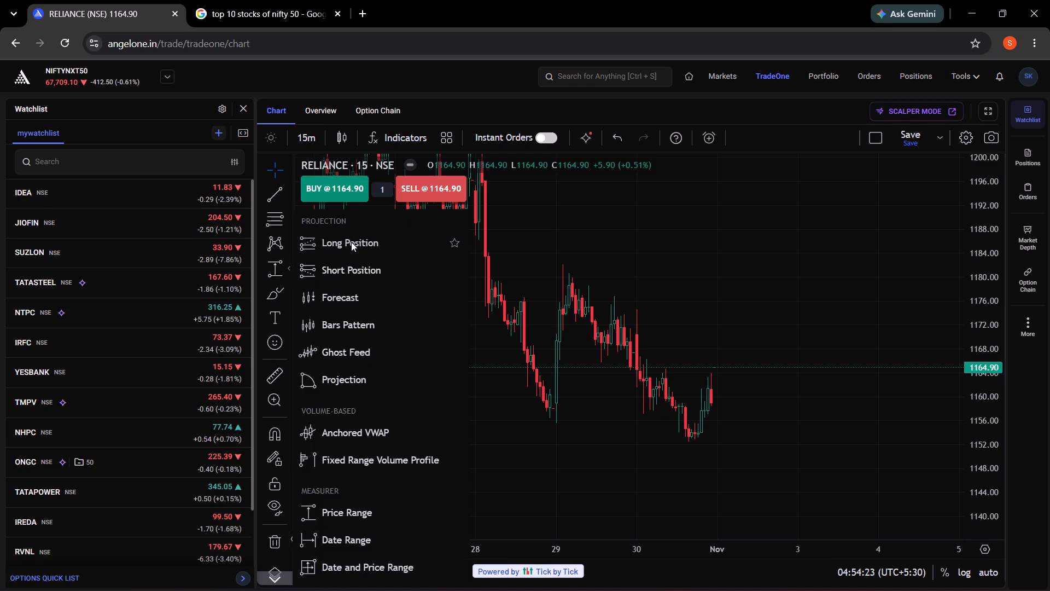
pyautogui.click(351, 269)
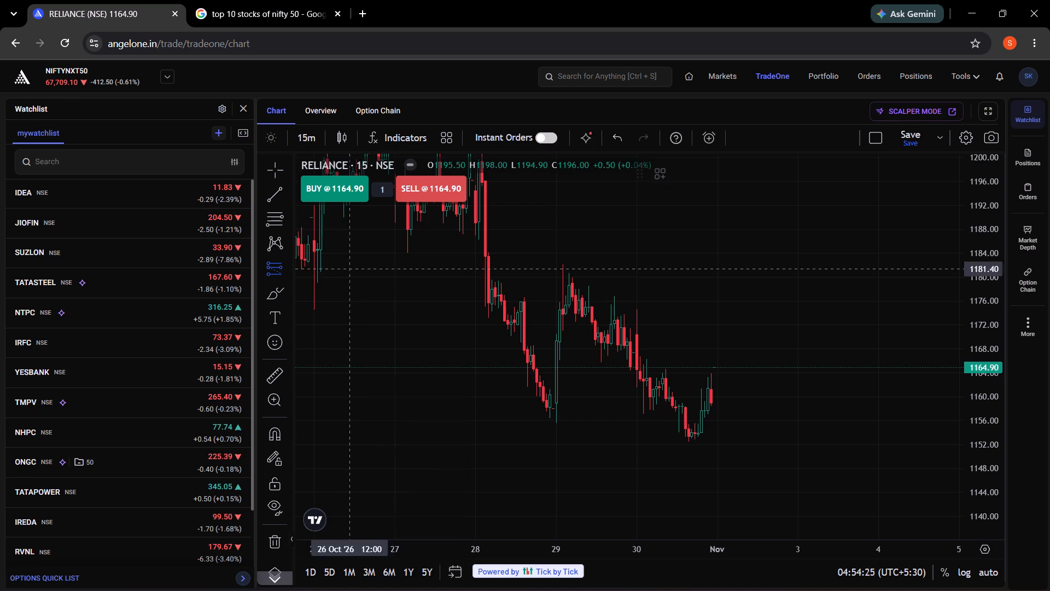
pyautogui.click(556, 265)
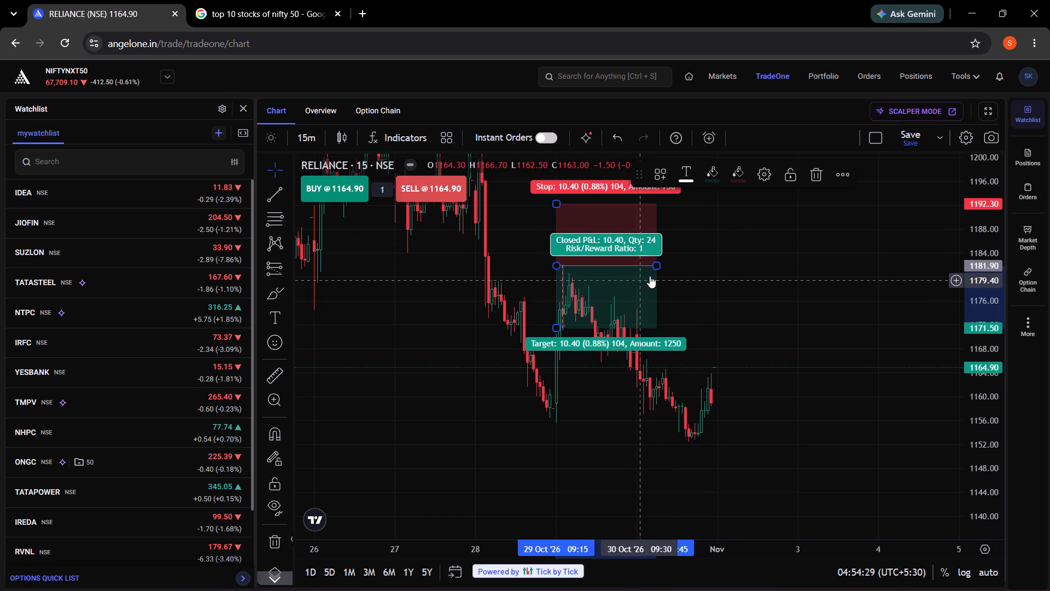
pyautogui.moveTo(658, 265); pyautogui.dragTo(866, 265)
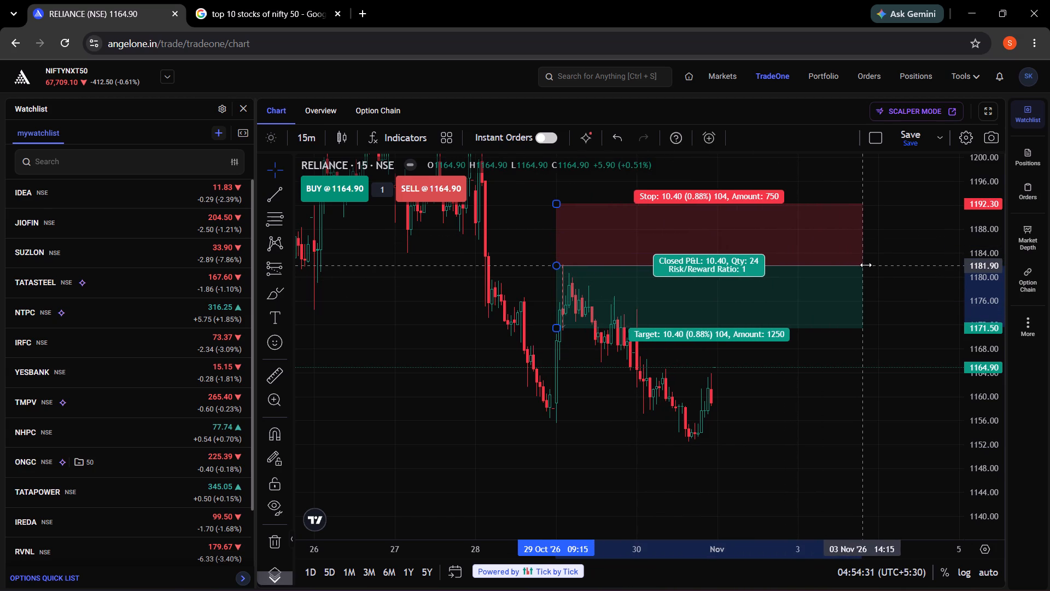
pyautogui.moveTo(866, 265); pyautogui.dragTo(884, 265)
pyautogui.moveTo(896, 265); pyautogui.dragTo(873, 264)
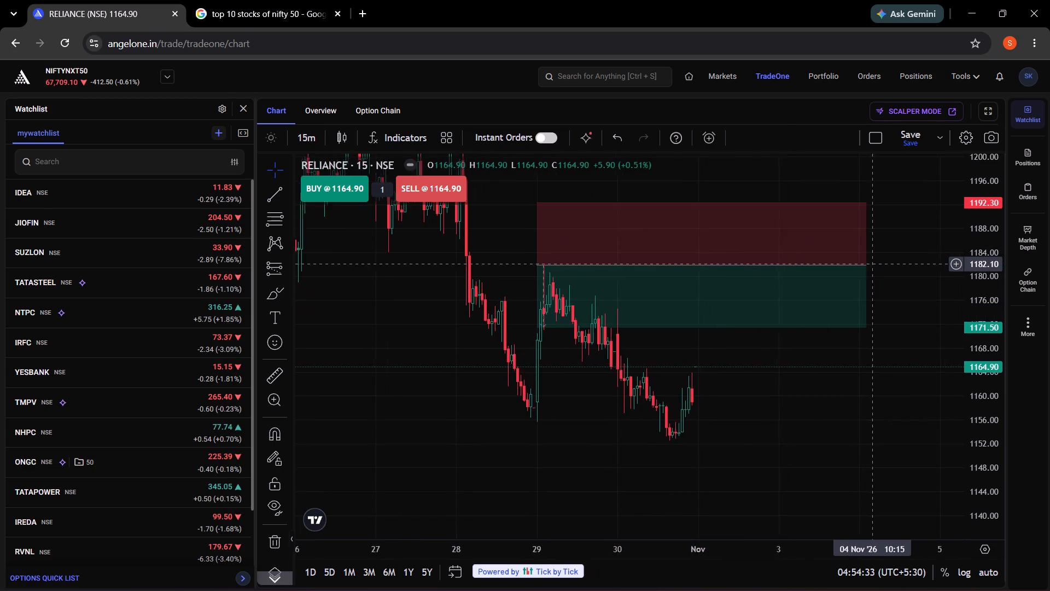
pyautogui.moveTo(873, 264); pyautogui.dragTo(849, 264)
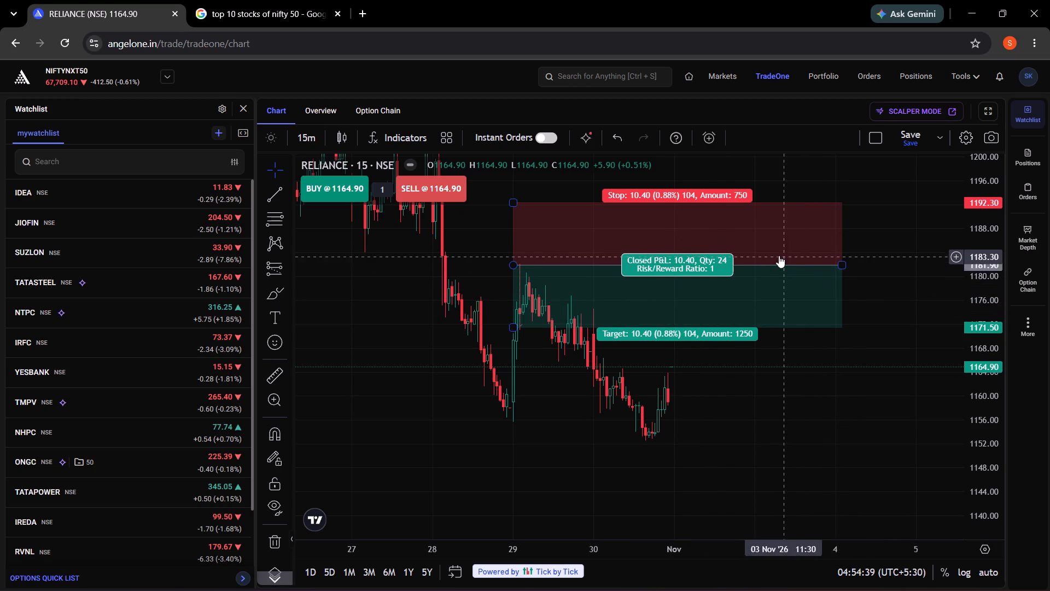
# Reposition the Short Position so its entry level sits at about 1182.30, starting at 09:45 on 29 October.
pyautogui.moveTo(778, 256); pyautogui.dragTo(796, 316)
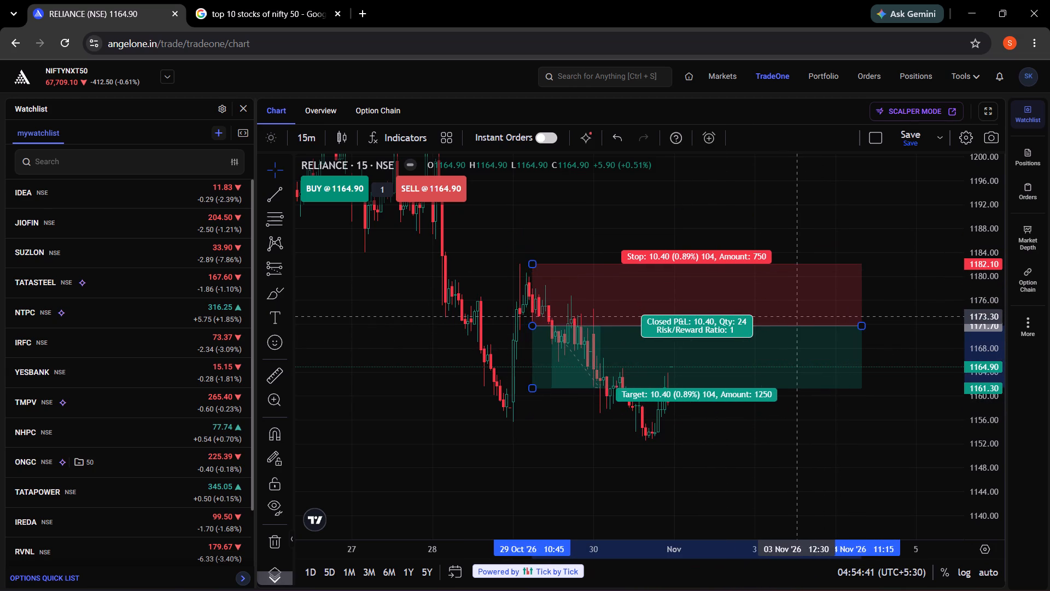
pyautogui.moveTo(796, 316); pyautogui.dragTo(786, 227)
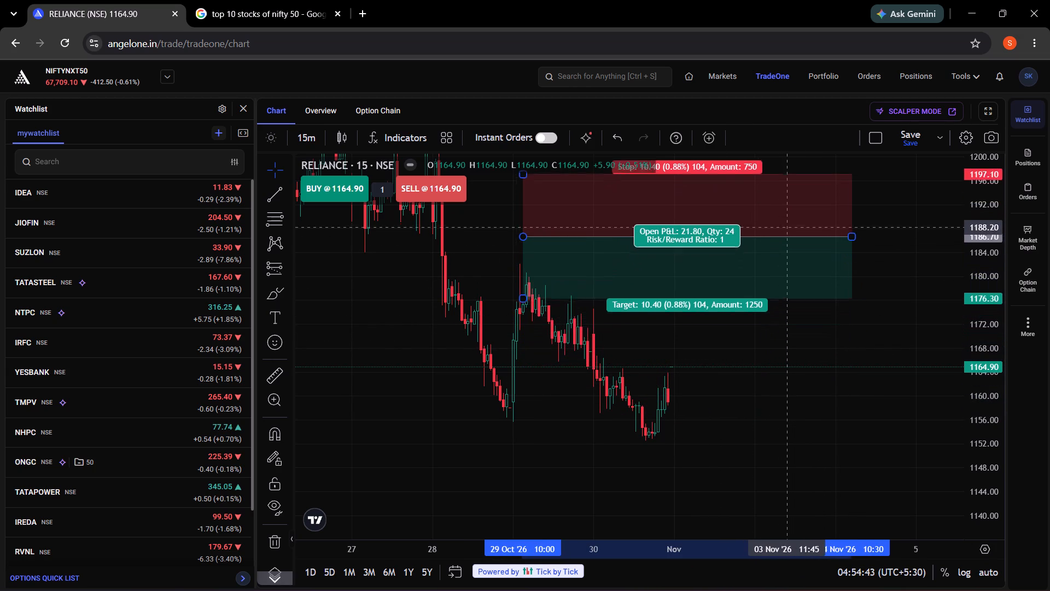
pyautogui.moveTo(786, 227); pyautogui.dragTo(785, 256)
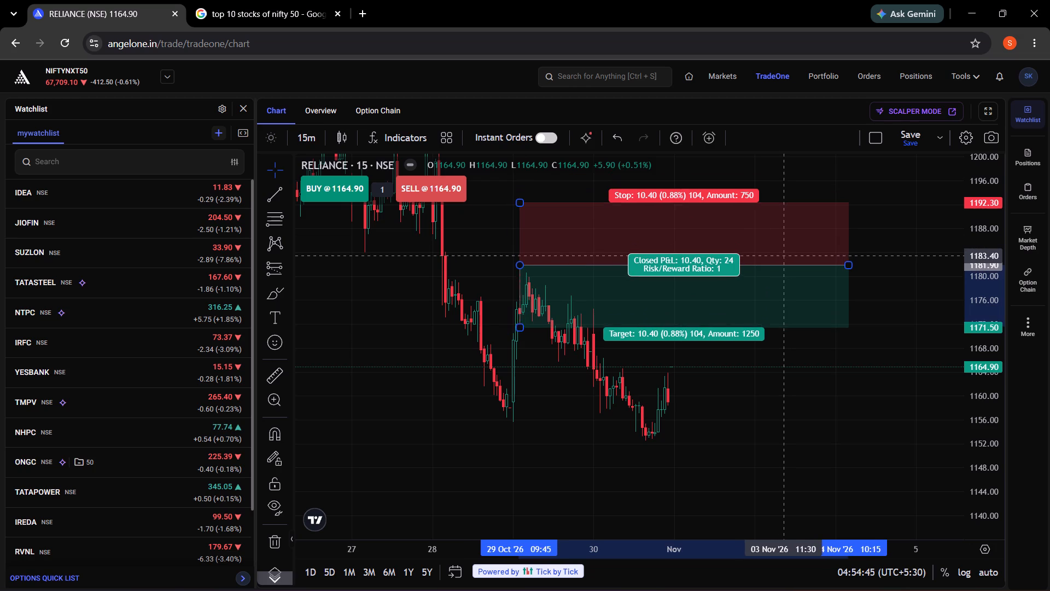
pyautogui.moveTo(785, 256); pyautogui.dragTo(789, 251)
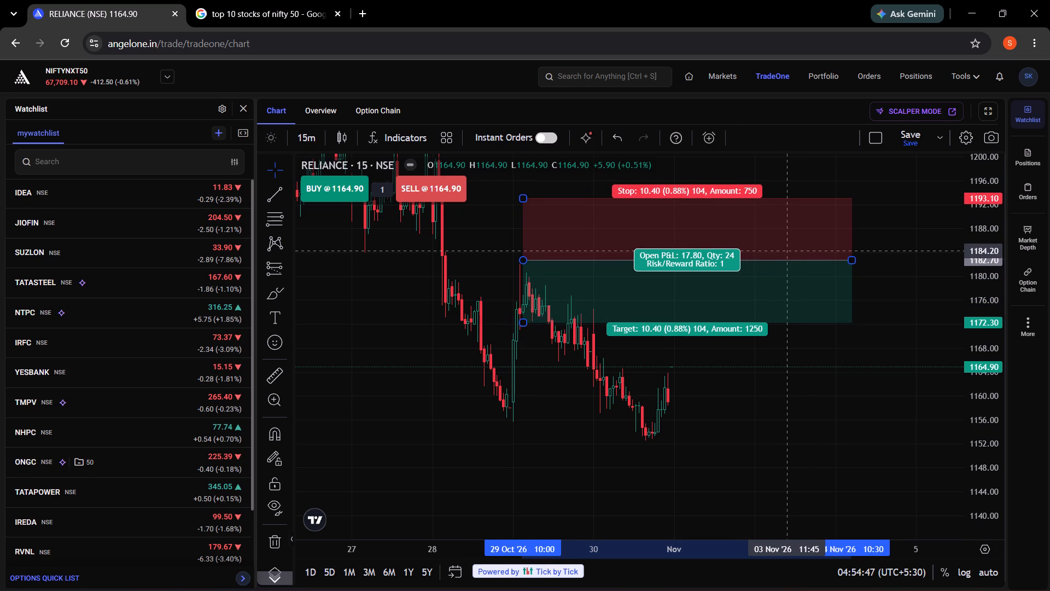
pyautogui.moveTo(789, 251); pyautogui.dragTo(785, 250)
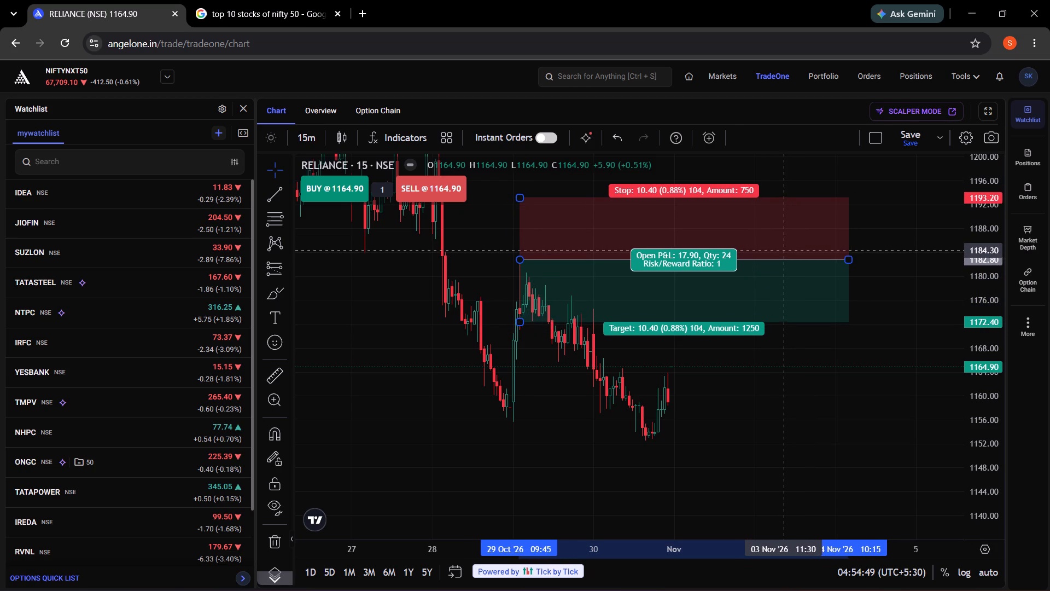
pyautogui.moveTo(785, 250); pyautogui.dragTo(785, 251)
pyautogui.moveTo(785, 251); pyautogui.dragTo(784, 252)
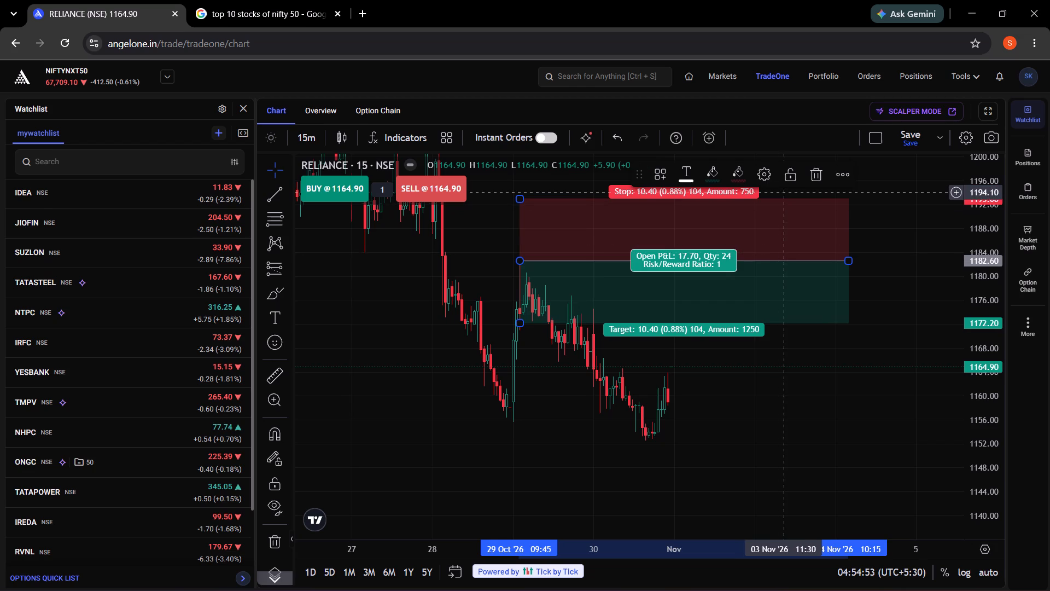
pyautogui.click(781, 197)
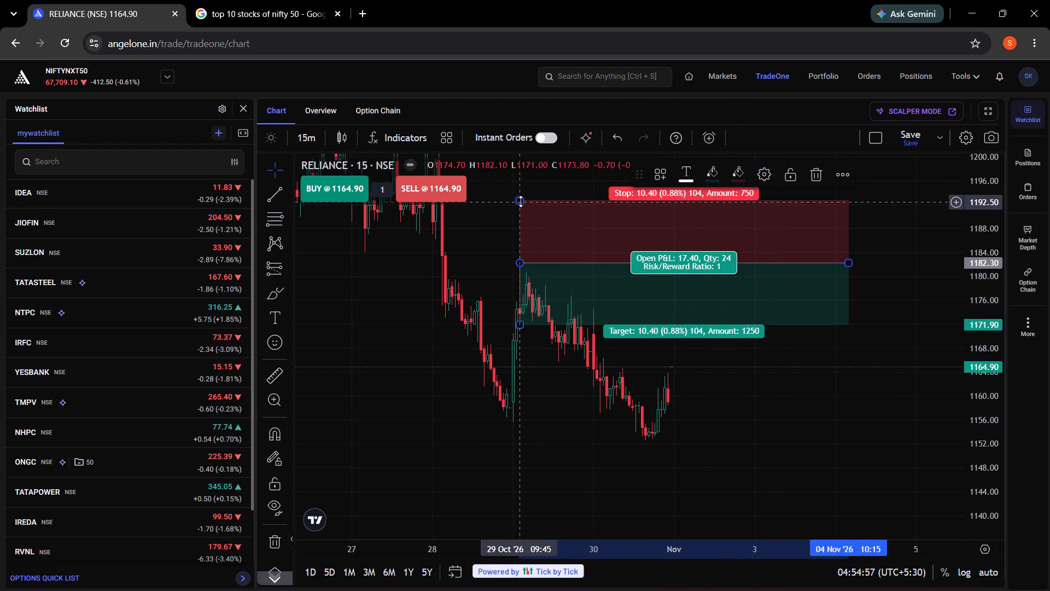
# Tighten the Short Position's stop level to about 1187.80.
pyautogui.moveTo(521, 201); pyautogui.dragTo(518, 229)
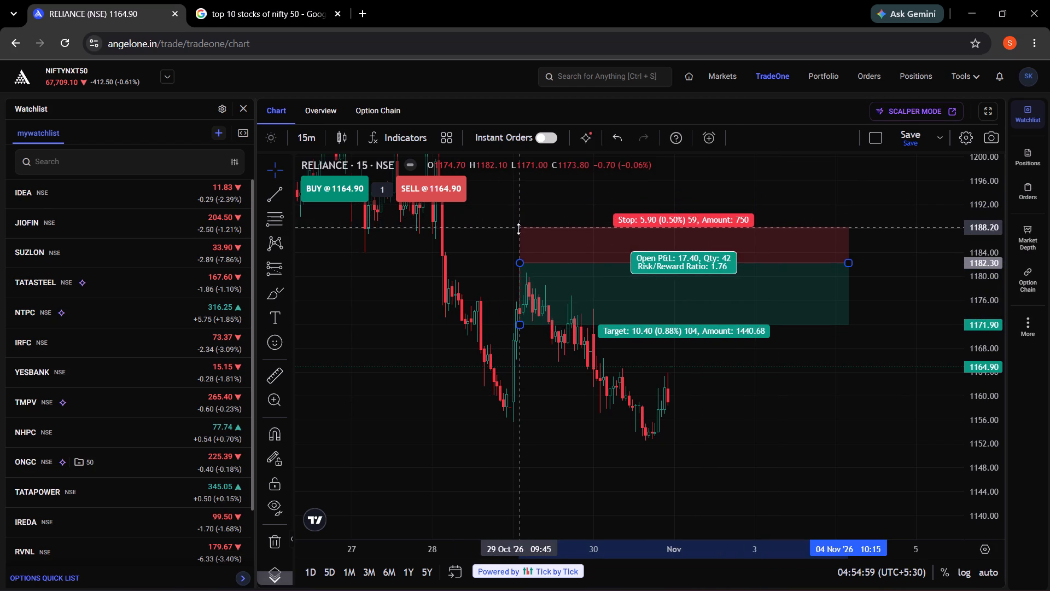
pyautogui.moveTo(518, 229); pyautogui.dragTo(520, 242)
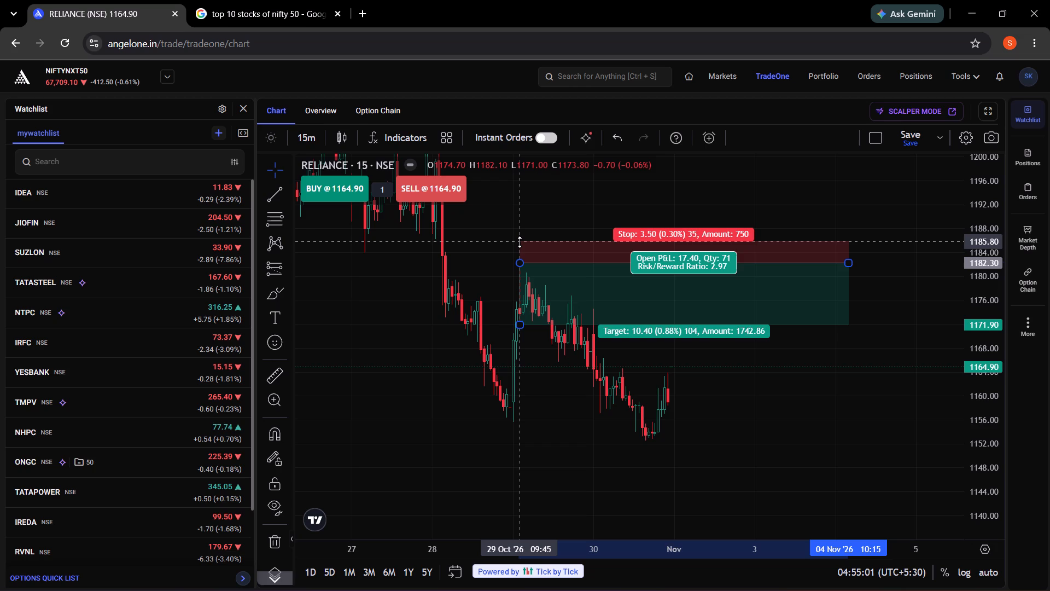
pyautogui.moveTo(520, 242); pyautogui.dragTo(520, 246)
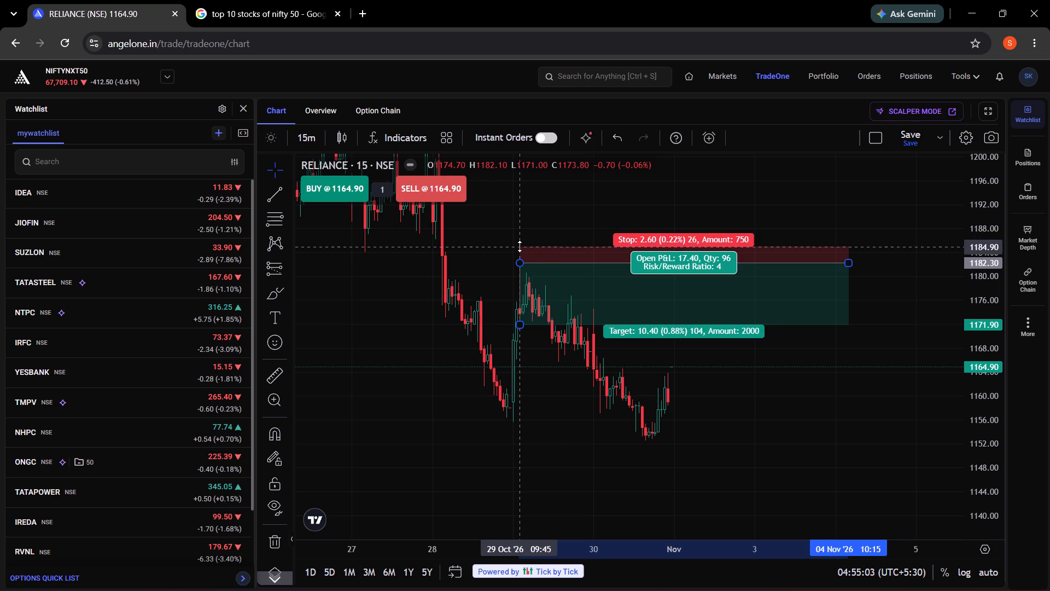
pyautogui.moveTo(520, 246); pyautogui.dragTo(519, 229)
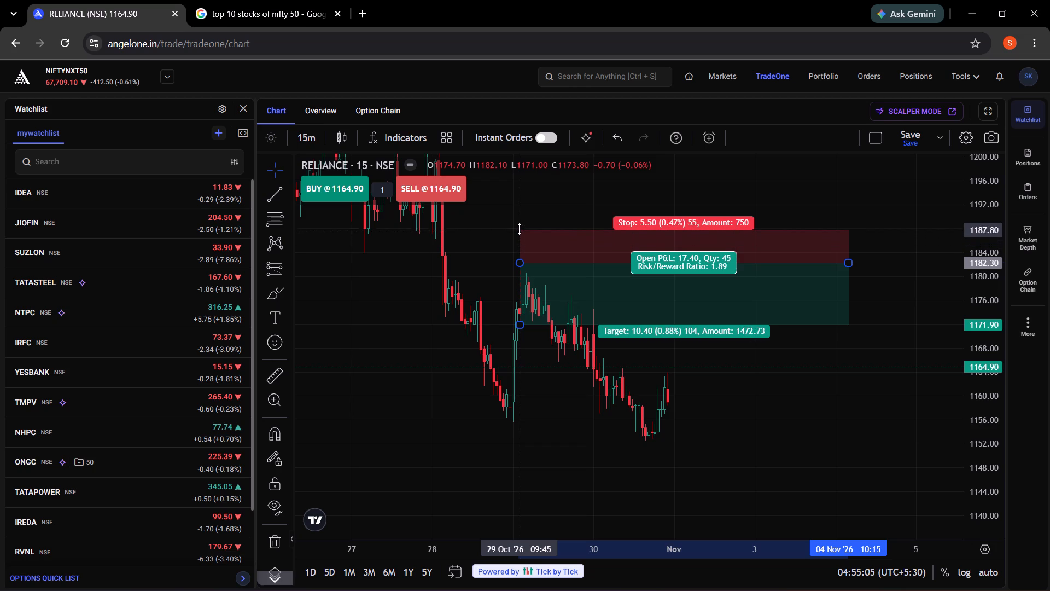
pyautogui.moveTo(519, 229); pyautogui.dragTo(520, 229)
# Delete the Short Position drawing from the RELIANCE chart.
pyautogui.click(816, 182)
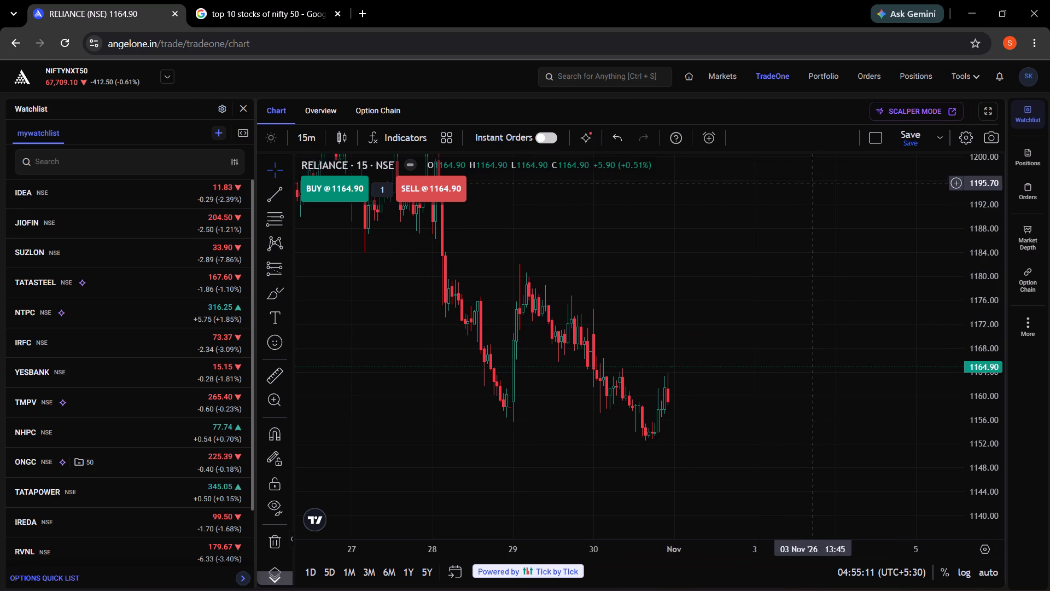
# Draw a horizontal trend line at 1182.30 on the RELIANCE 15-minute chart, from 28 October 14:45 to 4 November 13:00.
pyautogui.click(275, 190)
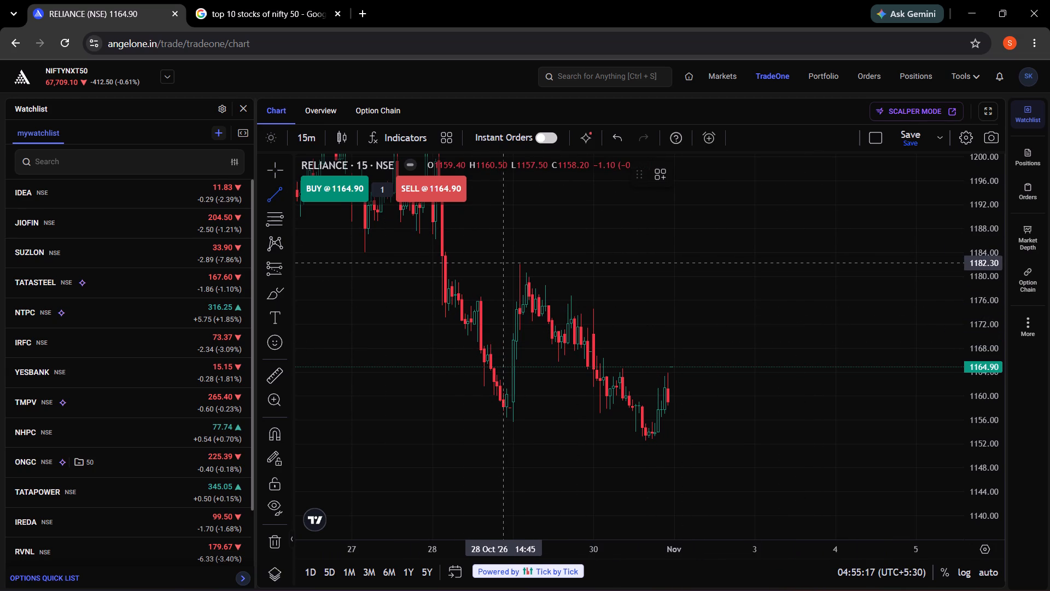
pyautogui.moveTo(502, 262); pyautogui.dragTo(787, 269)
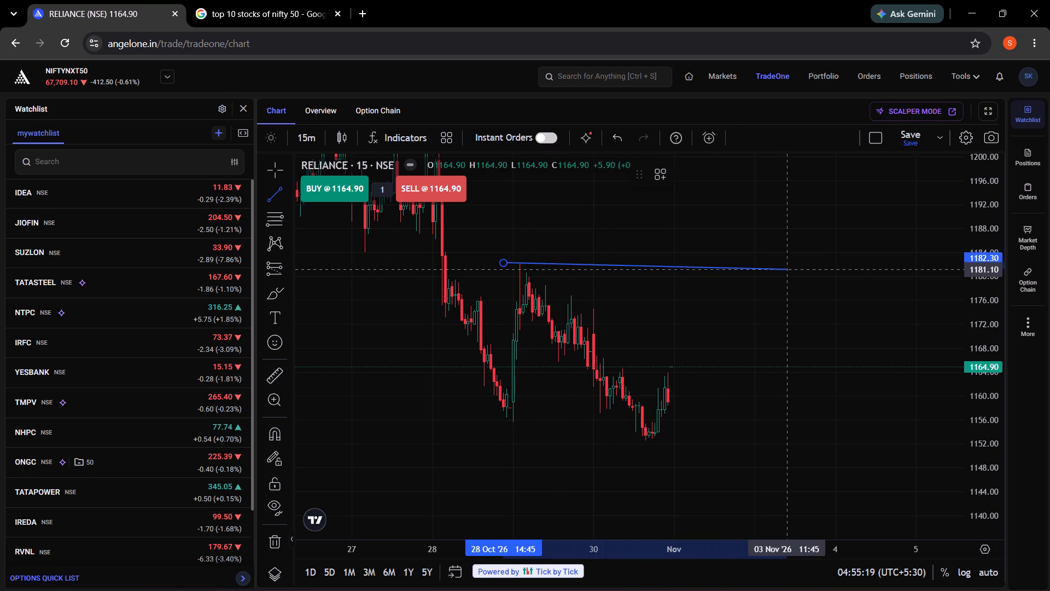
pyautogui.moveTo(787, 269); pyautogui.dragTo(868, 262)
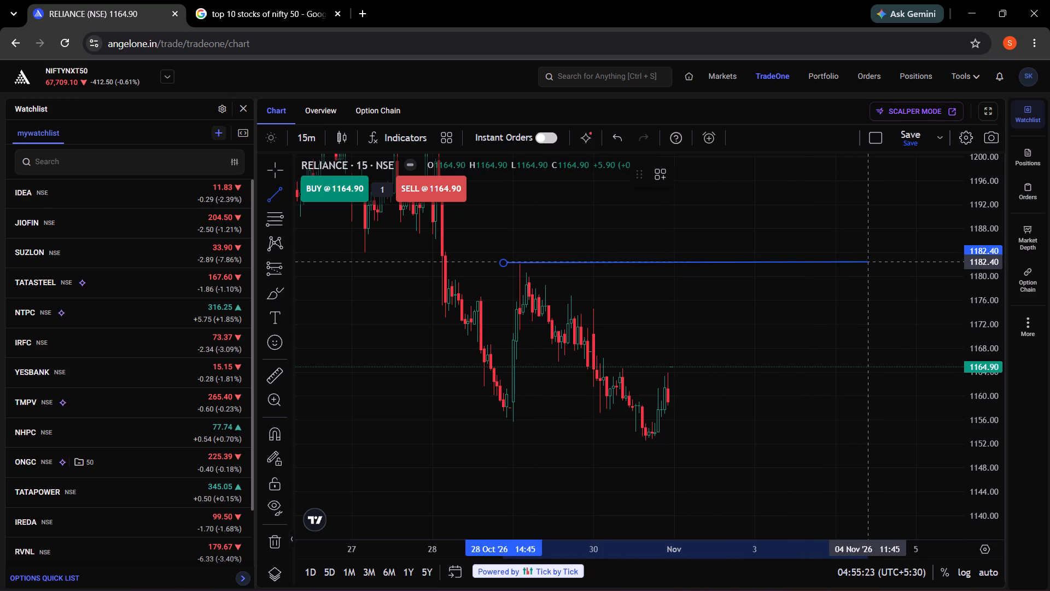
pyautogui.moveTo(868, 262); pyautogui.dragTo(871, 275)
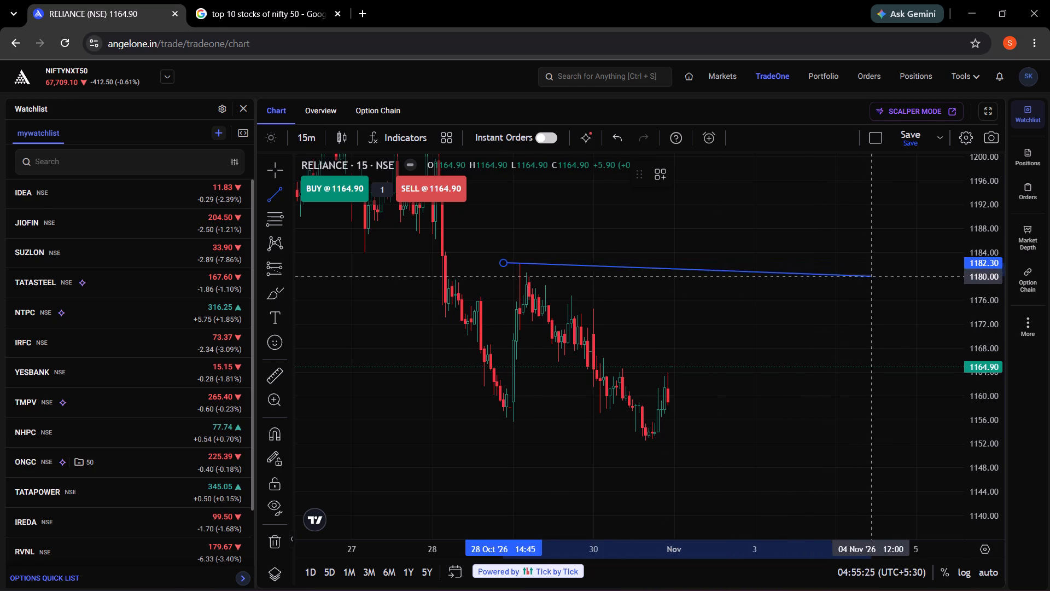
pyautogui.moveTo(871, 275); pyautogui.dragTo(884, 262)
pyautogui.click(884, 262)
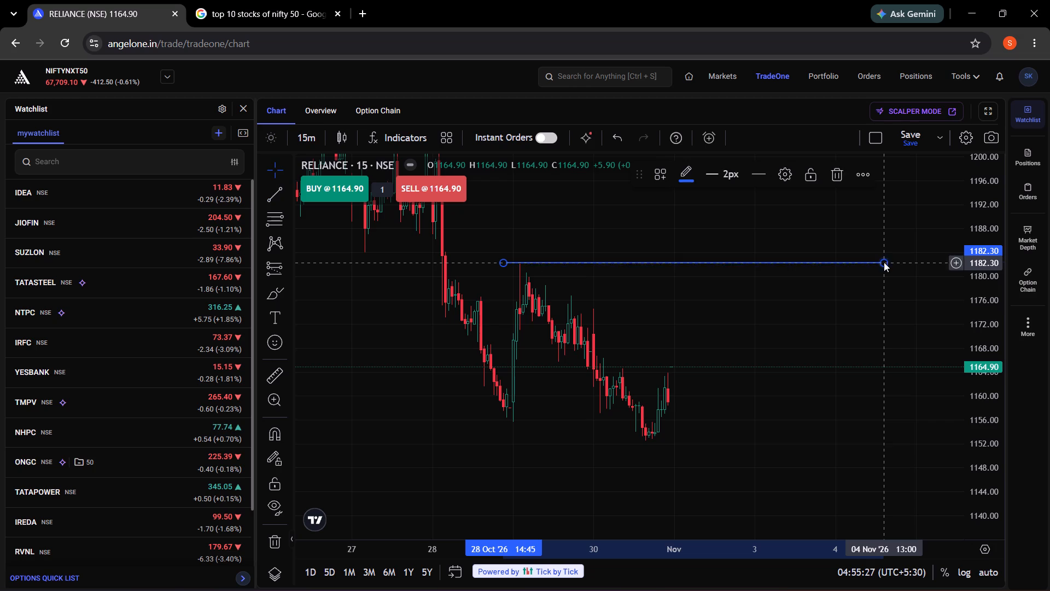
# Examine RELIANCE's wider 15-minute price history back to late September in relation to the resistance line.
pyautogui.scroll(3, 841, 350)
pyautogui.scroll(-8, 833, 346)
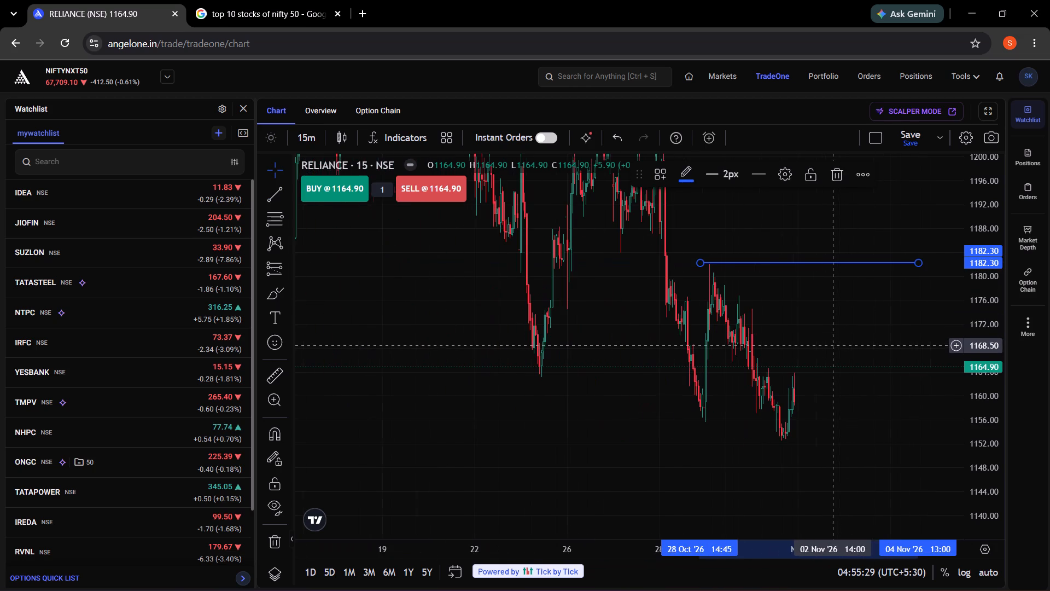
pyautogui.moveTo(1010, 303); pyautogui.dragTo(997, 331)
pyautogui.moveTo(986, 306); pyautogui.dragTo(983, 404)
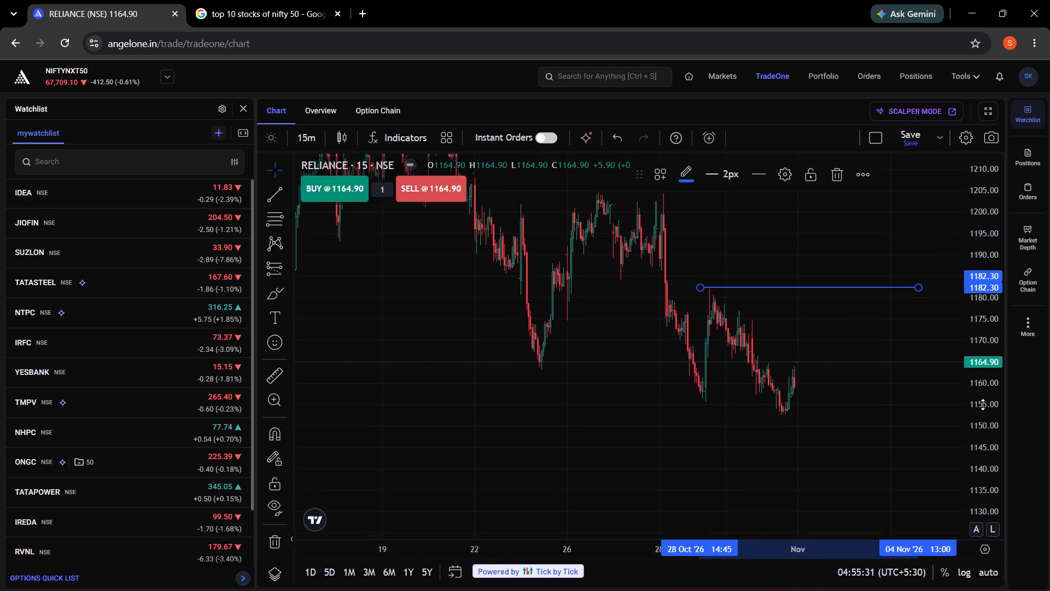
pyautogui.moveTo(983, 404); pyautogui.dragTo(975, 497)
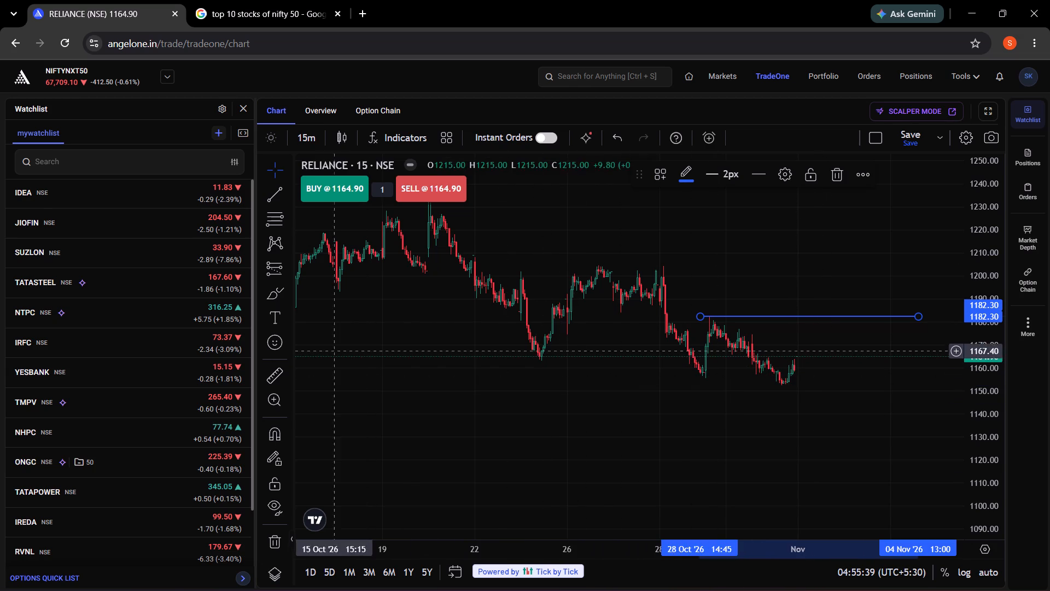
pyautogui.moveTo(342, 341); pyautogui.dragTo(505, 421)
pyautogui.moveTo(544, 409); pyautogui.dragTo(877, 590)
pyautogui.moveTo(737, 478); pyautogui.dragTo(737, 471)
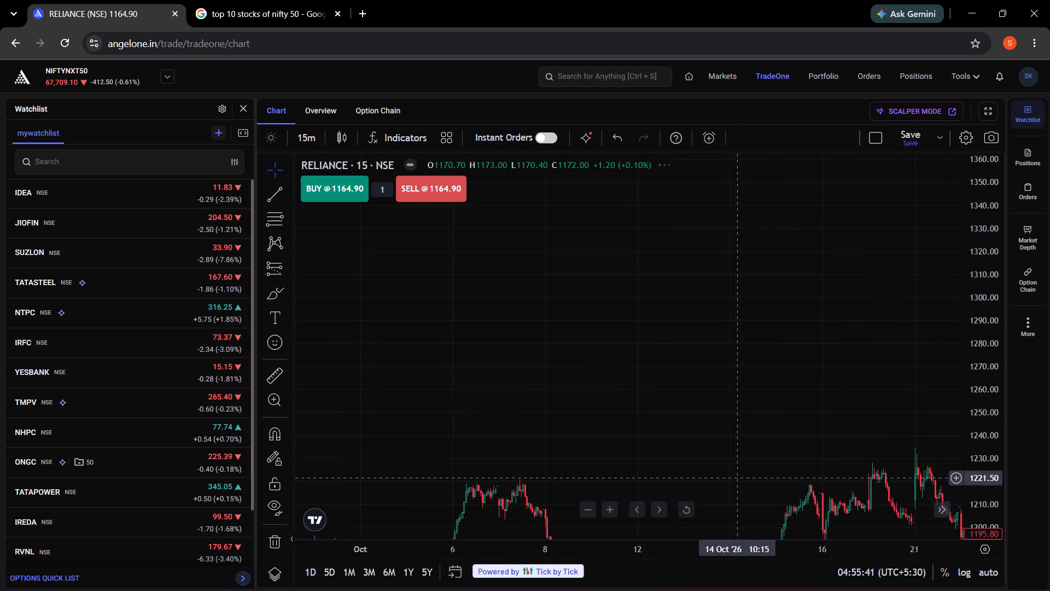
pyautogui.moveTo(737, 471); pyautogui.dragTo(791, 239)
pyautogui.scroll(2, 874, 311)
pyautogui.scroll(-3, 808, 309)
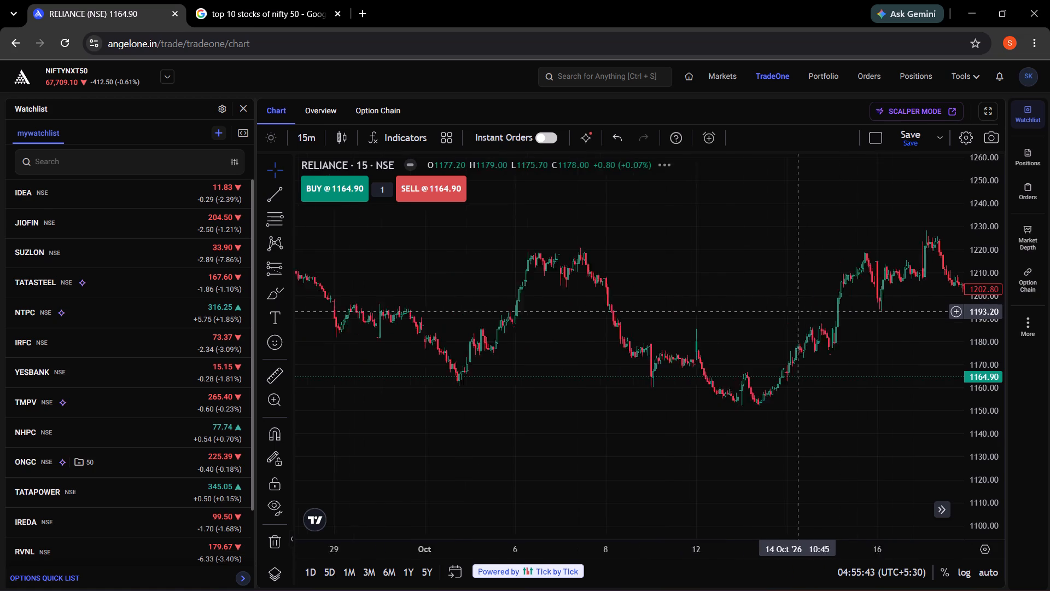
pyautogui.scroll(-1, 797, 311)
pyautogui.scroll(1, 795, 311)
pyautogui.scroll(-9, 794, 312)
pyautogui.moveTo(801, 453); pyautogui.dragTo(500, 422)
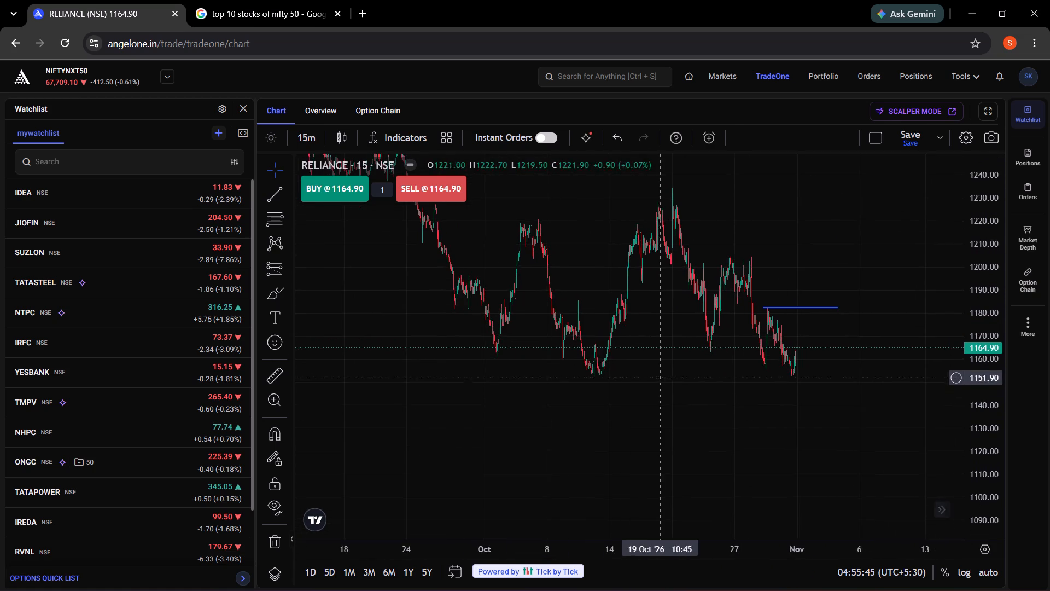
pyautogui.moveTo(667, 379); pyautogui.dragTo(505, 355)
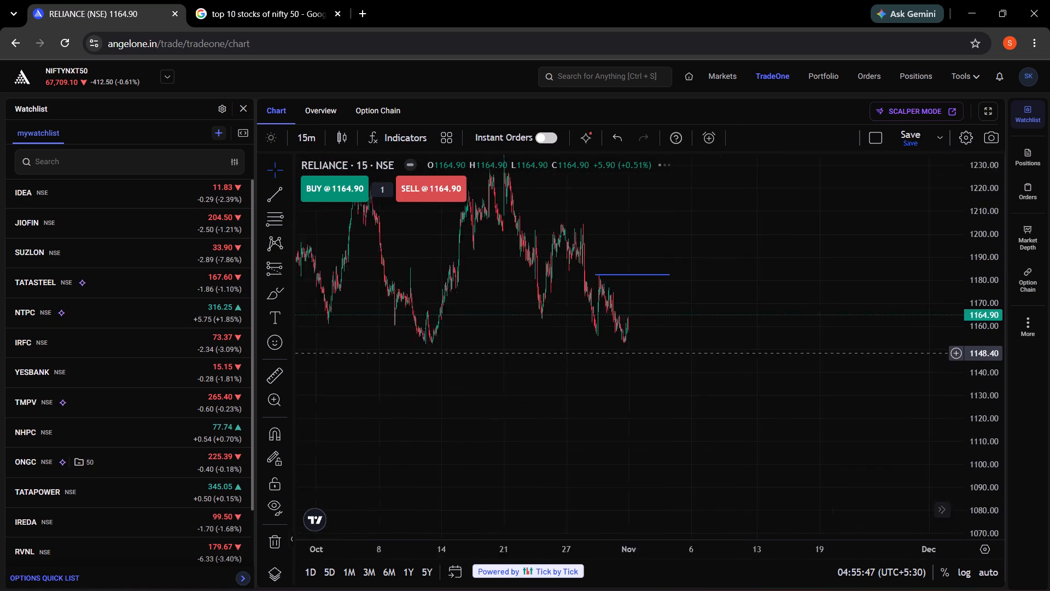
pyautogui.moveTo(505, 355); pyautogui.dragTo(568, 399)
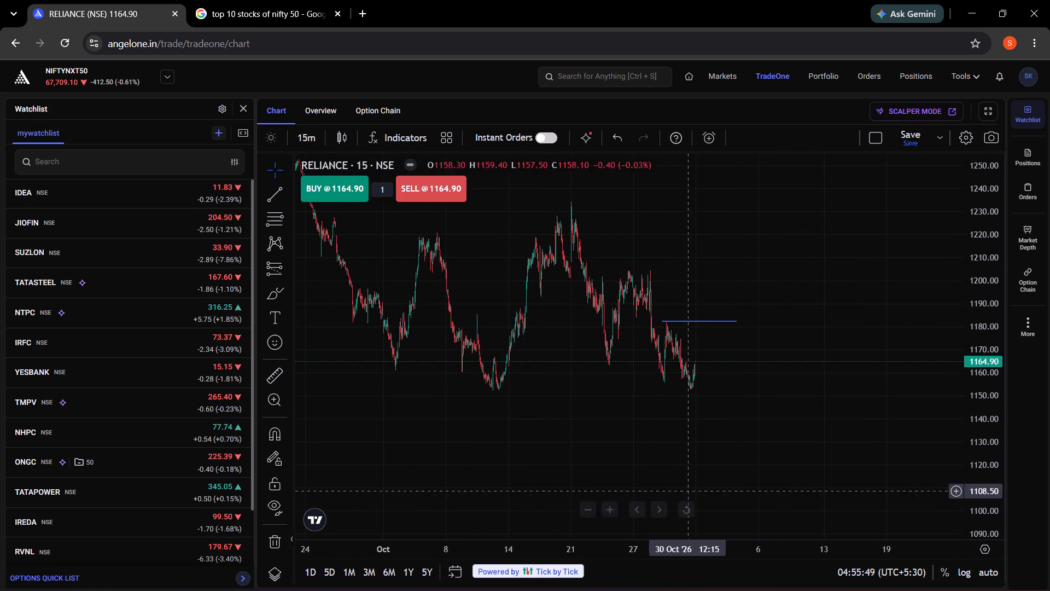
# Examine the late-October price swings around and below the resistance line on the 15-minute chart.
pyautogui.scroll(7, 655, 422)
pyautogui.moveTo(572, 400); pyautogui.dragTo(784, 393)
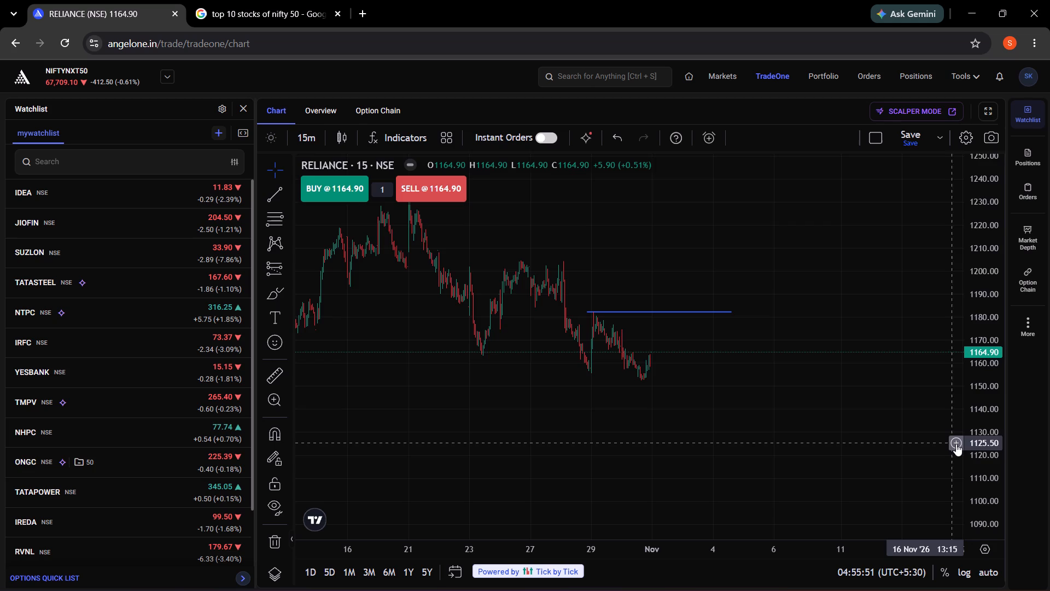
pyautogui.moveTo(998, 442); pyautogui.dragTo(982, 329)
pyautogui.moveTo(736, 397); pyautogui.dragTo(761, 416)
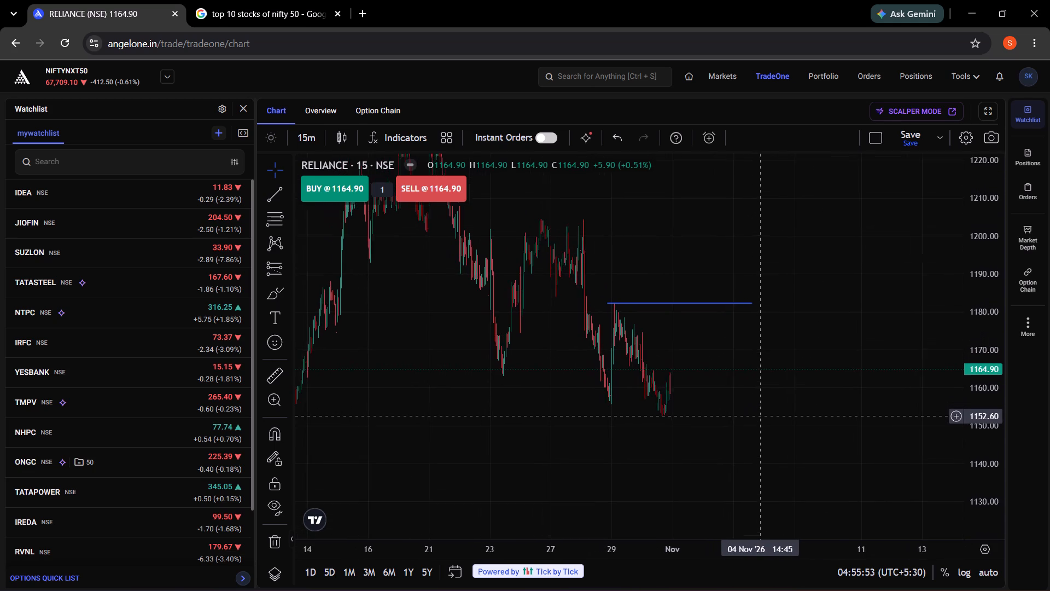
pyautogui.moveTo(761, 416); pyautogui.dragTo(762, 416)
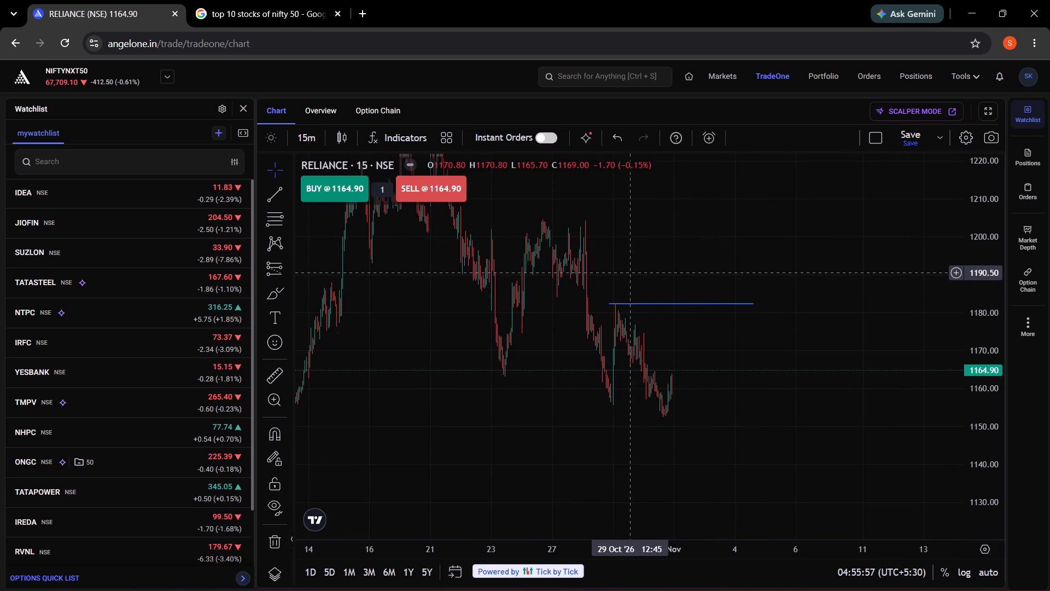
pyautogui.scroll(-5, 684, 368)
pyautogui.scroll(9, 684, 367)
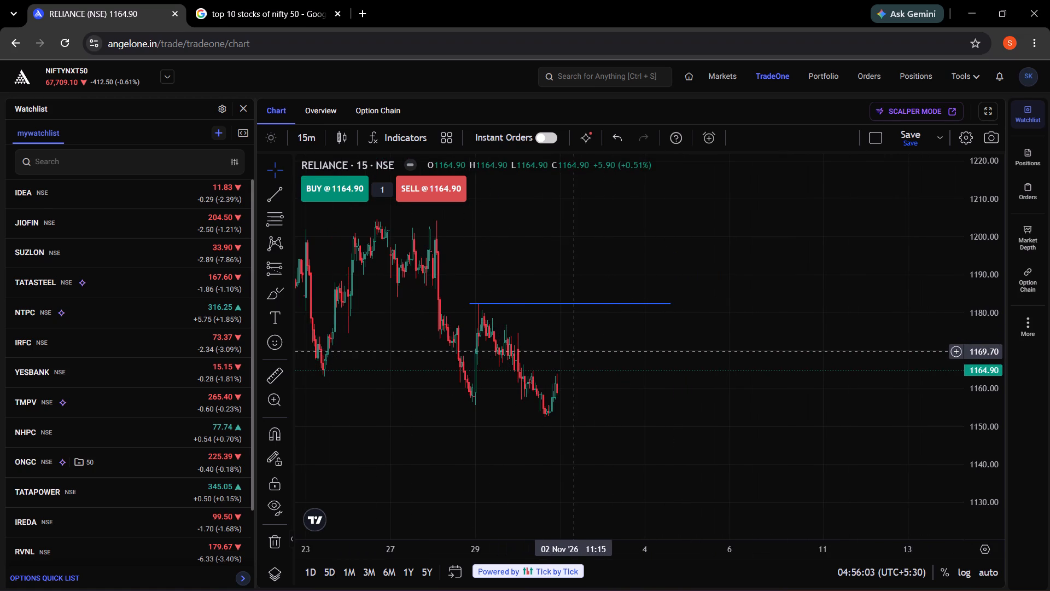
pyautogui.scroll(2, 574, 351)
pyautogui.moveTo(555, 338); pyautogui.dragTo(665, 338)
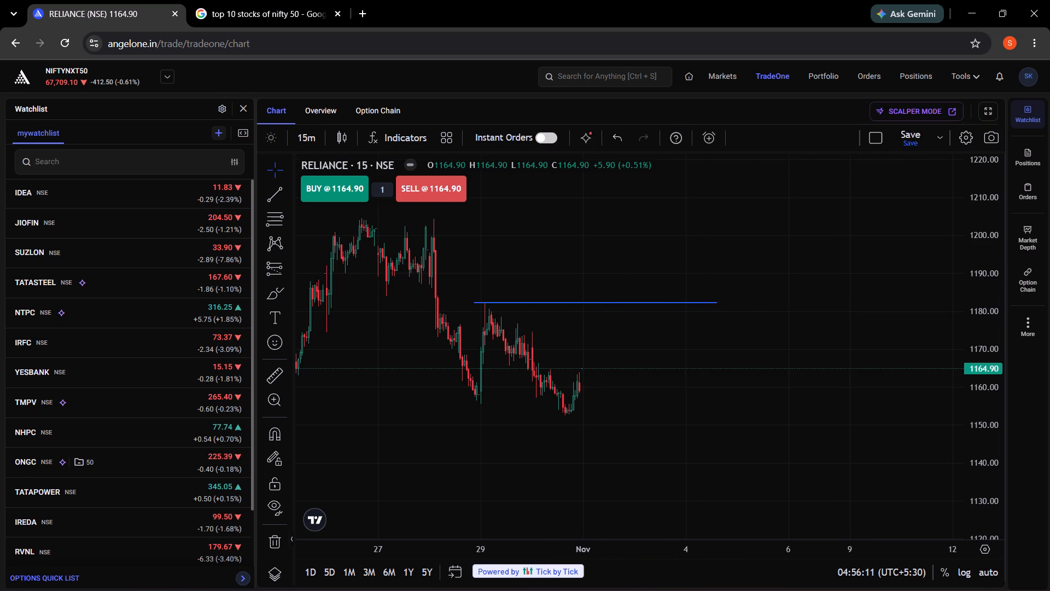
pyautogui.moveTo(573, 265); pyautogui.dragTo(633, 237)
pyautogui.click(643, 229)
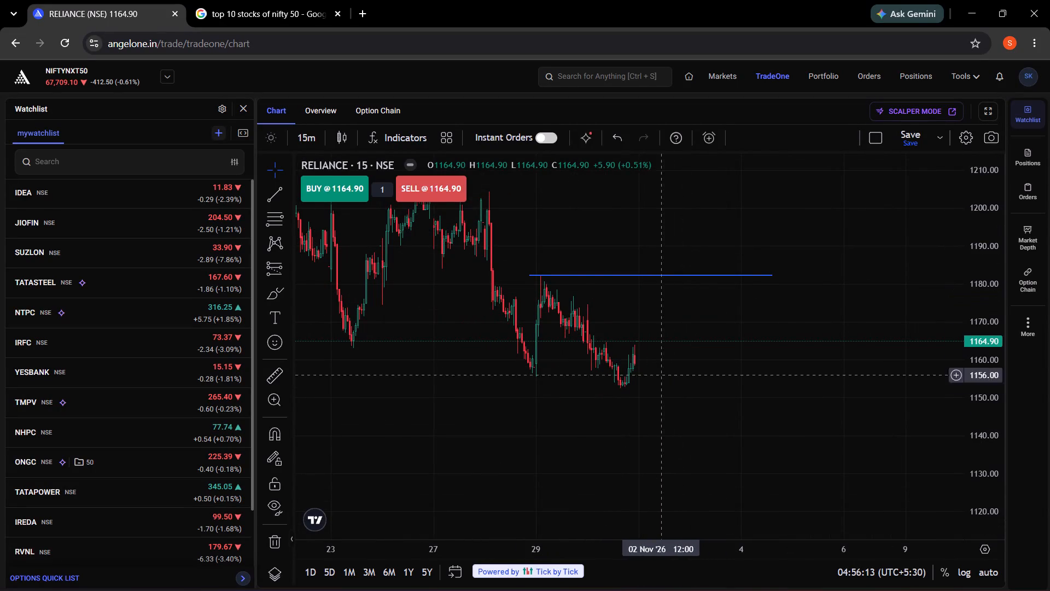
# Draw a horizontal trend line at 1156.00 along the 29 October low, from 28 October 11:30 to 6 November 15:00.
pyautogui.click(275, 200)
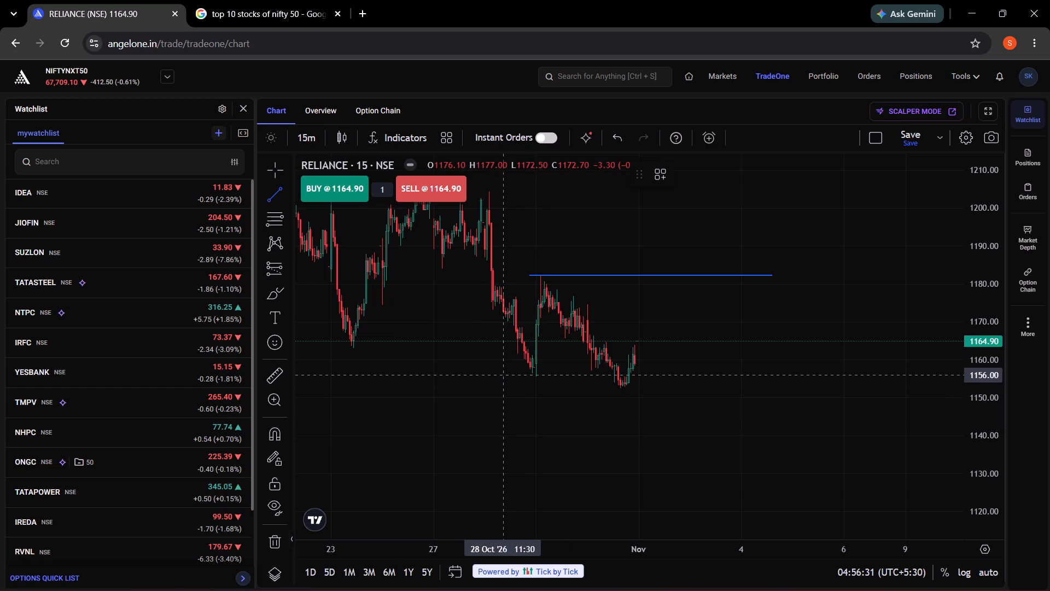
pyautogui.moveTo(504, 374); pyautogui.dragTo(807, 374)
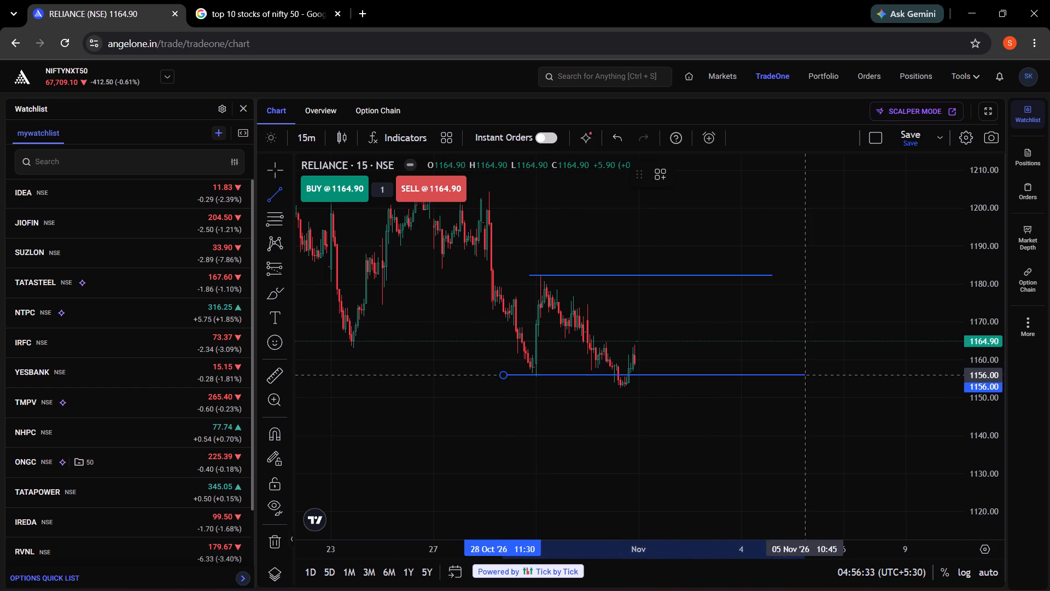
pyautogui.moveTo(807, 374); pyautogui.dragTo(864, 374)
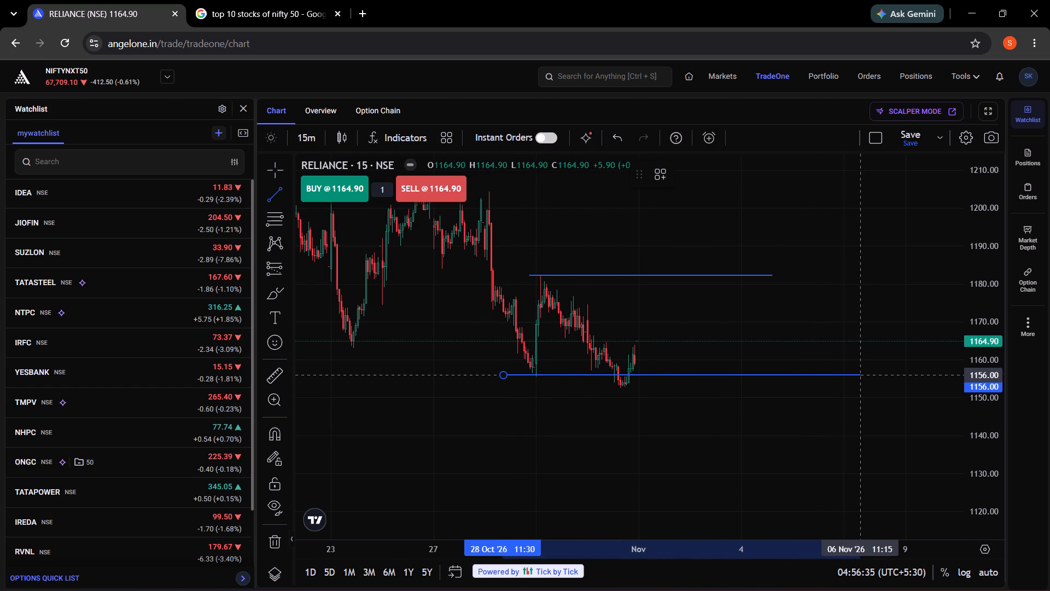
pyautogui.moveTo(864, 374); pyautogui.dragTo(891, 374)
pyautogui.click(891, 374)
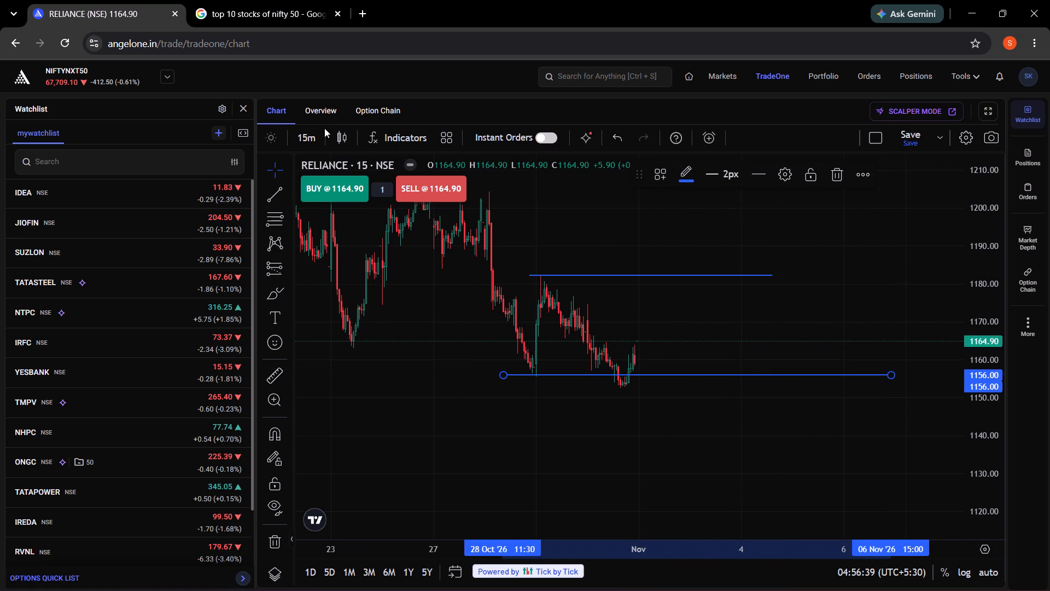
# Switch the RELIANCE chart to the 5-minute interval and examine the late-October price action below the resistance line.
pyautogui.click(311, 137)
pyautogui.click(334, 336)
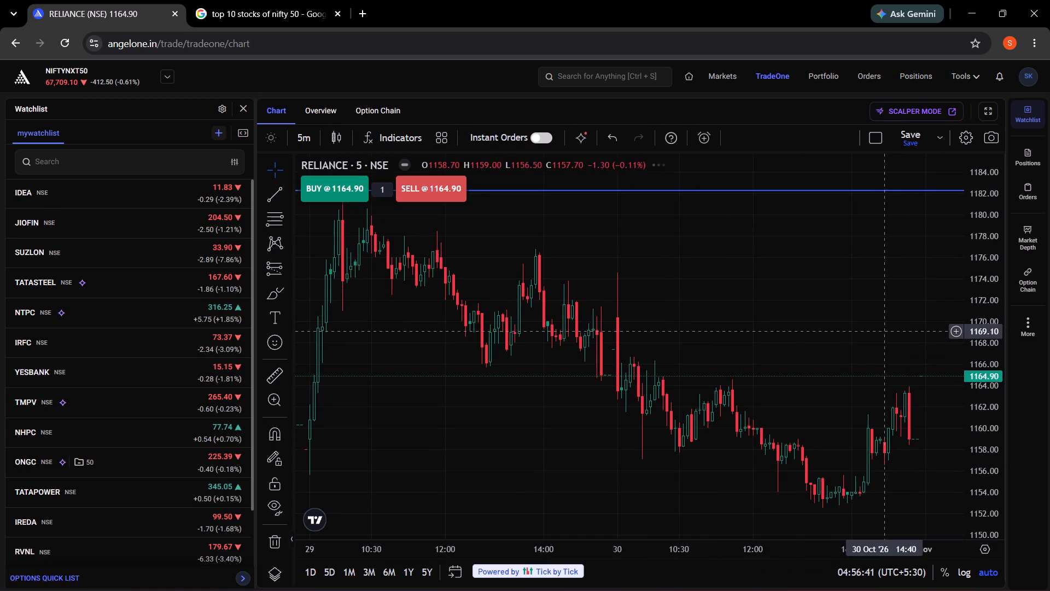
pyautogui.moveTo(794, 335); pyautogui.dragTo(681, 220)
pyautogui.scroll(2, 709, 350)
pyautogui.scroll(-7, 699, 334)
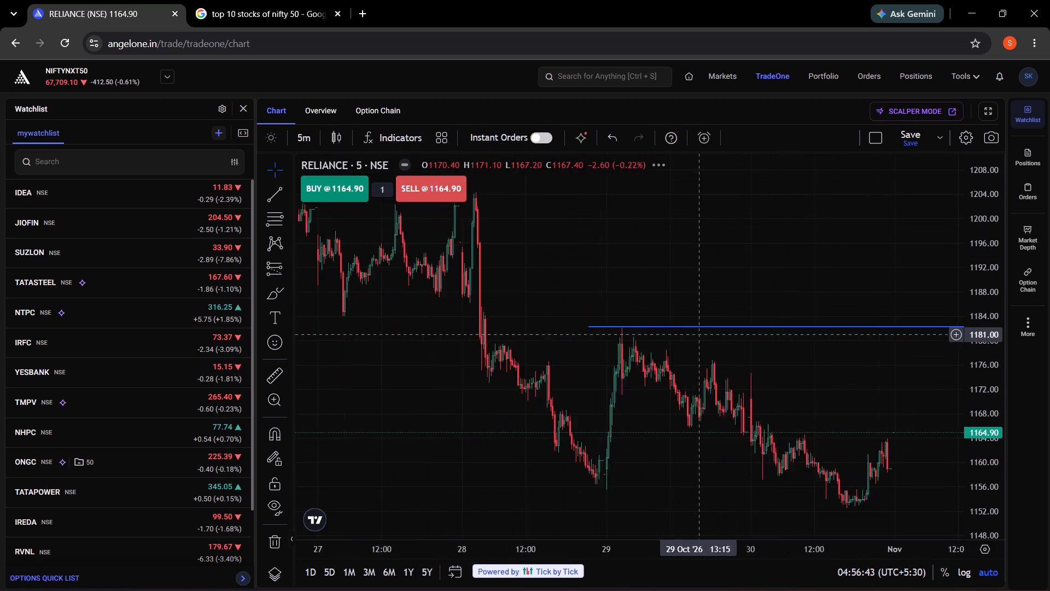
pyautogui.scroll(-6, 699, 334)
pyautogui.moveTo(799, 443); pyautogui.dragTo(628, 329)
pyautogui.scroll(-2, 705, 390)
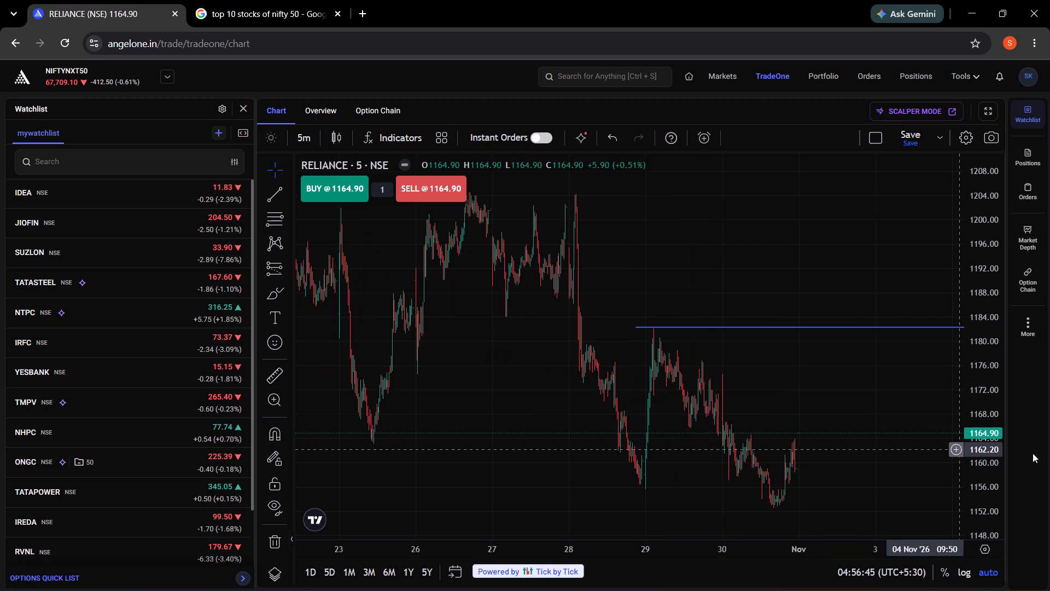
pyautogui.moveTo(977, 381); pyautogui.dragTo(993, 494)
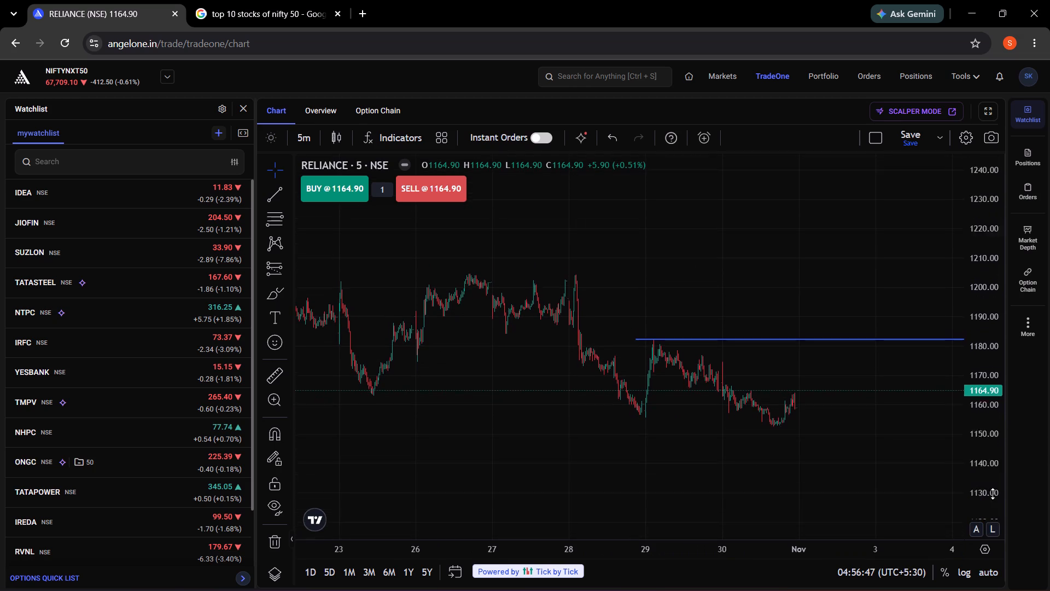
pyautogui.moveTo(993, 494); pyautogui.dragTo(988, 424)
pyautogui.click(817, 362)
pyautogui.moveTo(838, 459); pyautogui.dragTo(691, 321)
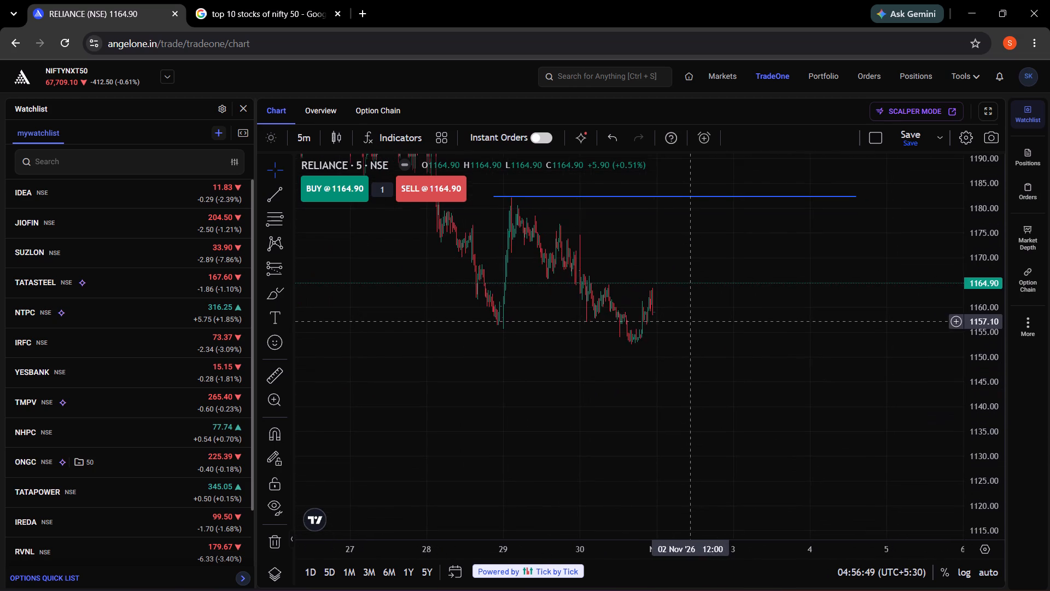
pyautogui.scroll(1, 592, 347)
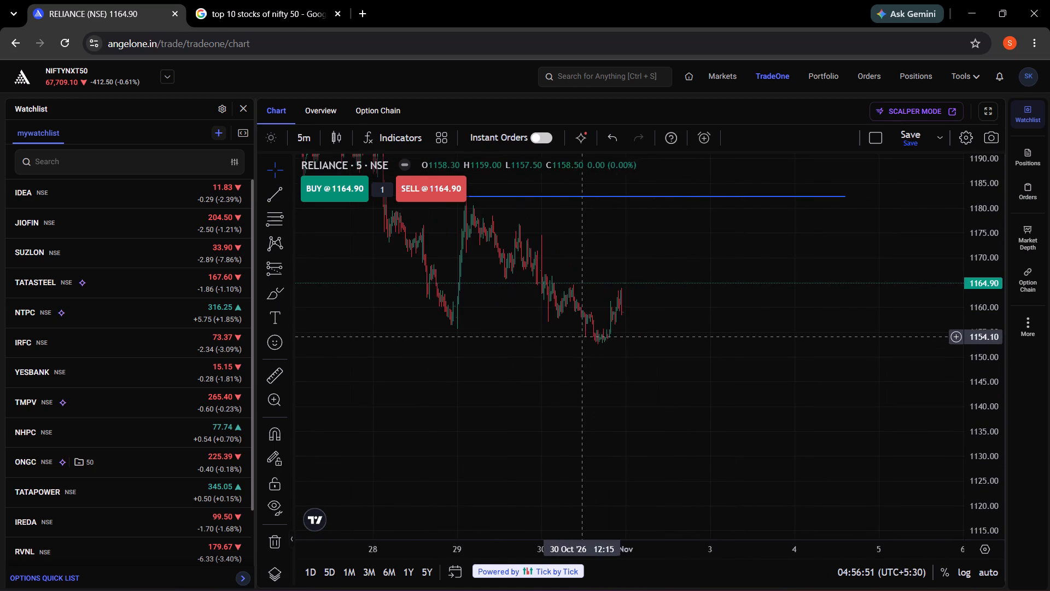
pyautogui.scroll(3, 575, 336)
pyautogui.moveTo(408, 364); pyautogui.dragTo(560, 416)
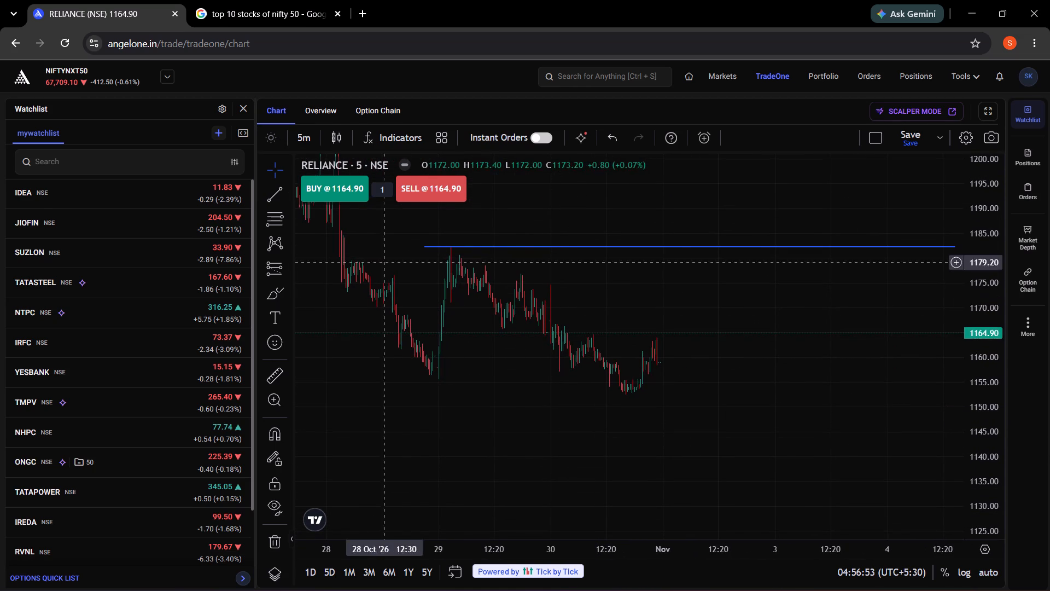
# Set the RELIANCE chart back to the 15-minute interval.
pyautogui.click(301, 134)
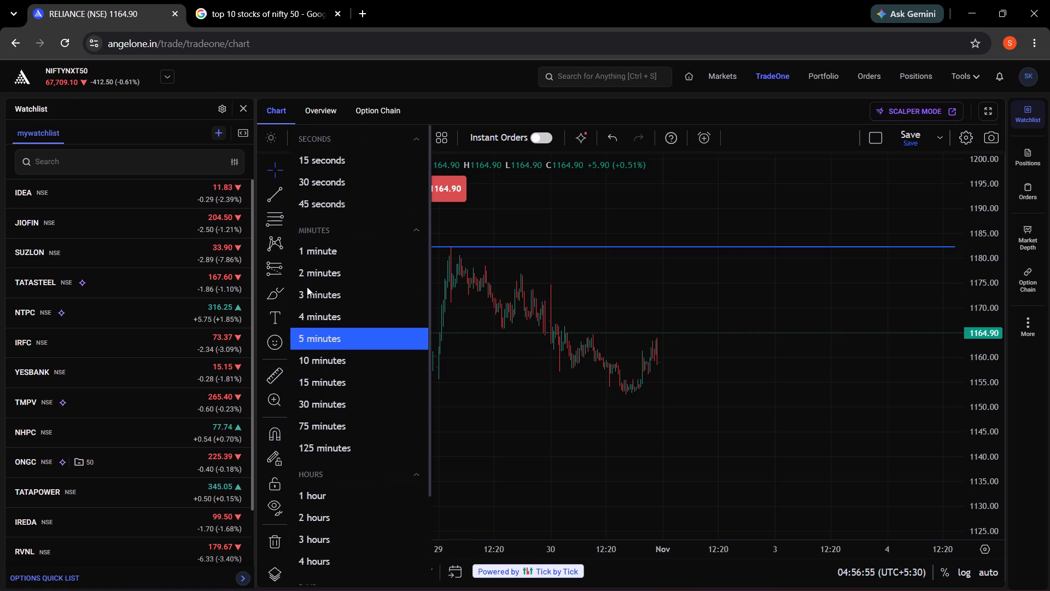
pyautogui.click(346, 380)
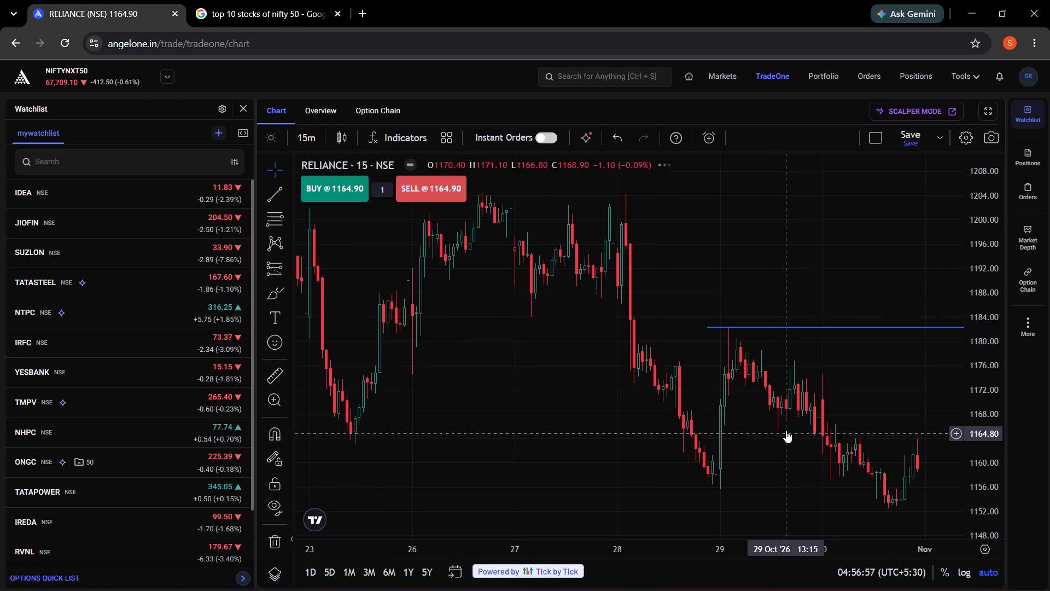
# Draw a horizontal trend line at 1152.50 along the late-October swing low, from 28 October 11:15 to 4 November 14:30.
pyautogui.moveTo(777, 475); pyautogui.dragTo(663, 389)
pyautogui.moveTo(777, 379); pyautogui.dragTo(781, 383)
pyautogui.moveTo(1004, 360); pyautogui.dragTo(1007, 403)
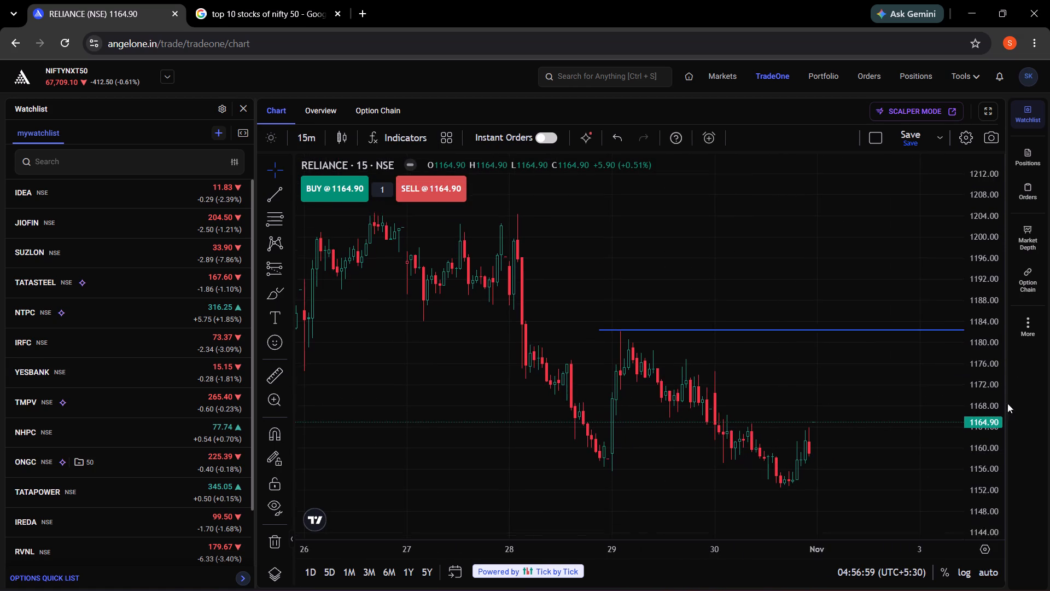
pyautogui.moveTo(1007, 403); pyautogui.dragTo(981, 378)
pyautogui.moveTo(829, 430); pyautogui.dragTo(642, 322)
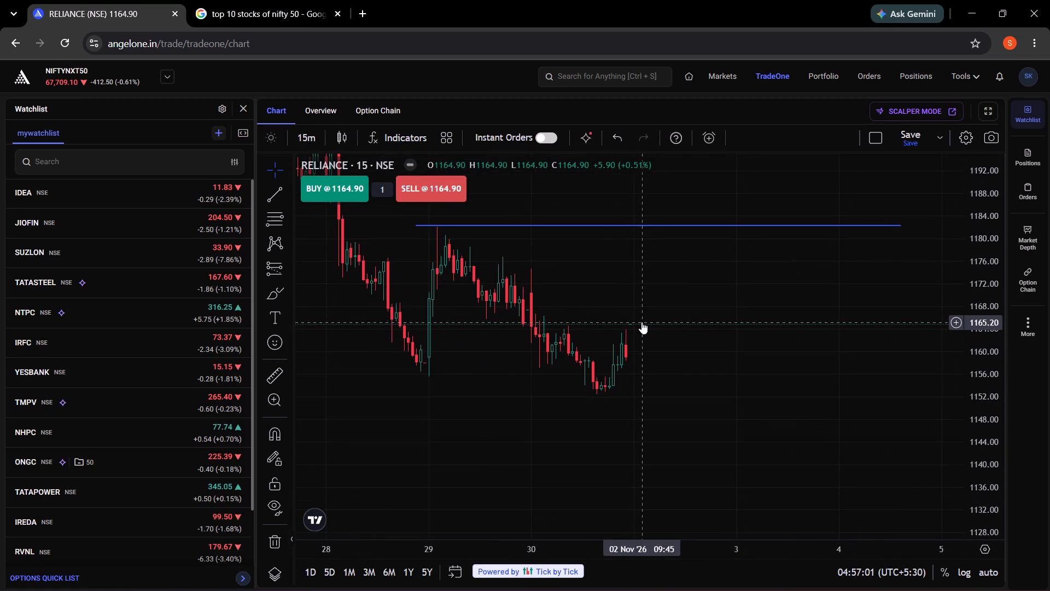
pyautogui.click(284, 206)
pyautogui.click(276, 197)
pyautogui.click(356, 158)
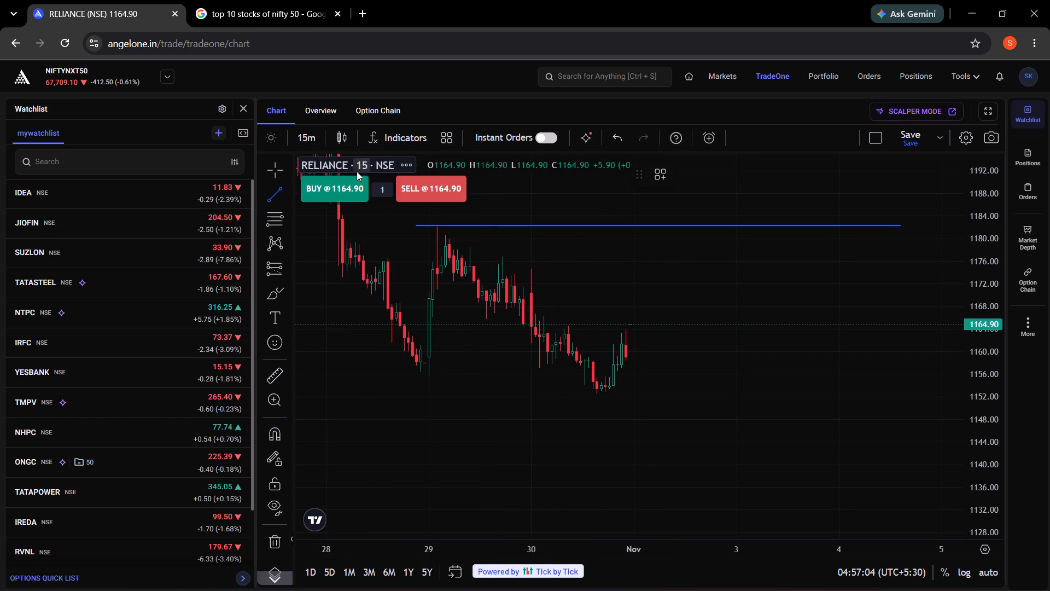
pyautogui.click(358, 394)
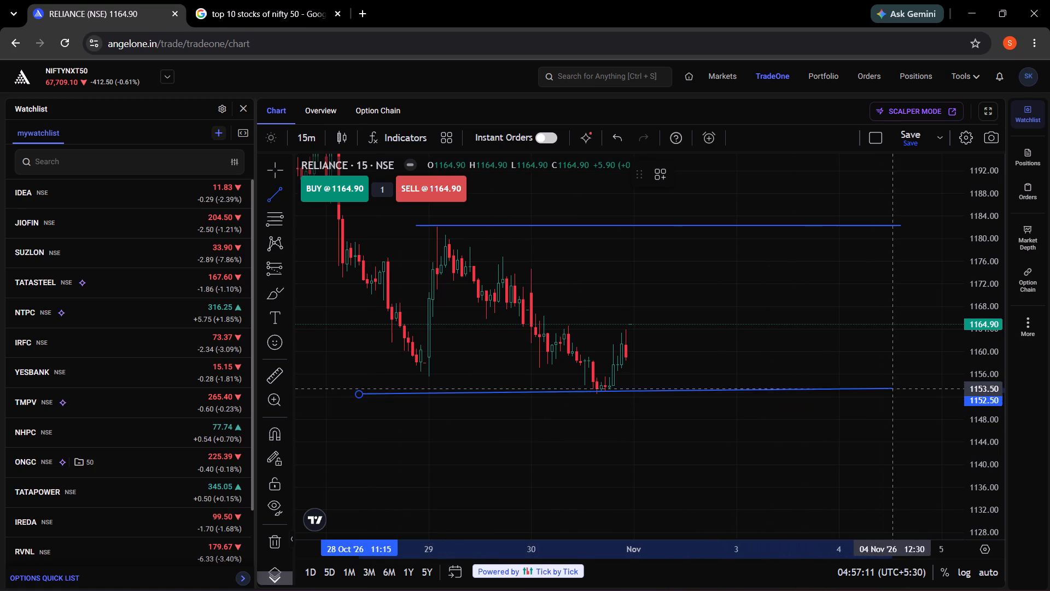
pyautogui.click(925, 394)
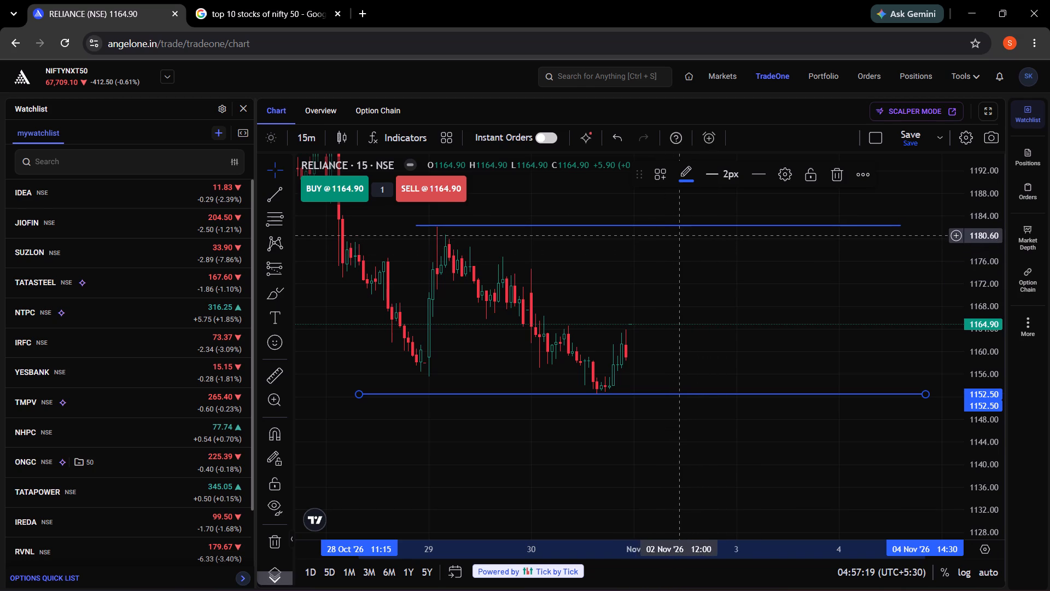
# Examine RELIANCE's wider price swings from August through October against the resistance and support lines on the 15-minute chart.
pyautogui.moveTo(663, 273); pyautogui.dragTo(790, 354)
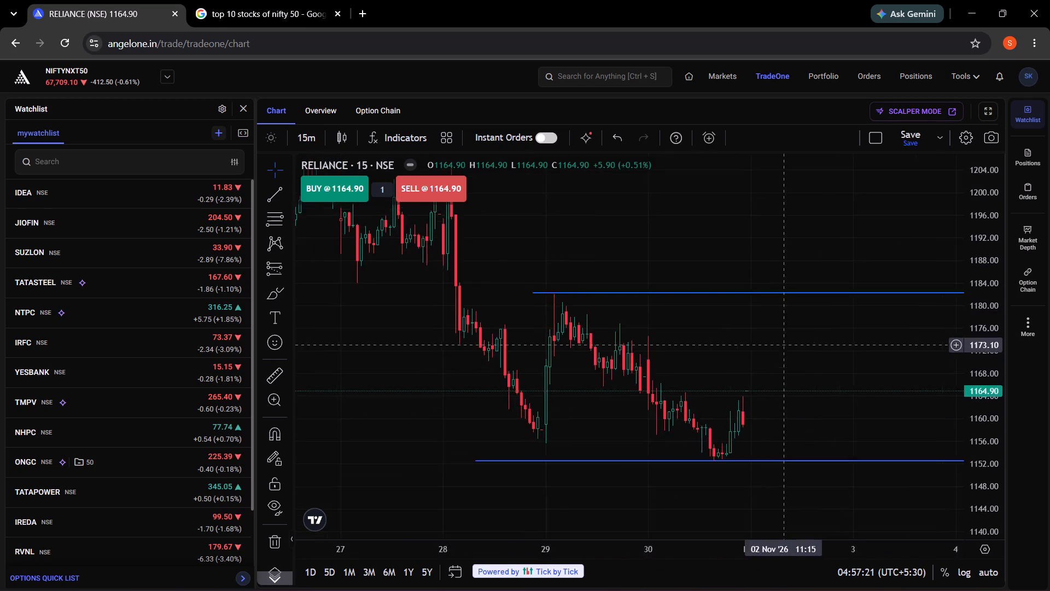
pyautogui.moveTo(790, 354); pyautogui.dragTo(1023, 439)
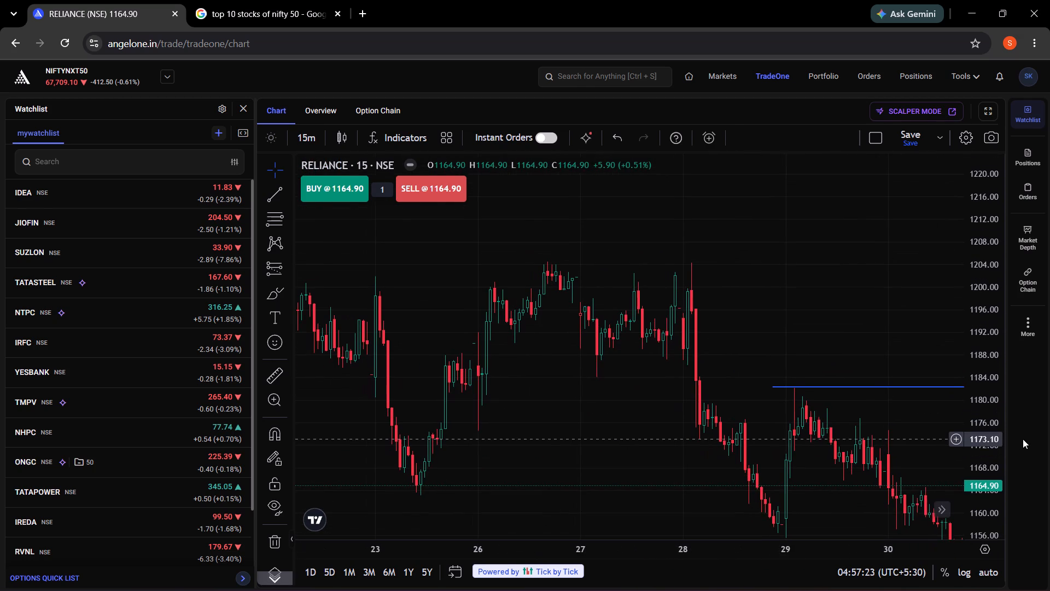
pyautogui.moveTo(1023, 439); pyautogui.dragTo(1022, 439)
pyautogui.moveTo(996, 312); pyautogui.dragTo(1002, 345)
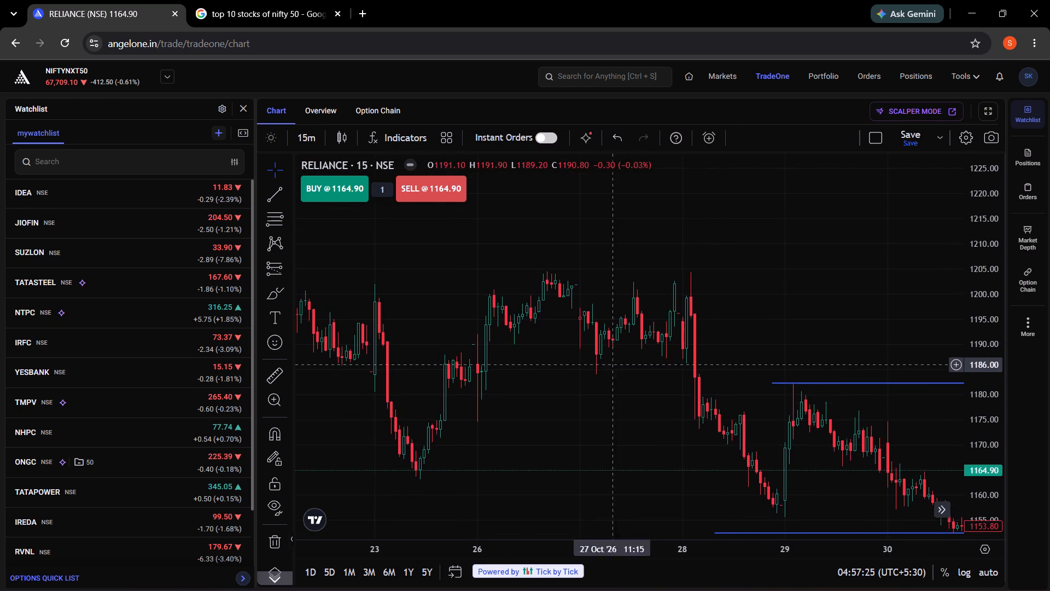
pyautogui.scroll(9, 453, 349)
pyautogui.scroll(-15, 482, 350)
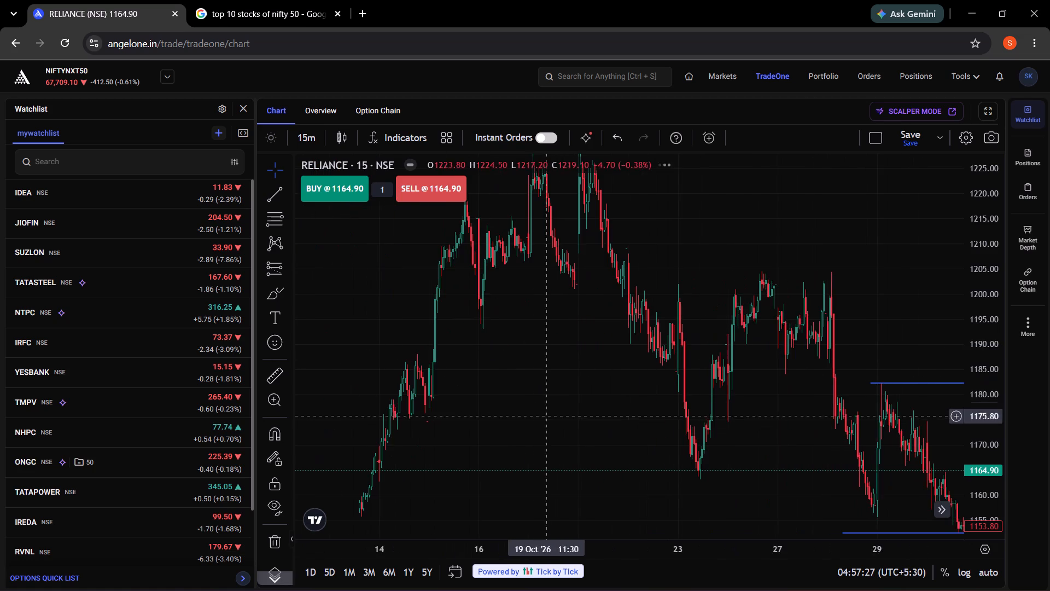
pyautogui.scroll(-3, 552, 399)
pyautogui.scroll(-7, 630, 418)
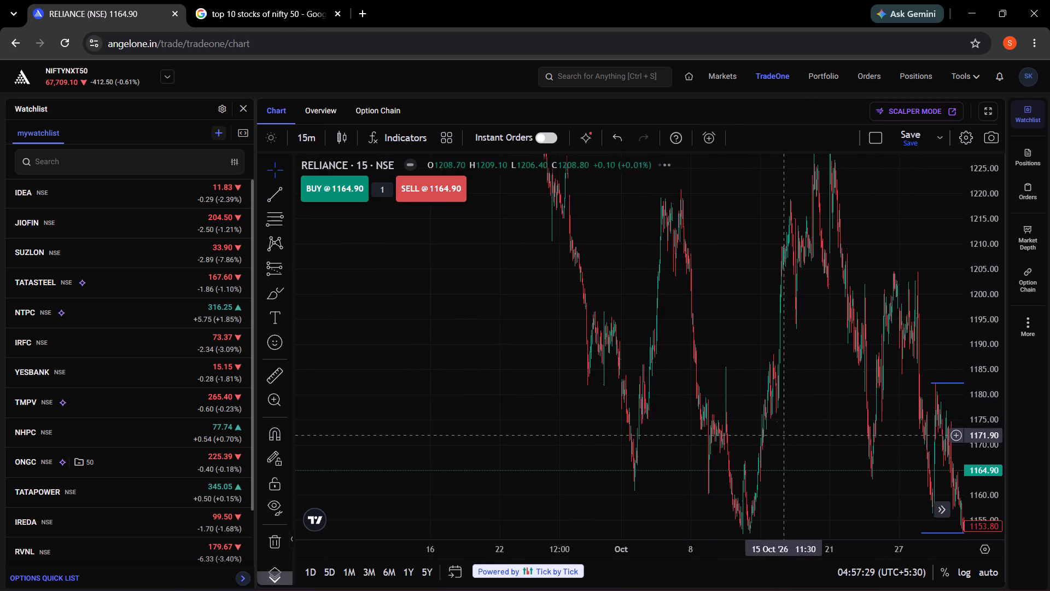
pyautogui.moveTo(838, 423); pyautogui.dragTo(649, 246)
pyautogui.scroll(3, 662, 326)
pyautogui.scroll(-4, 662, 326)
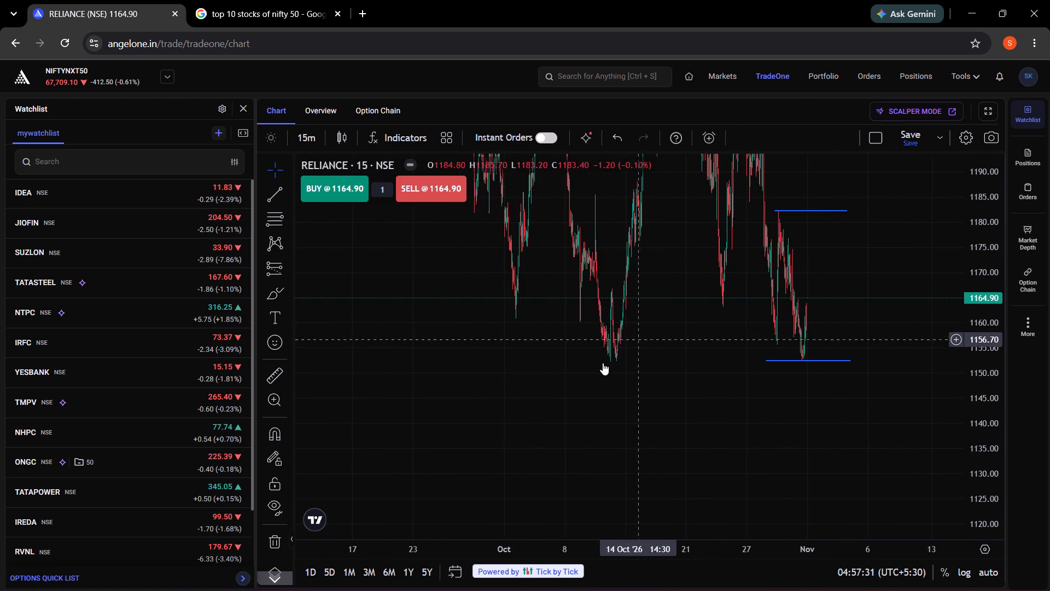
pyautogui.moveTo(479, 381); pyautogui.dragTo(573, 569)
pyautogui.moveTo(493, 306); pyautogui.dragTo(497, 422)
pyautogui.moveTo(479, 357); pyautogui.dragTo(476, 264)
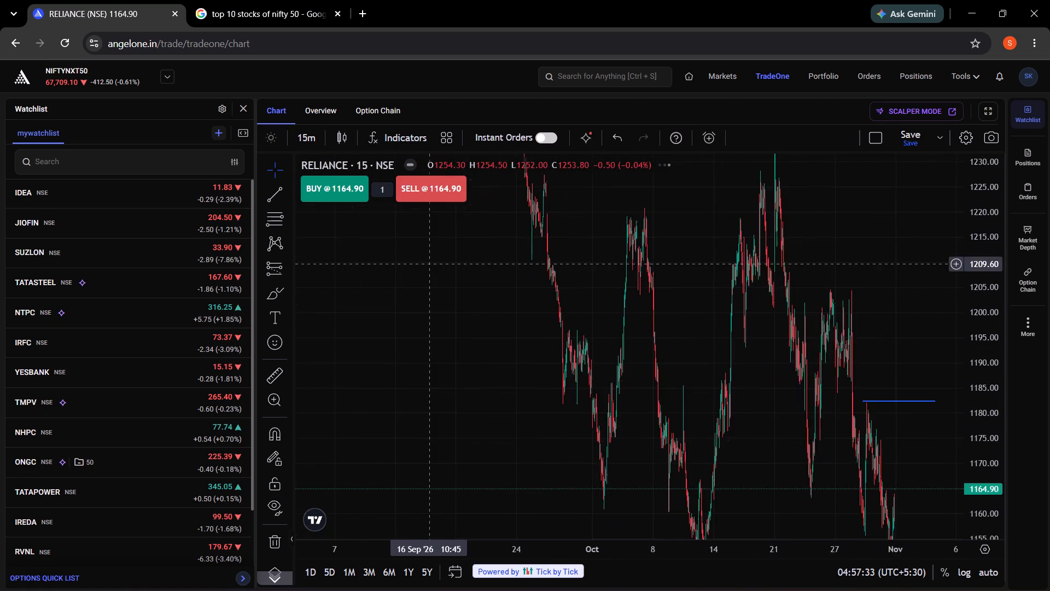
pyautogui.moveTo(476, 264); pyautogui.dragTo(569, 471)
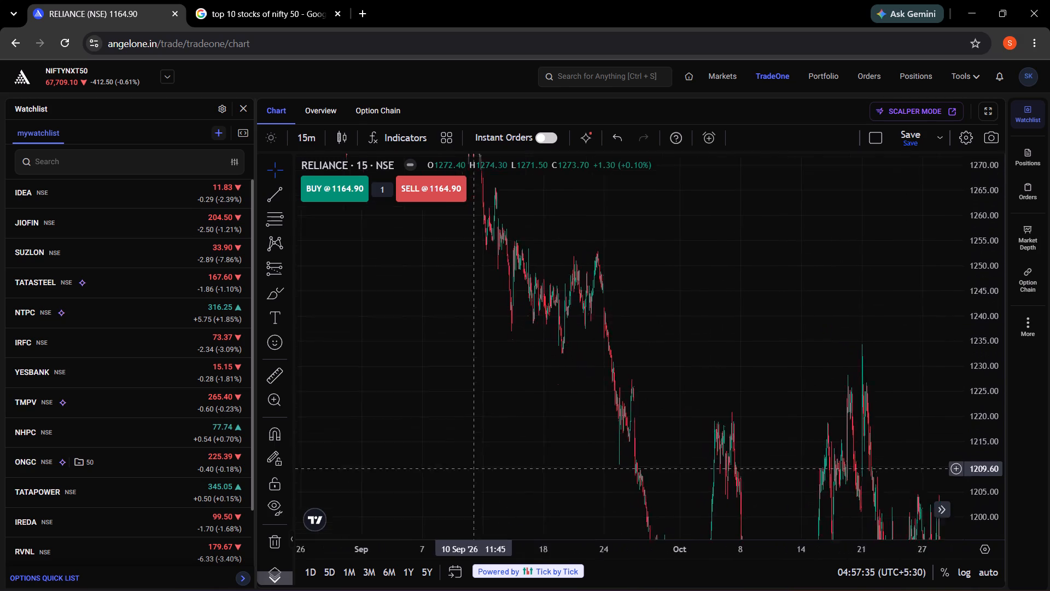
pyautogui.moveTo(569, 471); pyautogui.dragTo(531, 335)
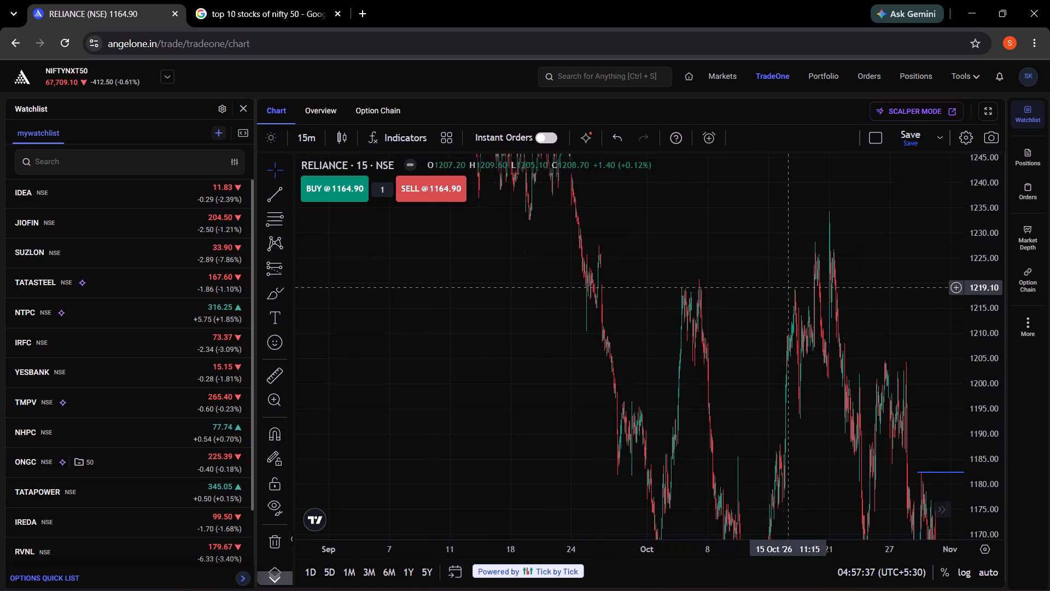
pyautogui.scroll(-4, 789, 287)
pyautogui.moveTo(998, 230); pyautogui.dragTo(1011, 469)
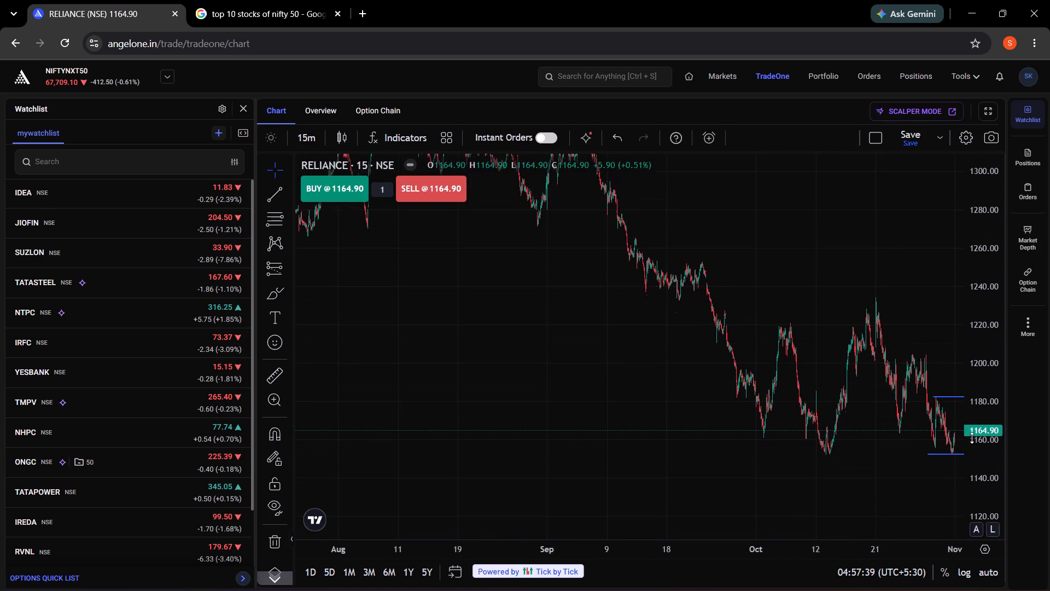
pyautogui.moveTo(428, 340); pyautogui.dragTo(255, 264)
pyautogui.scroll(2, 643, 266)
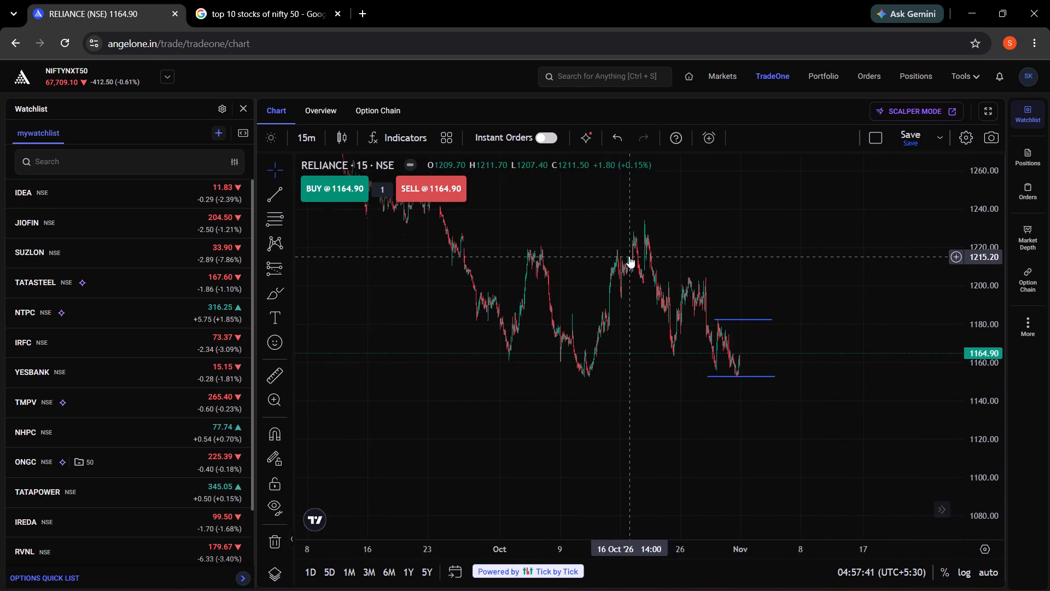
pyautogui.scroll(2, 628, 256)
pyautogui.scroll(-12, 628, 256)
pyautogui.moveTo(995, 235); pyautogui.dragTo(994, 293)
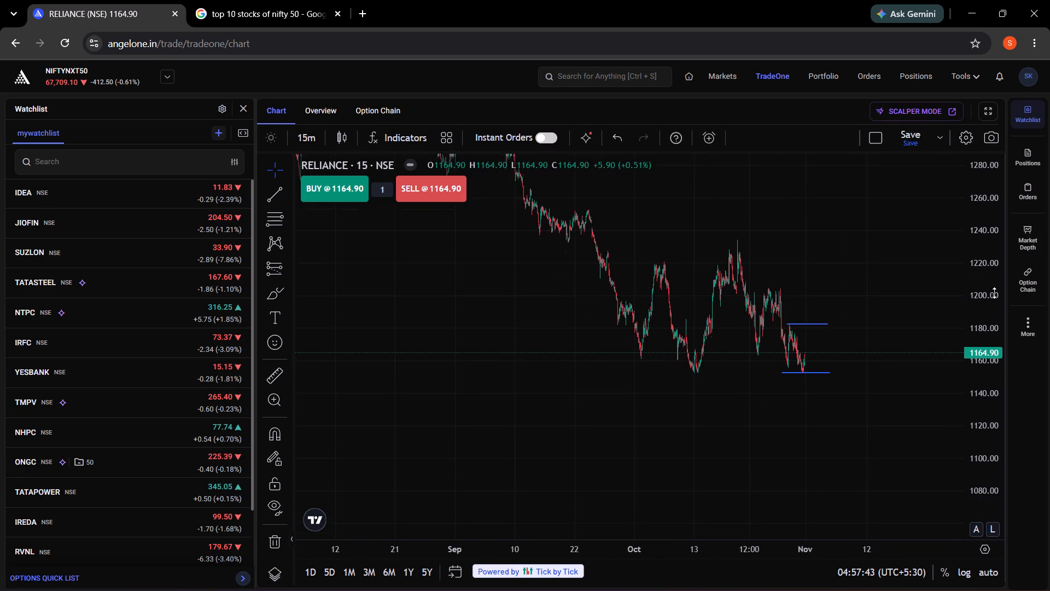
pyautogui.moveTo(994, 293); pyautogui.dragTo(1001, 436)
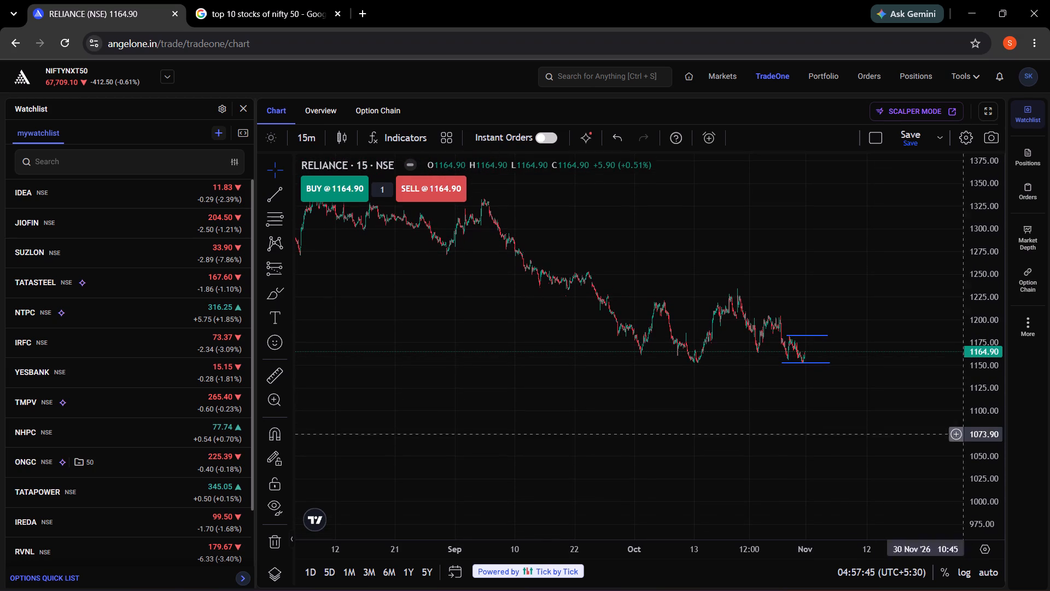
pyautogui.moveTo(498, 298); pyautogui.dragTo(447, 318)
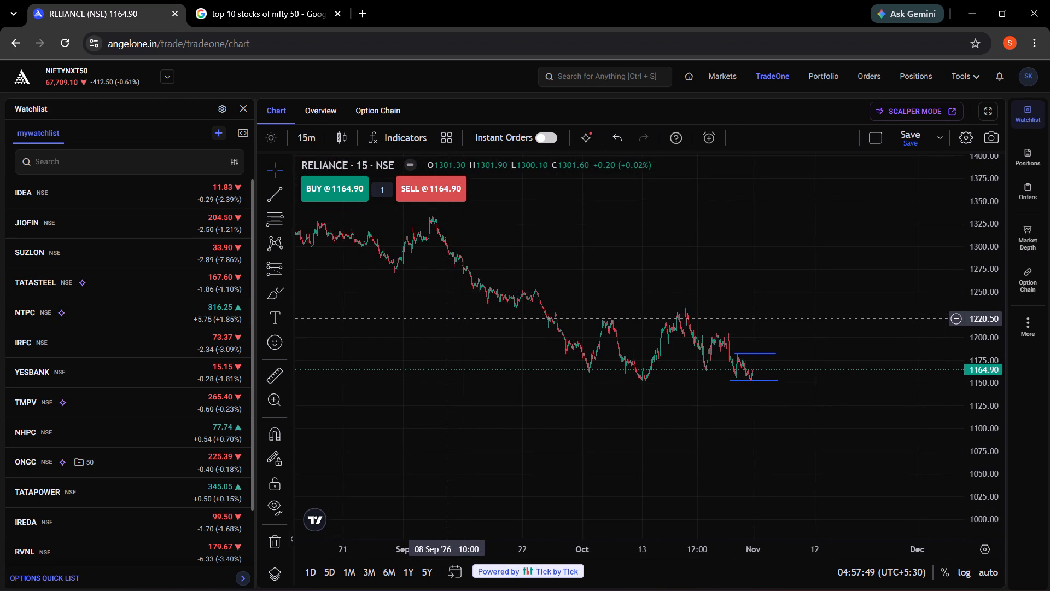
pyautogui.moveTo(447, 318); pyautogui.dragTo(305, 306)
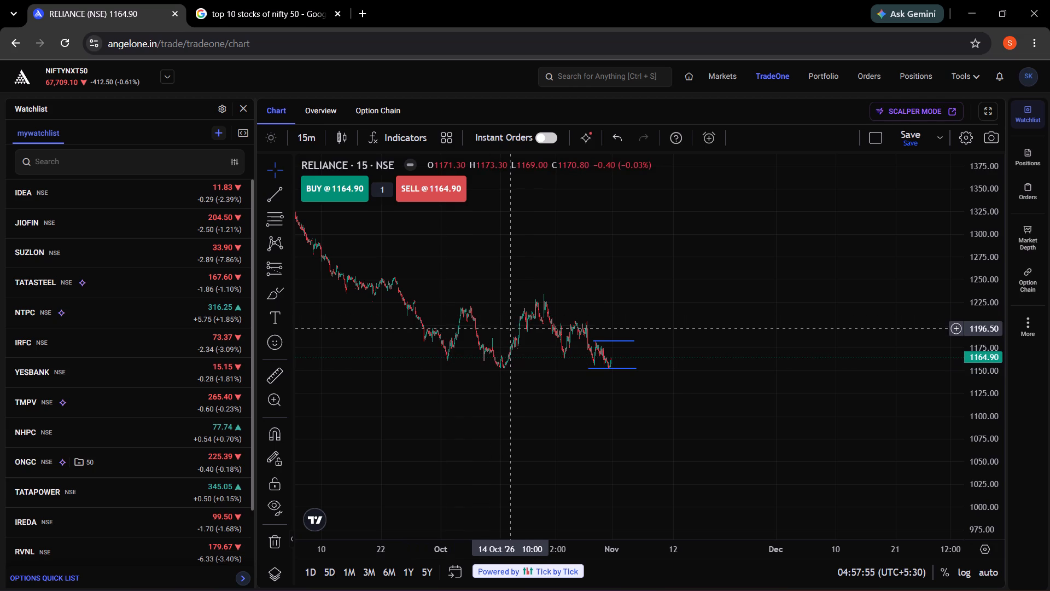
pyautogui.moveTo(640, 279); pyautogui.dragTo(653, 274)
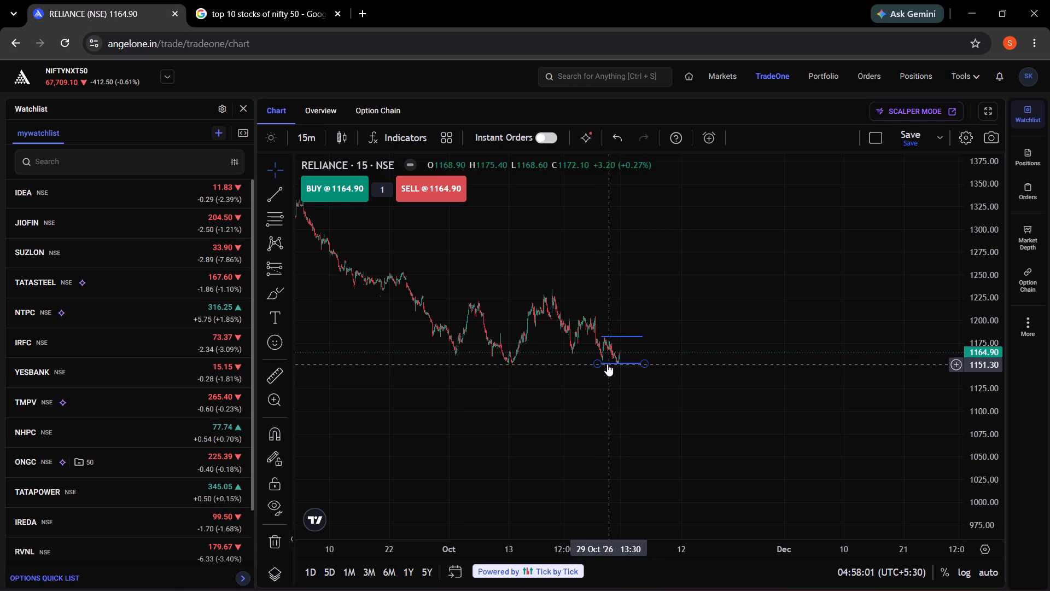
# Extend the support line's start point back to 8 September 14:00 at about 1152.90, keeping the line nearly horizontal.
pyautogui.moveTo(598, 362); pyautogui.dragTo(510, 364)
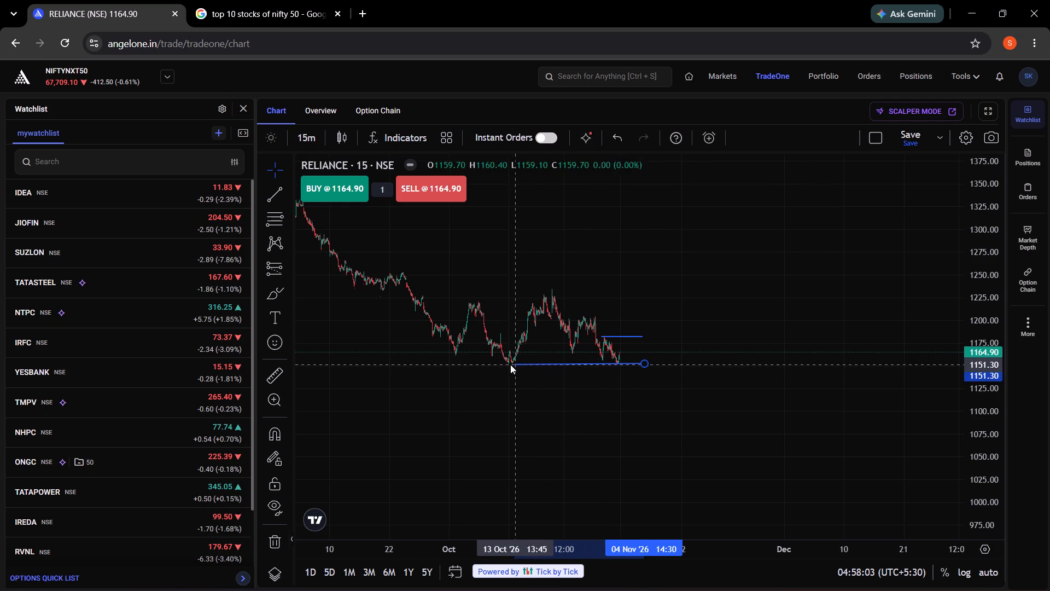
pyautogui.moveTo(510, 364); pyautogui.dragTo(387, 362)
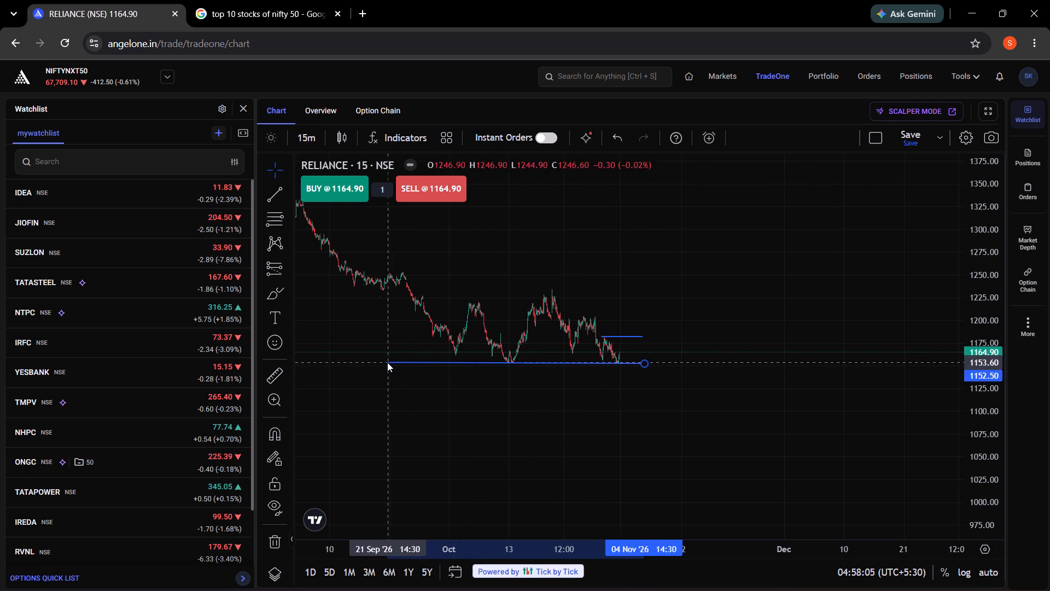
pyautogui.moveTo(387, 362); pyautogui.dragTo(371, 361)
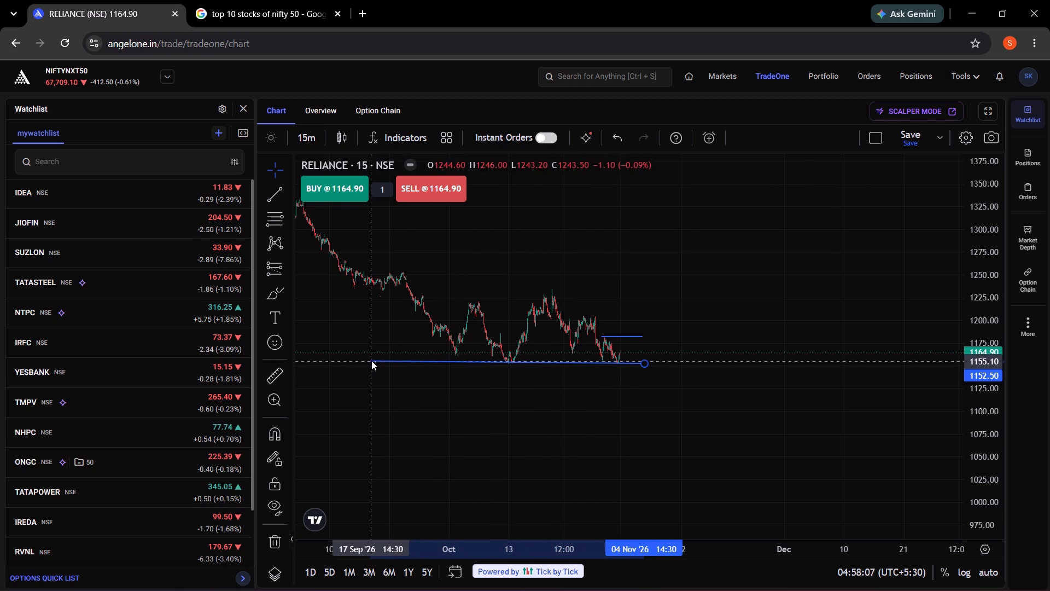
pyautogui.moveTo(371, 361); pyautogui.dragTo(367, 362)
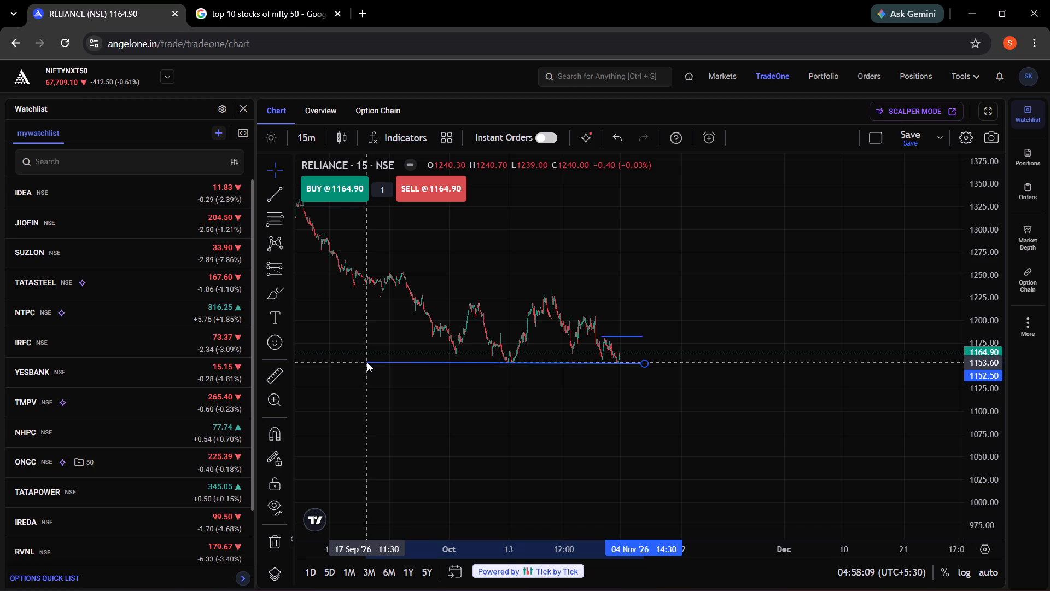
pyautogui.moveTo(367, 362); pyautogui.dragTo(366, 363)
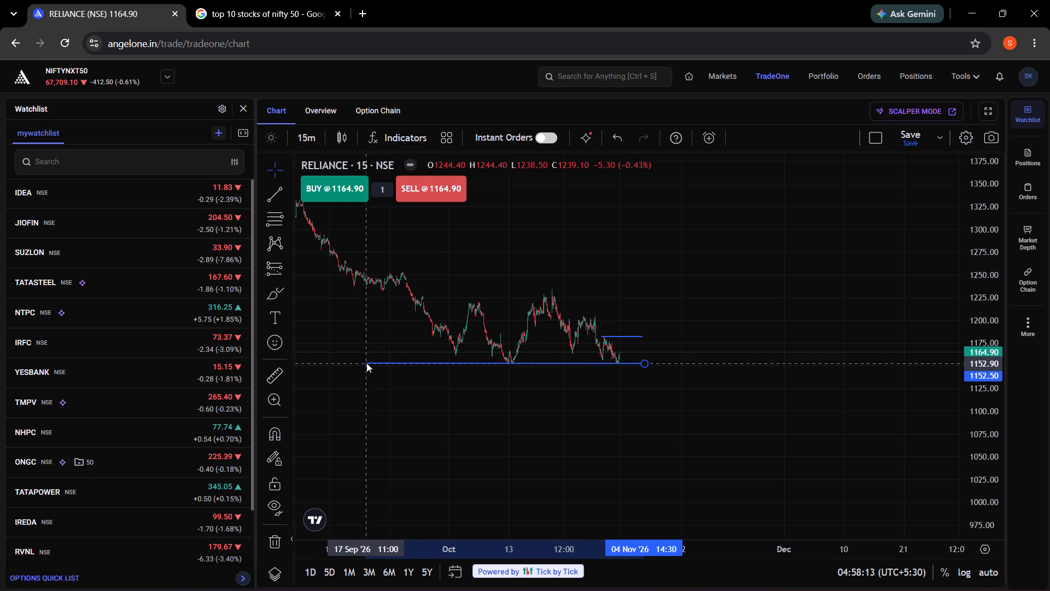
pyautogui.moveTo(366, 363); pyautogui.dragTo(366, 361)
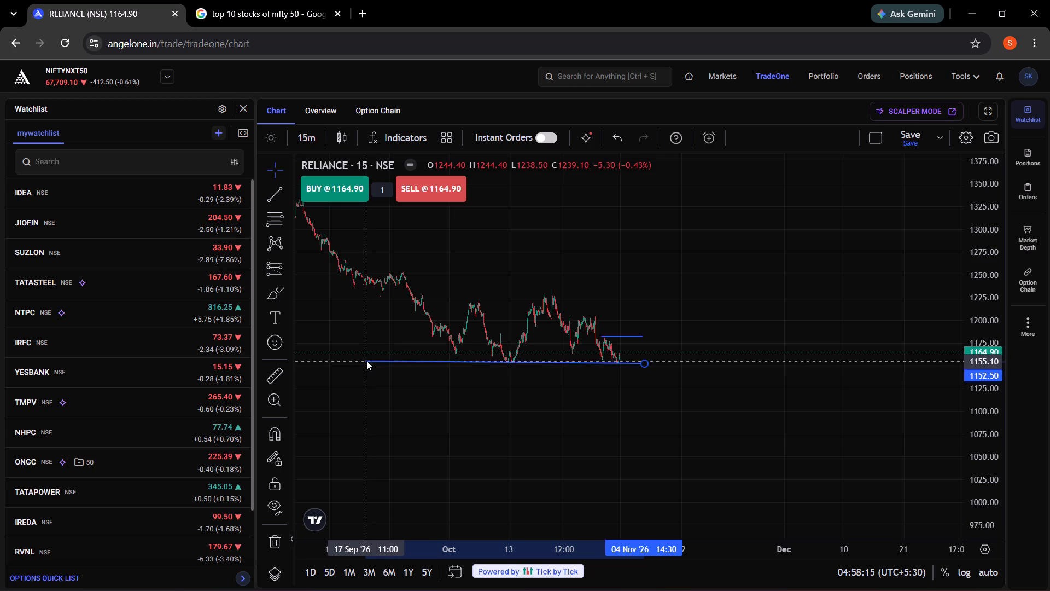
pyautogui.moveTo(366, 361); pyautogui.dragTo(366, 363)
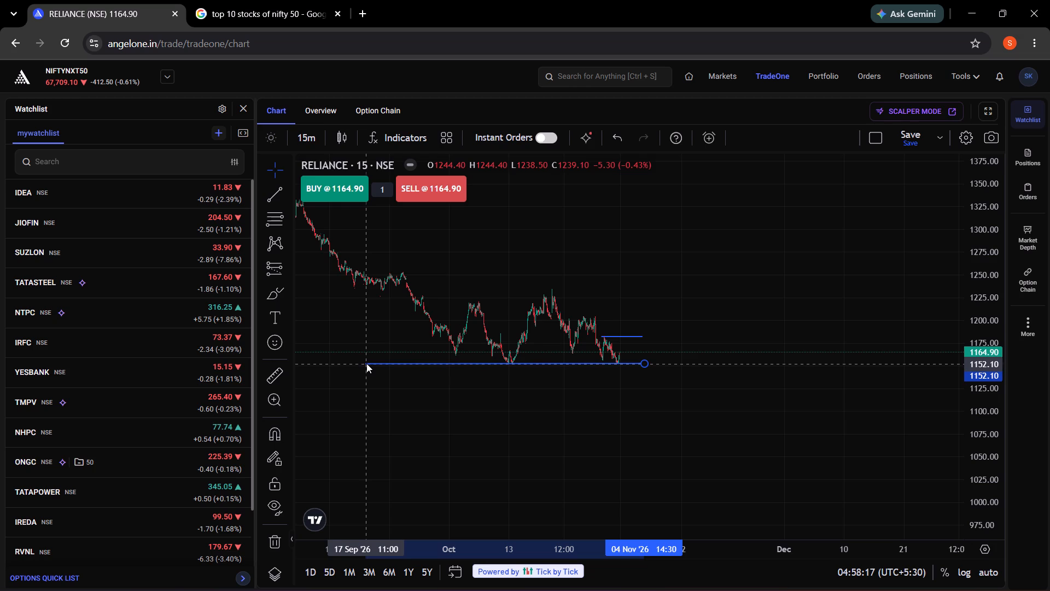
pyautogui.moveTo(366, 363); pyautogui.dragTo(323, 362)
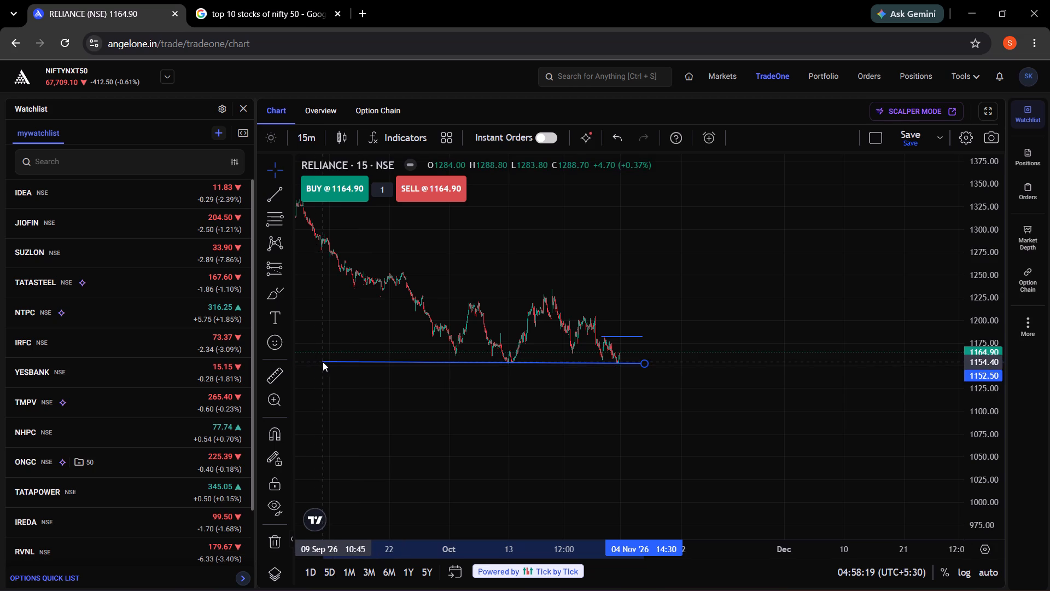
pyautogui.moveTo(323, 362); pyautogui.dragTo(319, 363)
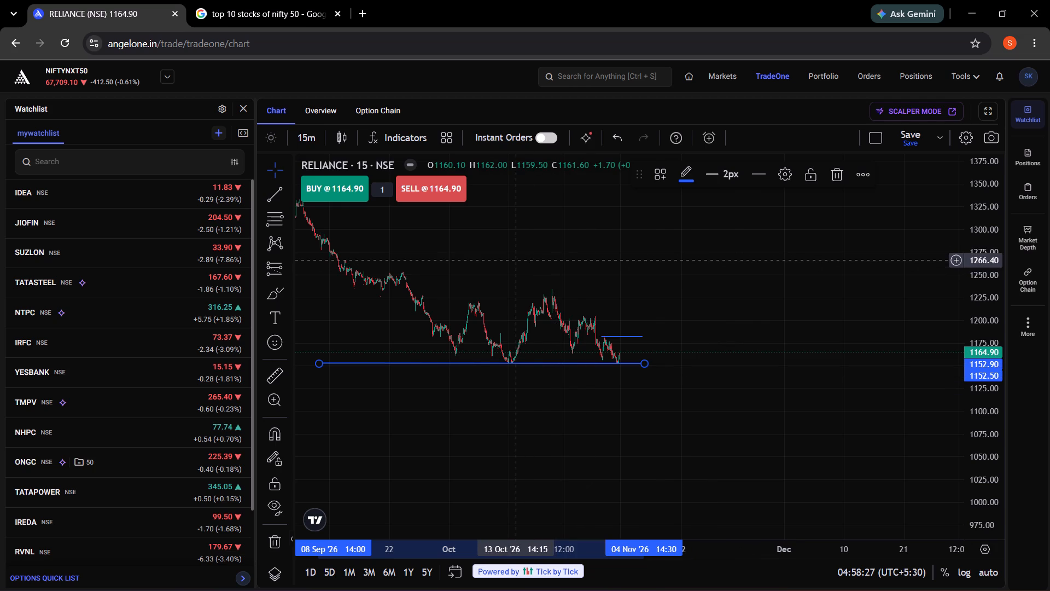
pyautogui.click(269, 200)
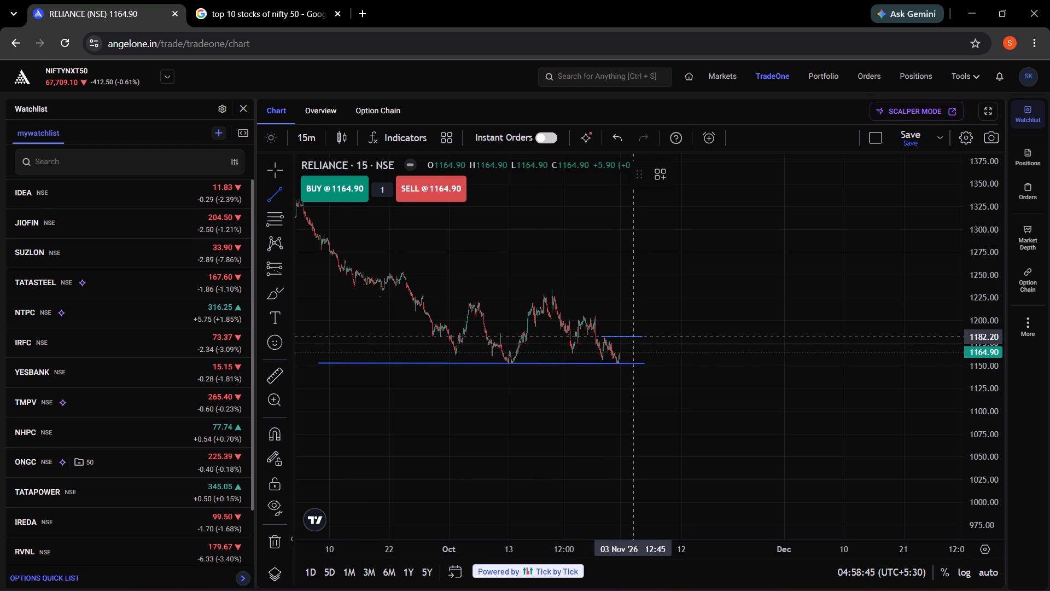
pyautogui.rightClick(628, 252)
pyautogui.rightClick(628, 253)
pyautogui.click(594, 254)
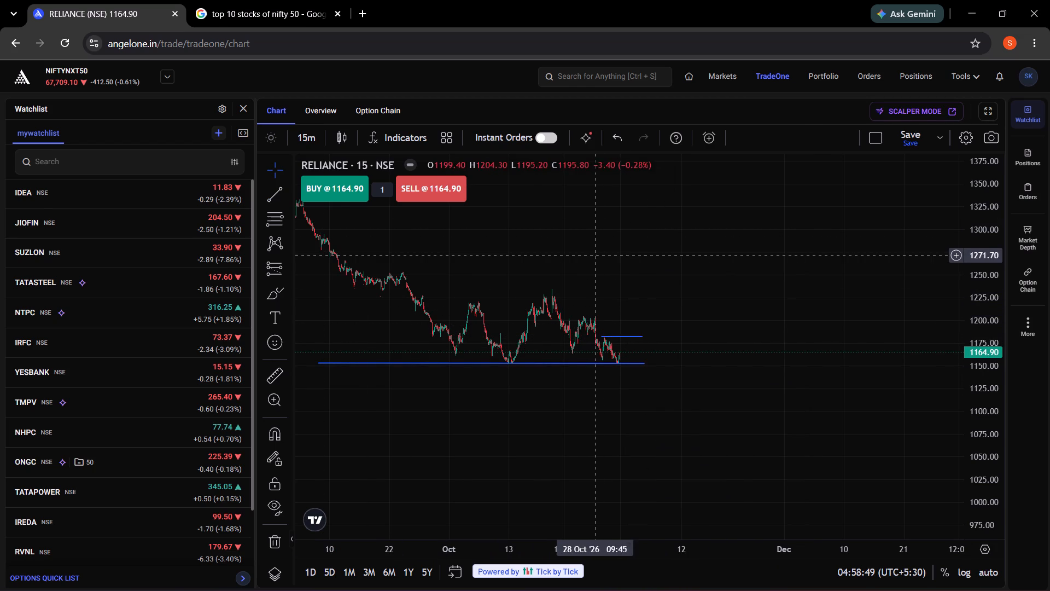
# Delete the short resistance trend line above the late-October candles.
pyautogui.click(626, 336)
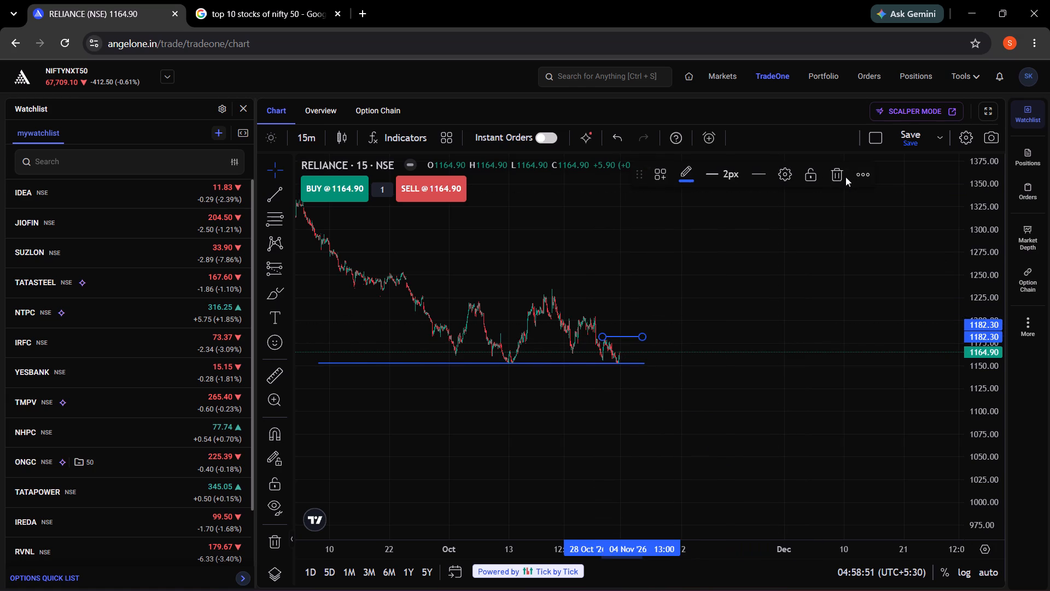
pyautogui.click(843, 176)
# Draw a near-horizontal resistance trend line from 10 September 11:00 at 1205.50 to 14 December 14:45 at about 1206.30.
pyautogui.click(270, 194)
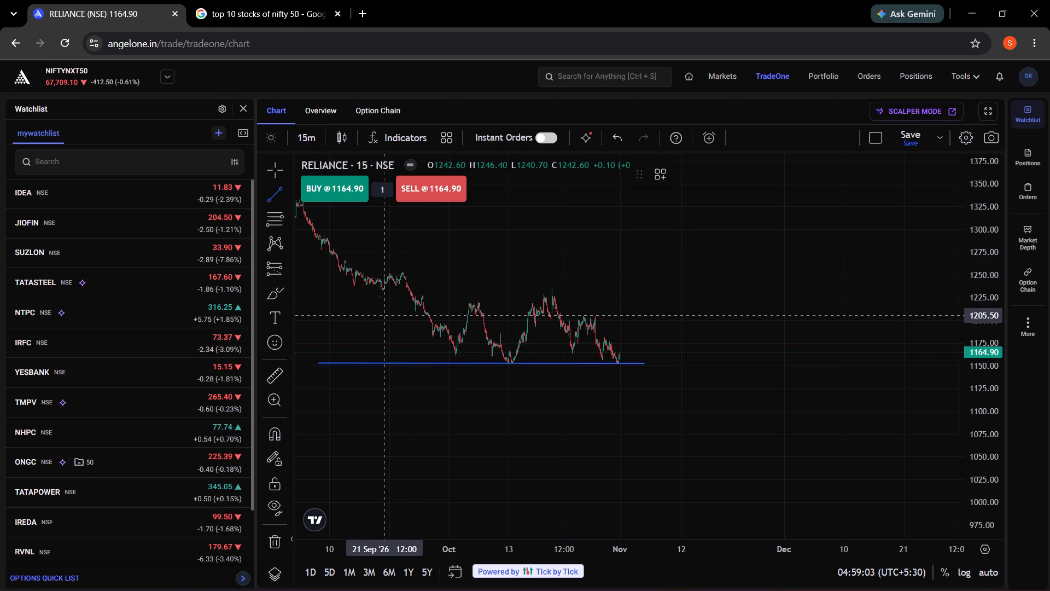
pyautogui.click(332, 315)
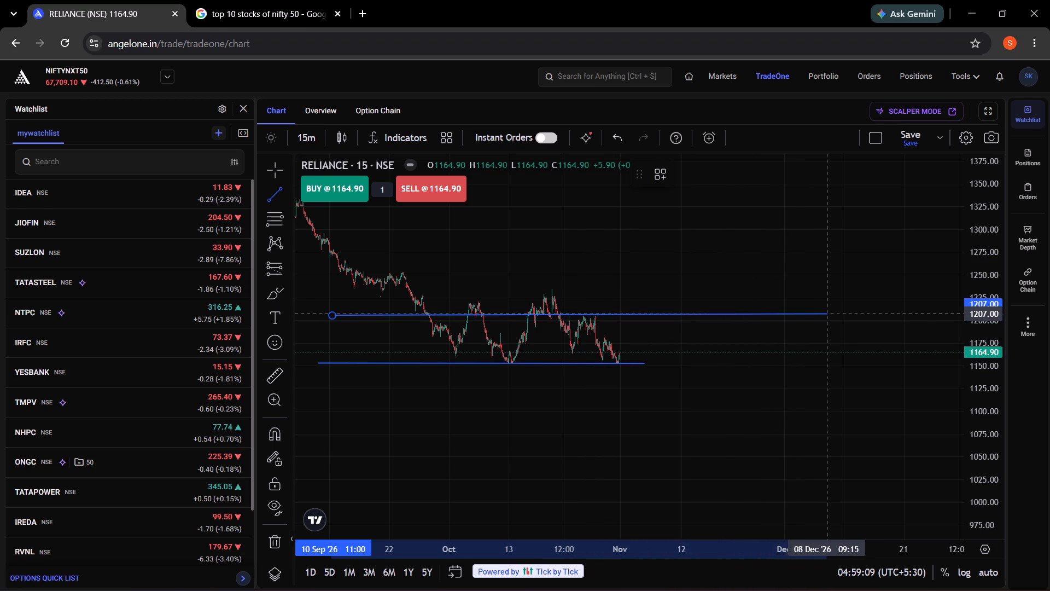
pyautogui.click(869, 314)
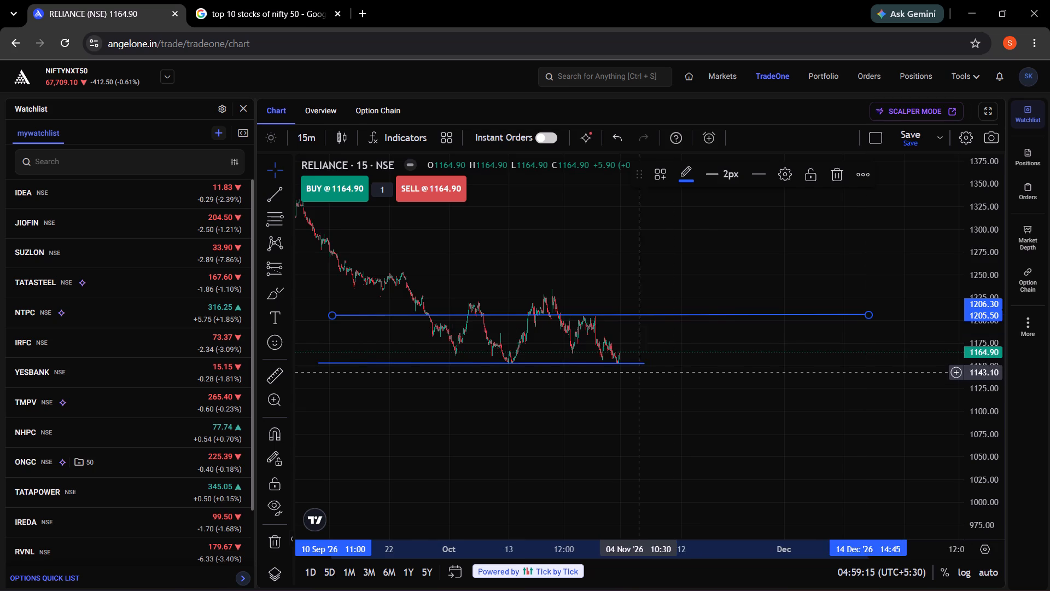
# Examine RELIANCE's September and October swings between the new resistance line and the support line on the 15-minute chart.
pyautogui.scroll(4, 609, 361)
pyautogui.scroll(-7, 607, 361)
pyautogui.scroll(3, 605, 360)
pyautogui.moveTo(494, 438); pyautogui.dragTo(661, 428)
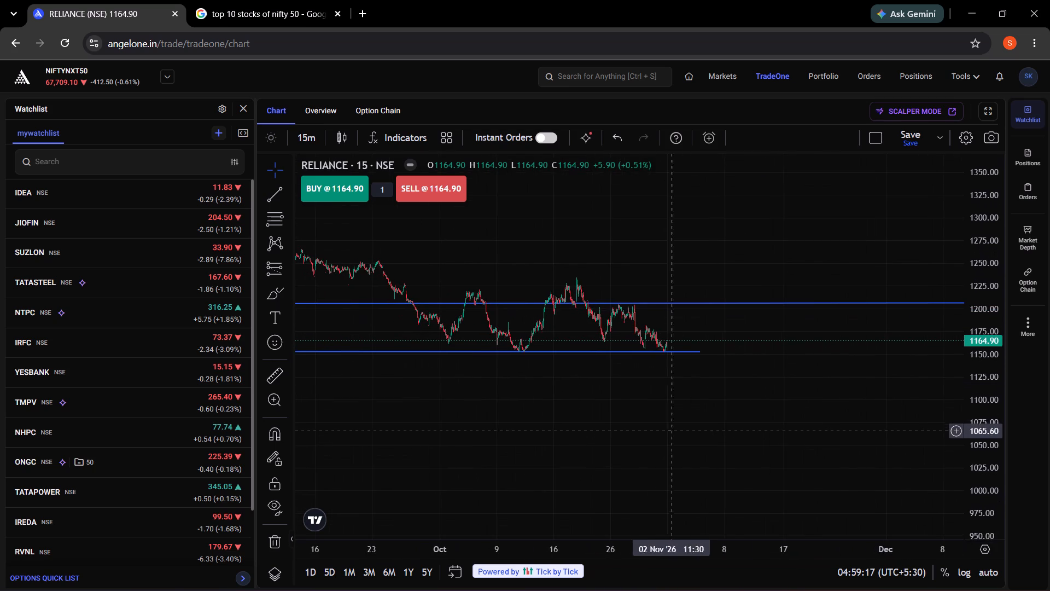
pyautogui.moveTo(990, 411); pyautogui.dragTo(978, 247)
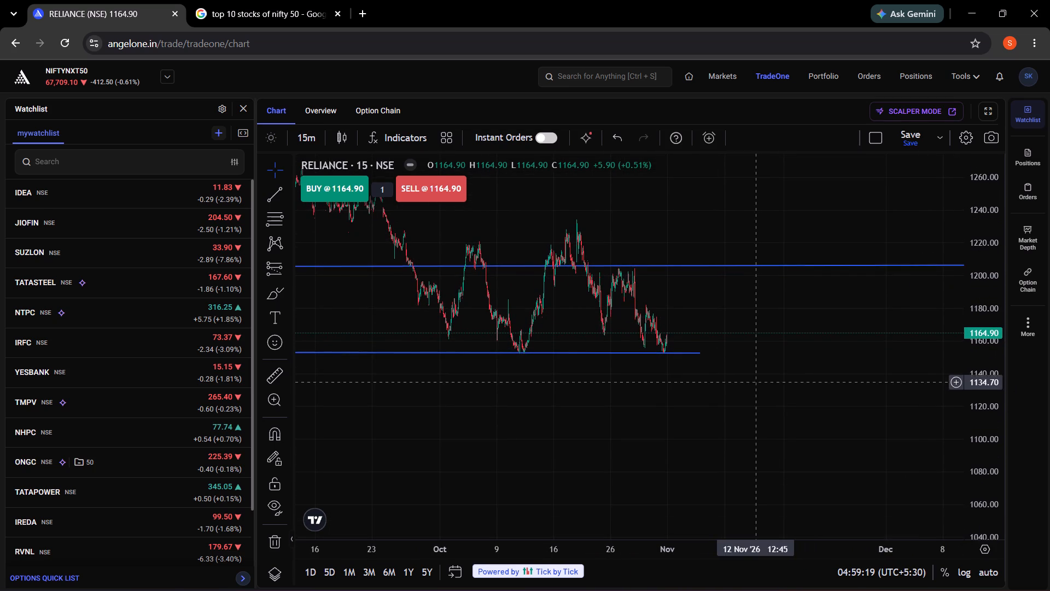
pyautogui.moveTo(755, 369); pyautogui.dragTo(725, 404)
pyautogui.moveTo(1005, 443); pyautogui.dragTo(984, 381)
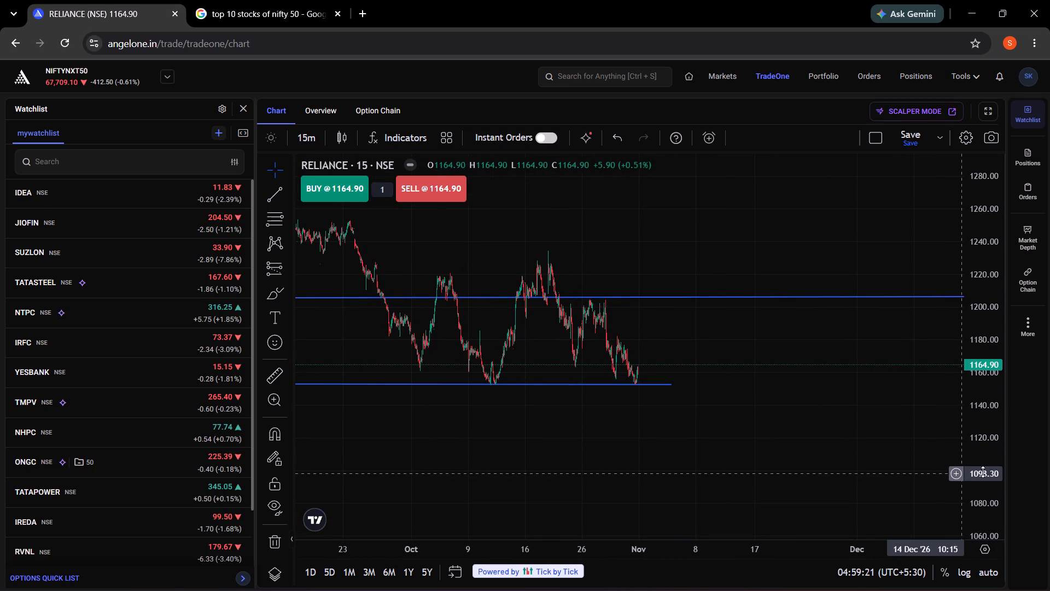
pyautogui.moveTo(993, 453); pyautogui.dragTo(991, 412)
pyautogui.moveTo(719, 449); pyautogui.dragTo(763, 425)
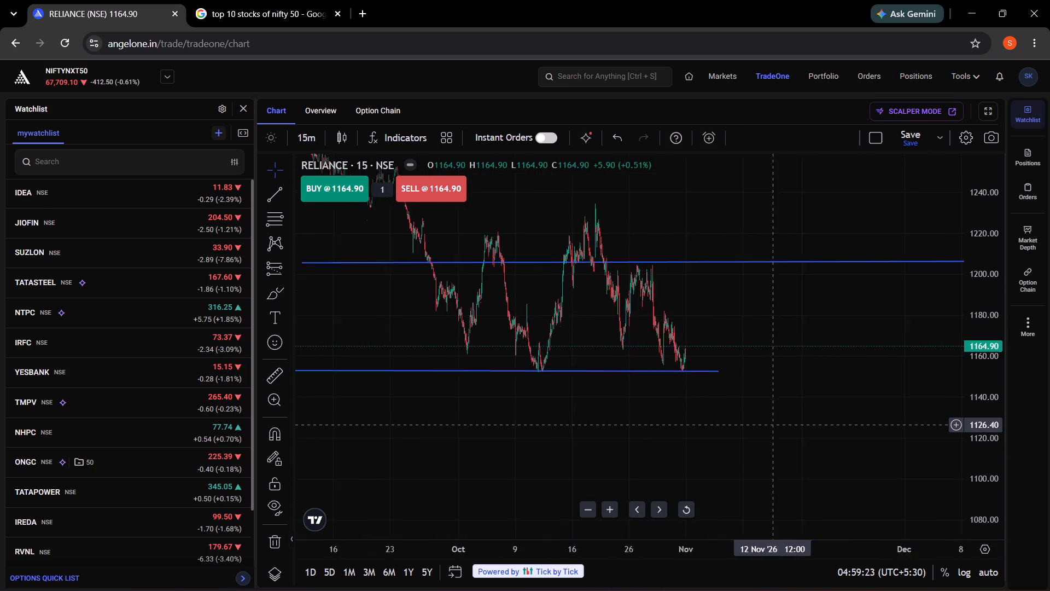
pyautogui.moveTo(763, 425); pyautogui.dragTo(872, 446)
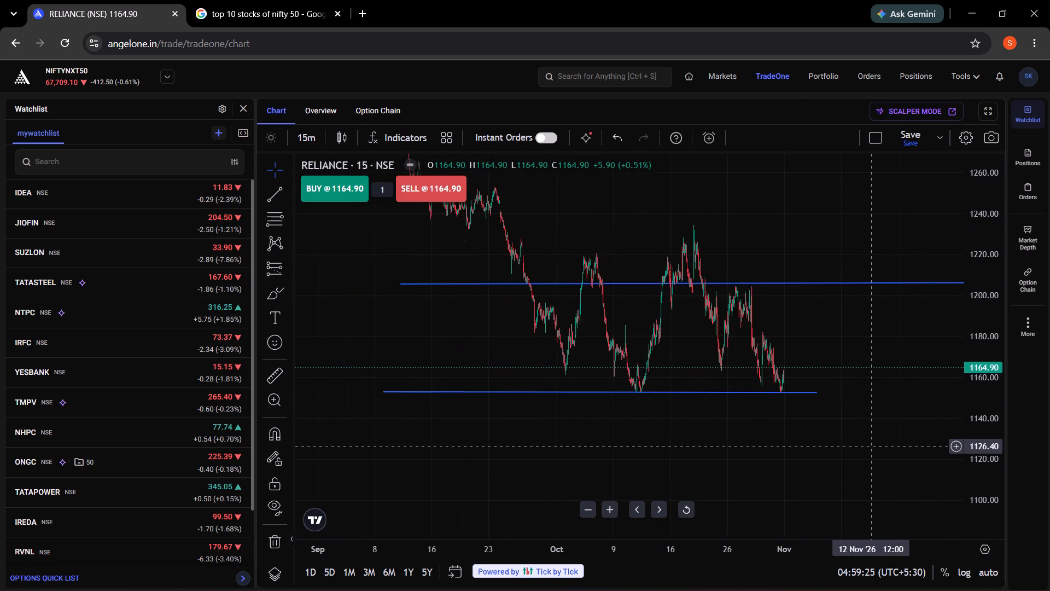
pyautogui.moveTo(872, 446); pyautogui.dragTo(663, 440)
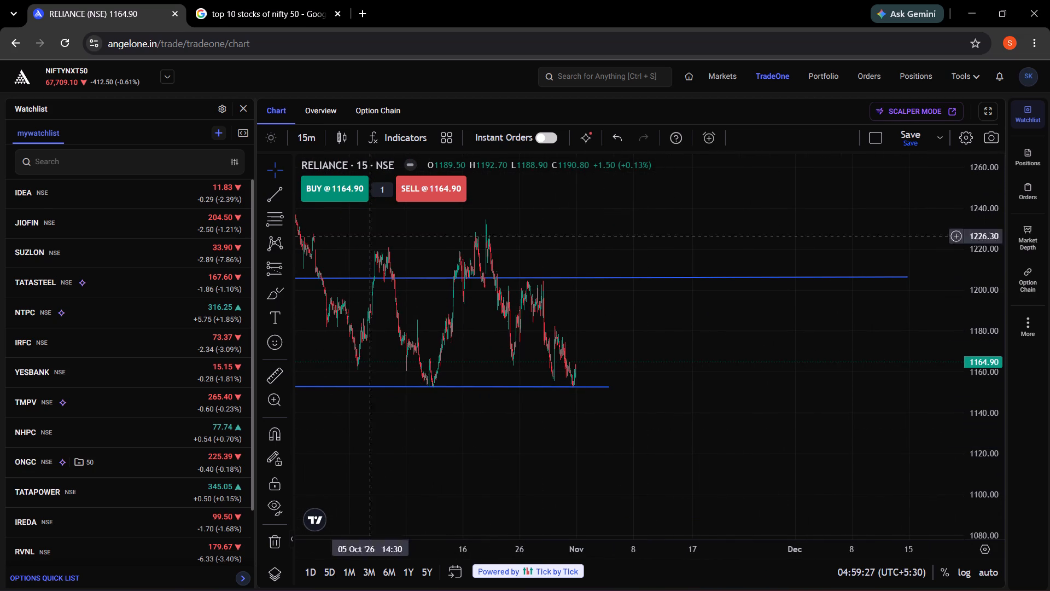
# Switch the RELIANCE chart to 5-minute candles.
pyautogui.click(313, 134)
pyautogui.click(323, 336)
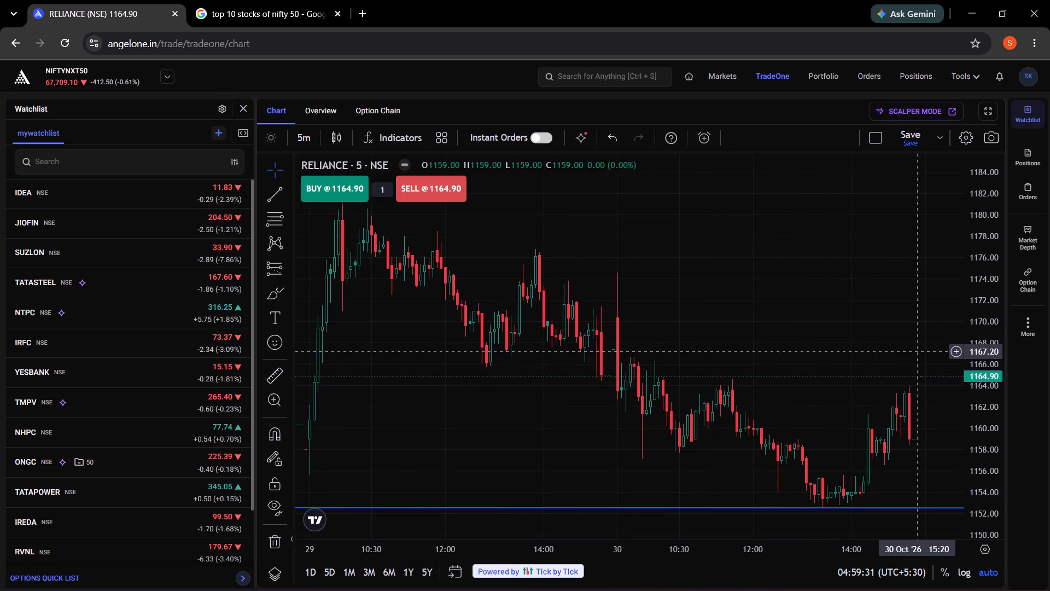
# Examine RELIANCE's late-October price action against the support and resistance lines on the 5-minute chart.
pyautogui.moveTo(994, 275); pyautogui.dragTo(1011, 478)
pyautogui.moveTo(676, 302); pyautogui.dragTo(709, 293)
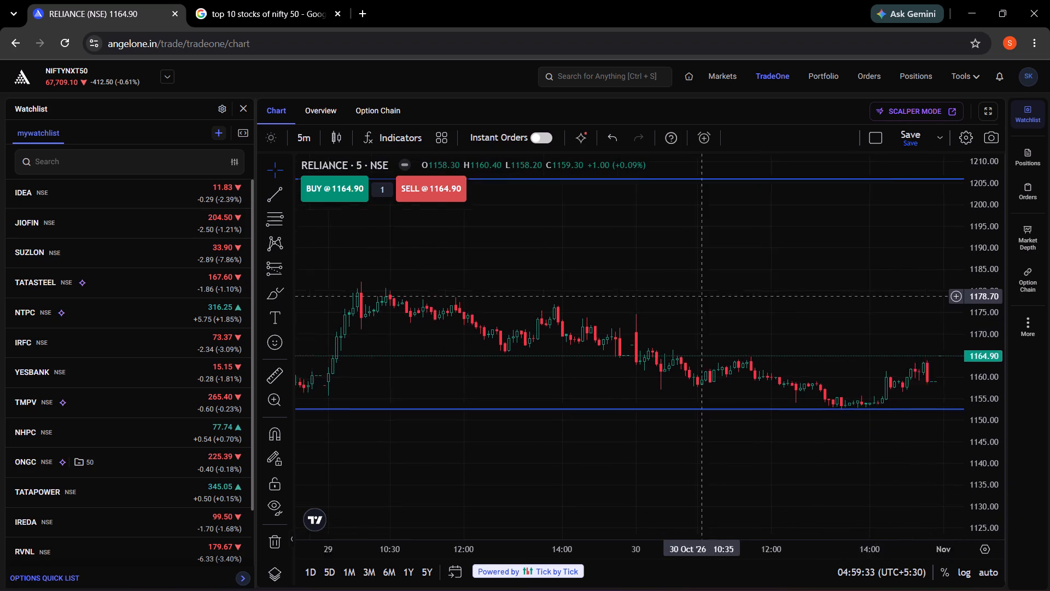
pyautogui.moveTo(709, 293); pyautogui.dragTo(567, 313)
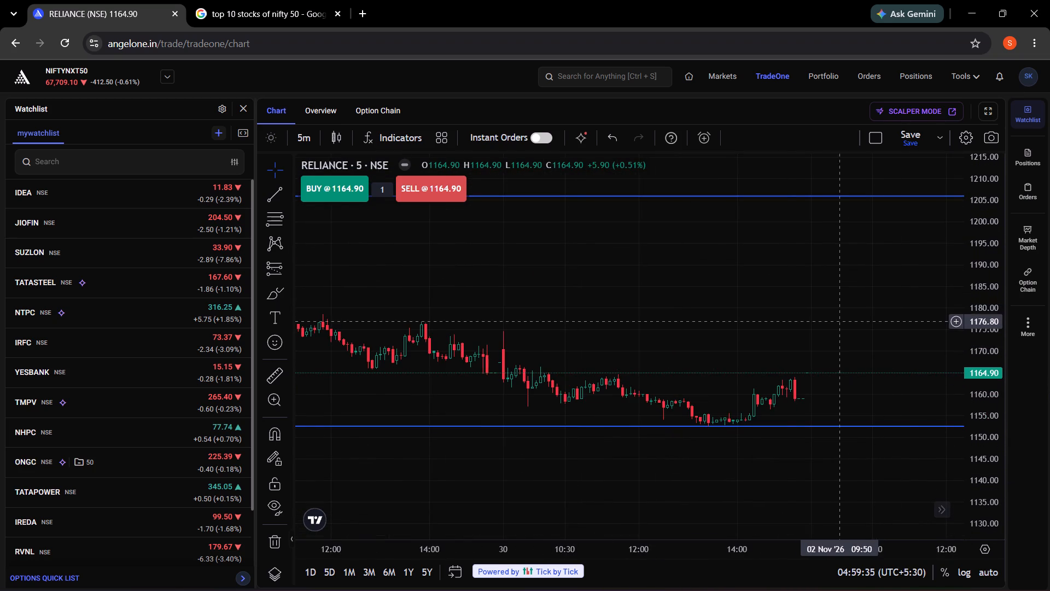
pyautogui.moveTo(988, 442); pyautogui.dragTo(990, 429)
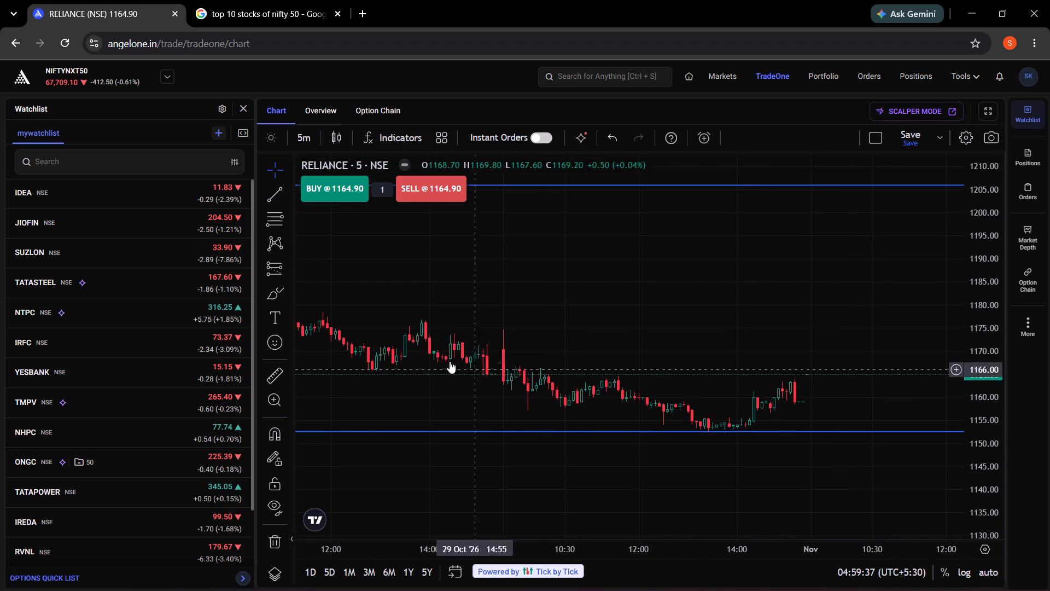
pyautogui.scroll(3, 411, 355)
pyautogui.scroll(-12, 410, 355)
pyautogui.moveTo(733, 461); pyautogui.dragTo(717, 460)
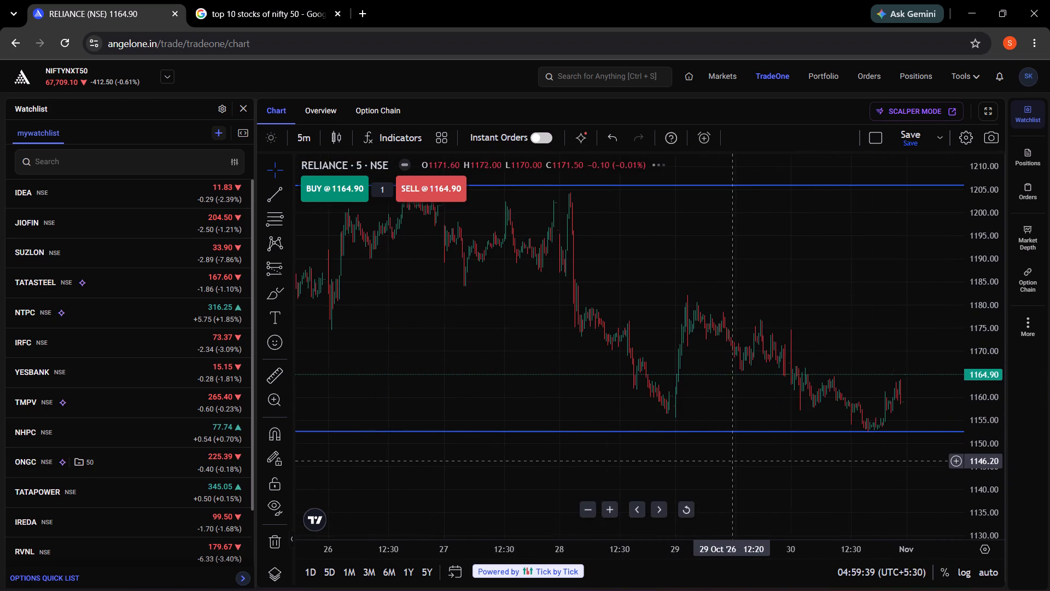
pyautogui.moveTo(717, 460); pyautogui.dragTo(646, 453)
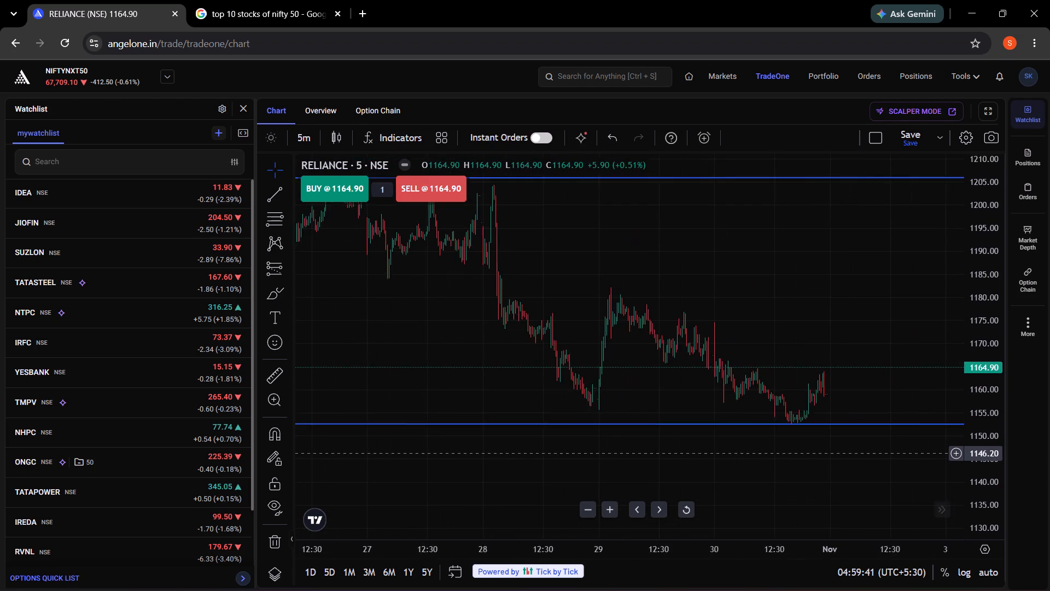
pyautogui.moveTo(646, 453); pyautogui.dragTo(892, 499)
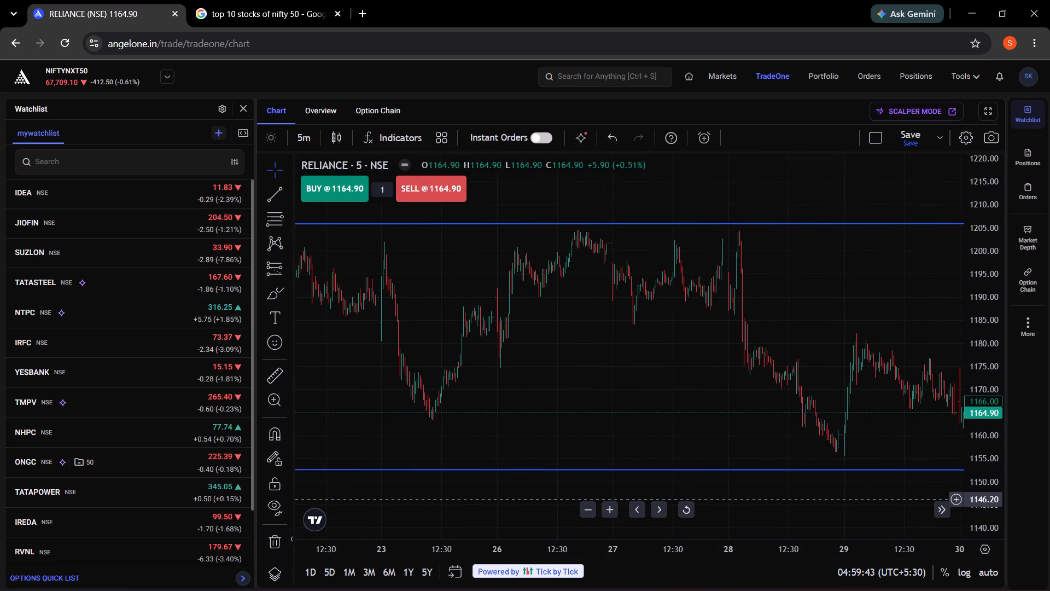
pyautogui.moveTo(892, 499); pyautogui.dragTo(687, 439)
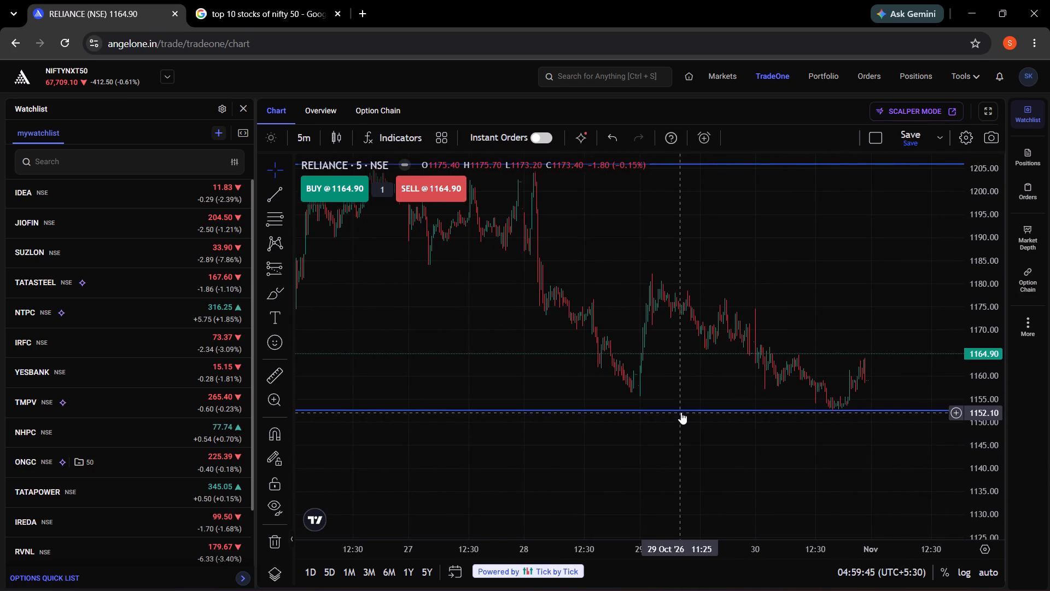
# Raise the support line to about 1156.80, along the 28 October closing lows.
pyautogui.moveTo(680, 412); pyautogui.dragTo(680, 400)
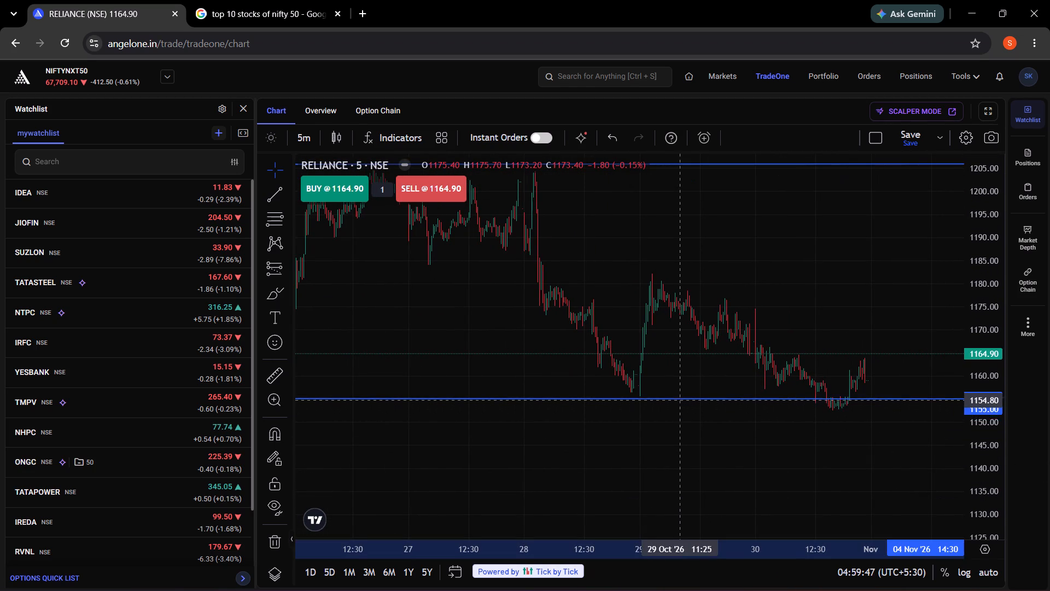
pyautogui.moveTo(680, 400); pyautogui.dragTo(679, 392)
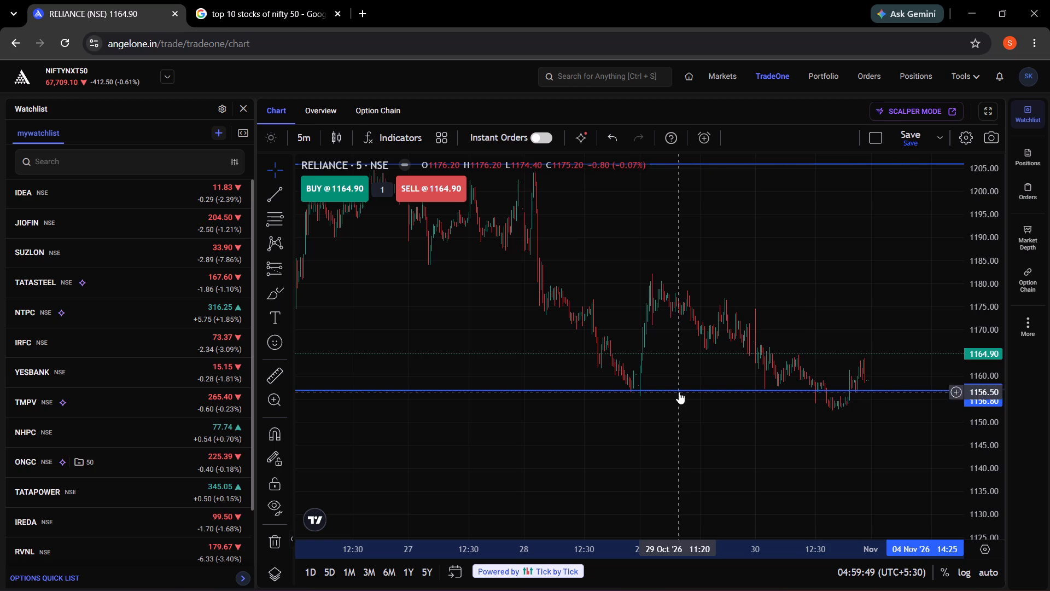
# Examine how the raised support line fits RELIANCE's October swing lows over a wider span of 5-minute candles.
pyautogui.moveTo(623, 428); pyautogui.dragTo(650, 447)
pyautogui.scroll(1, 620, 445)
pyautogui.scroll(-8, 619, 441)
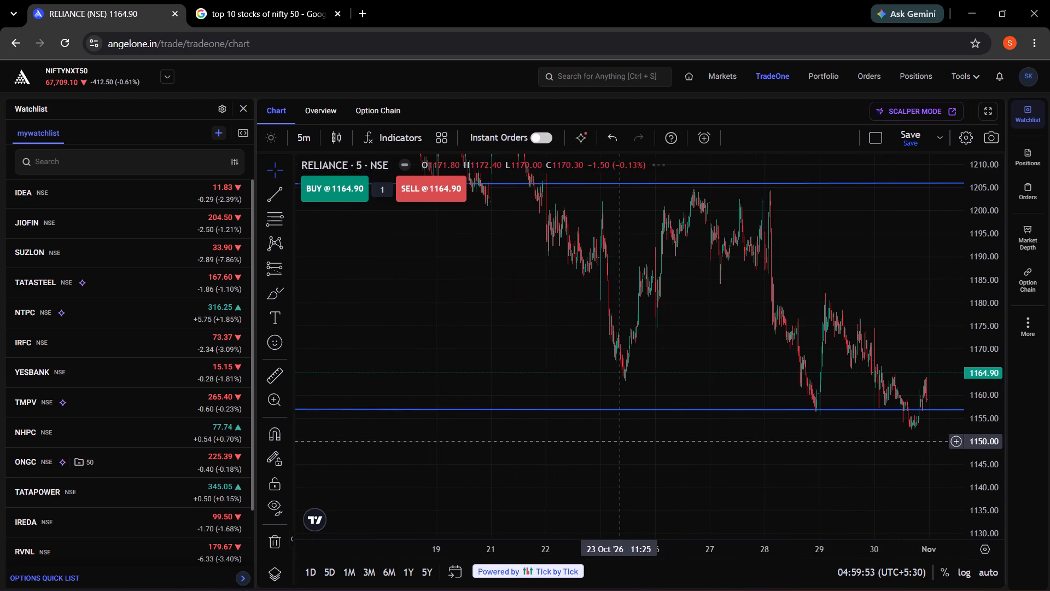
pyautogui.scroll(-5, 620, 441)
pyautogui.scroll(5, 620, 441)
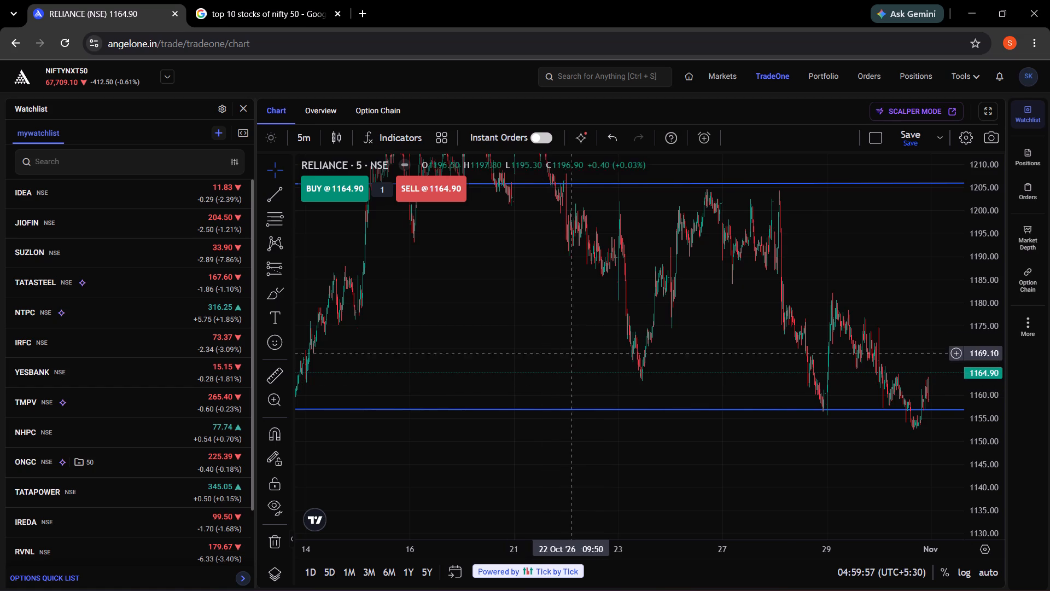
pyautogui.scroll(-9, 546, 341)
pyautogui.scroll(-1, 665, 396)
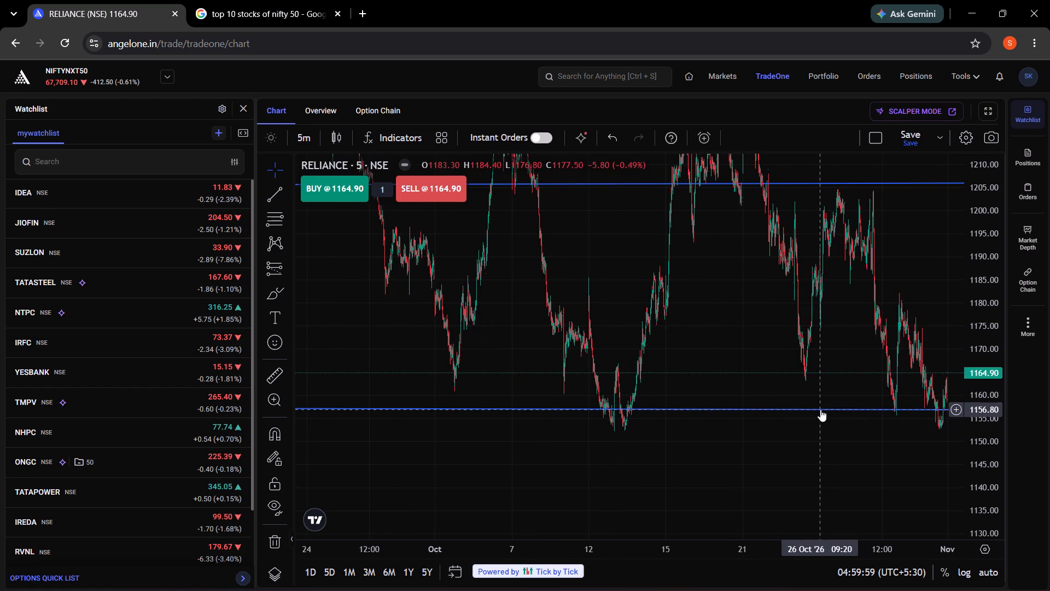
# Lower the support line to about 1152.60 so it runs along the mid-October and 30 October swing lows.
pyautogui.moveTo(815, 410); pyautogui.dragTo(815, 415)
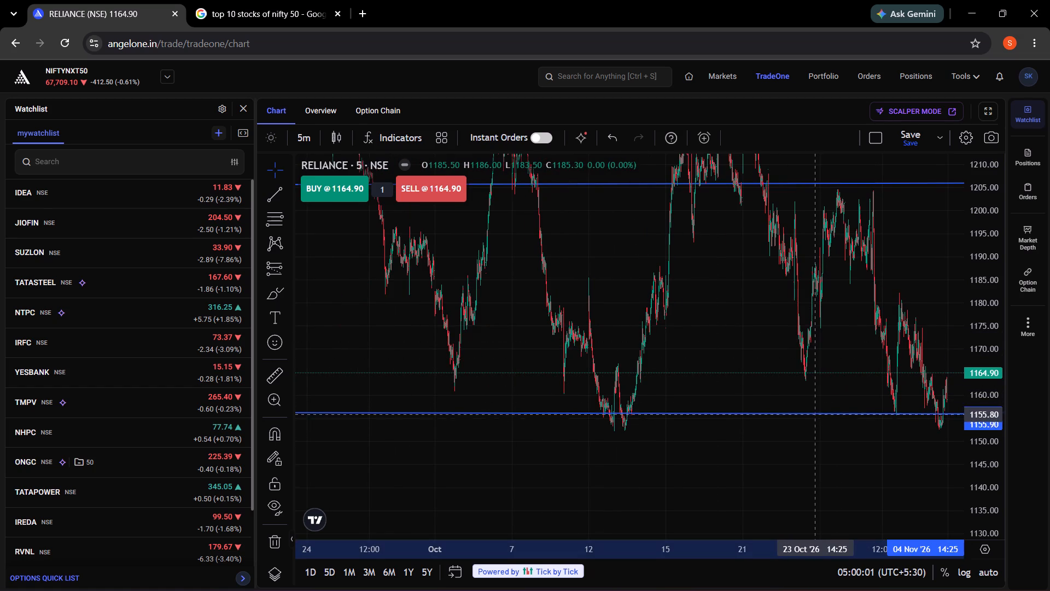
pyautogui.moveTo(815, 415); pyautogui.dragTo(815, 430)
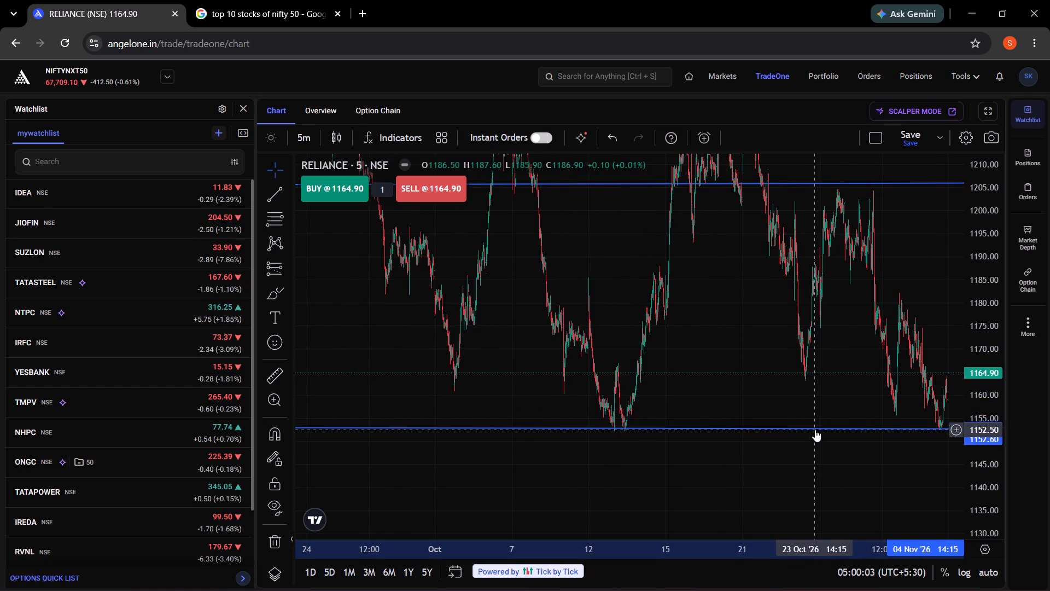
pyautogui.moveTo(823, 457); pyautogui.dragTo(623, 443)
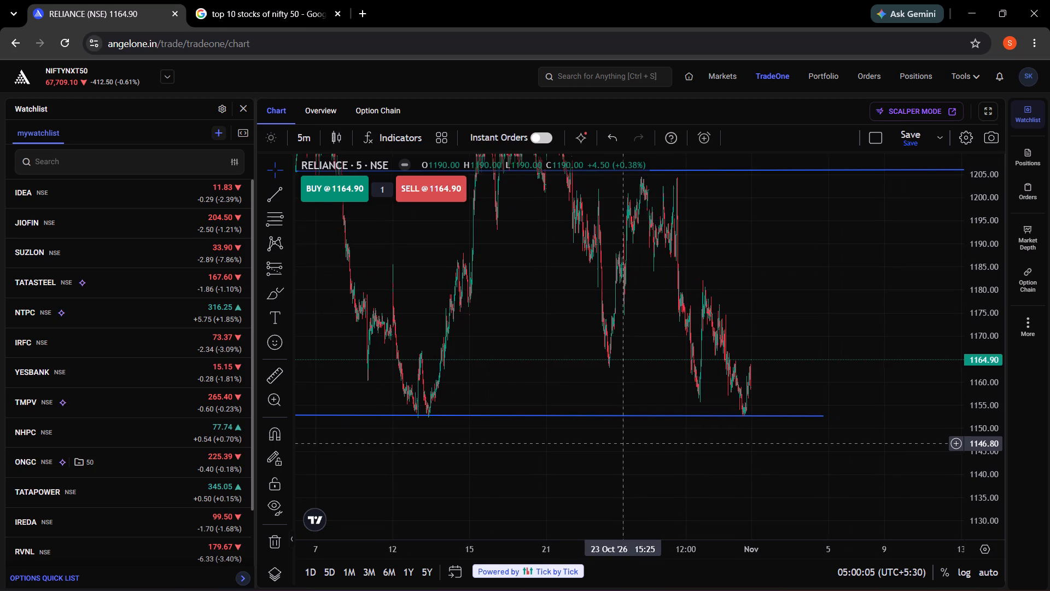
pyautogui.click(605, 414)
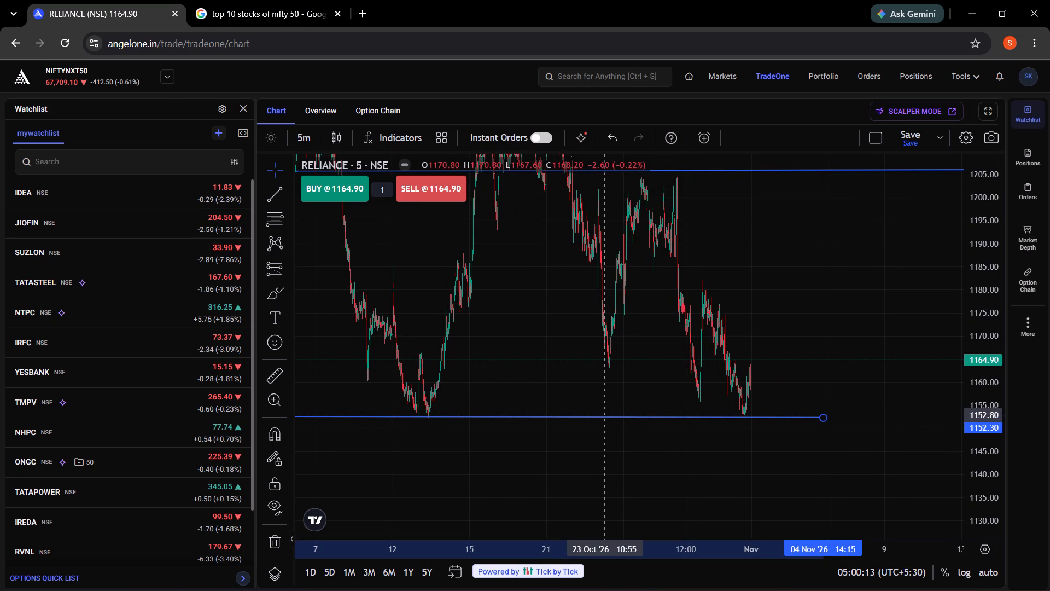
# Examine the October swings and the latest candles between the repositioned support line and the resistance line.
pyautogui.moveTo(674, 433); pyautogui.dragTo(680, 433)
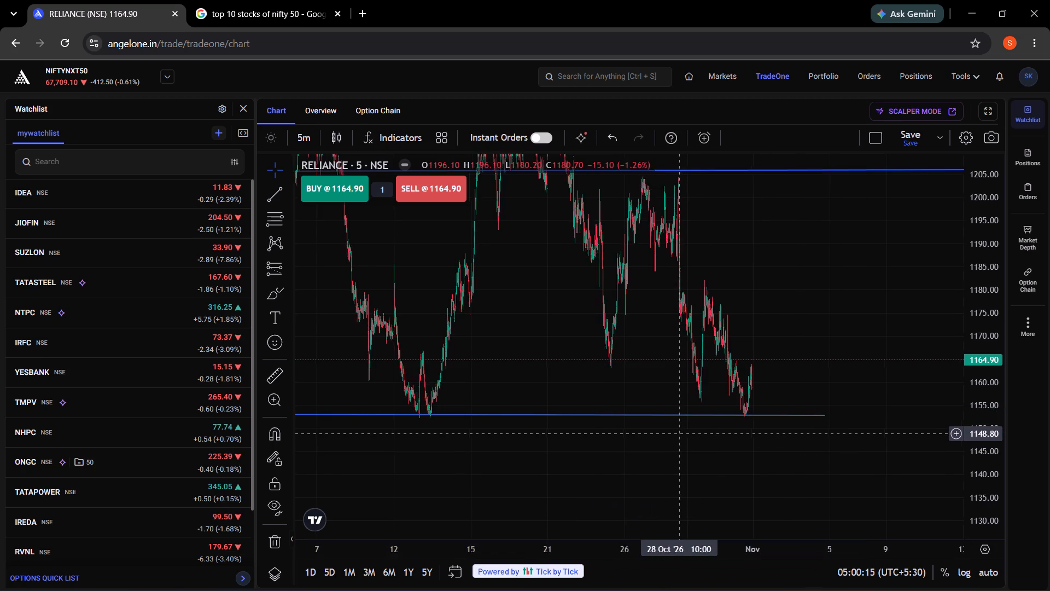
pyautogui.moveTo(680, 433); pyautogui.dragTo(768, 467)
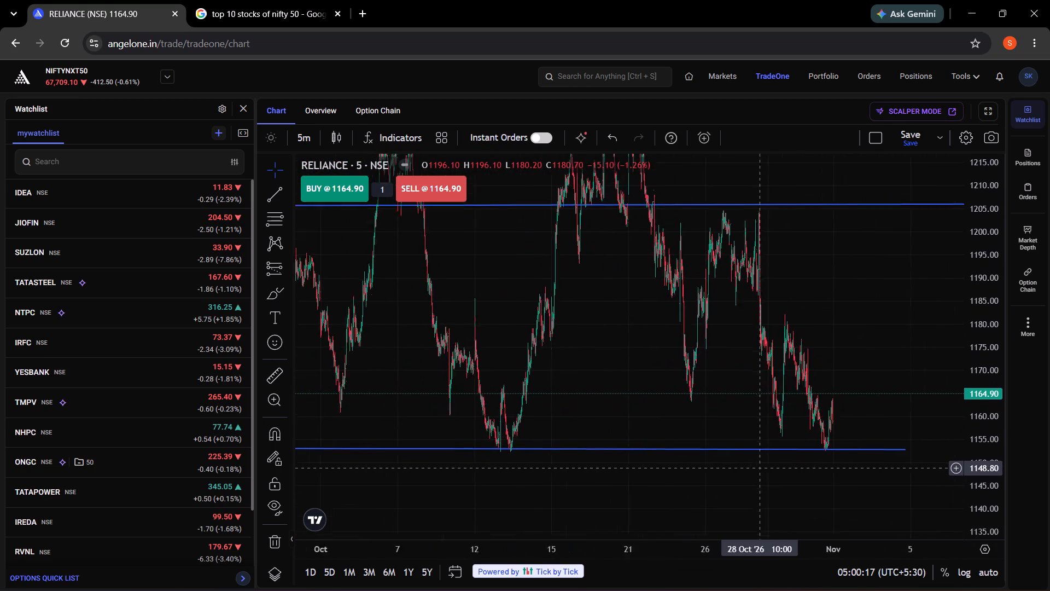
pyautogui.moveTo(768, 467); pyautogui.dragTo(776, 465)
pyautogui.scroll(3, 683, 361)
pyautogui.scroll(-9, 682, 361)
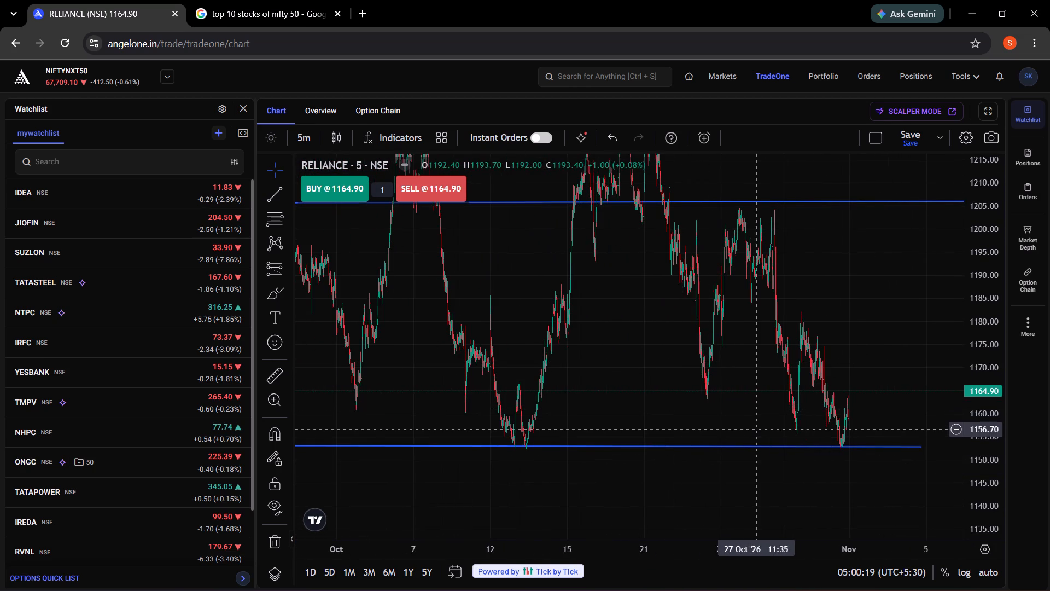
pyautogui.moveTo(755, 425); pyautogui.dragTo(585, 404)
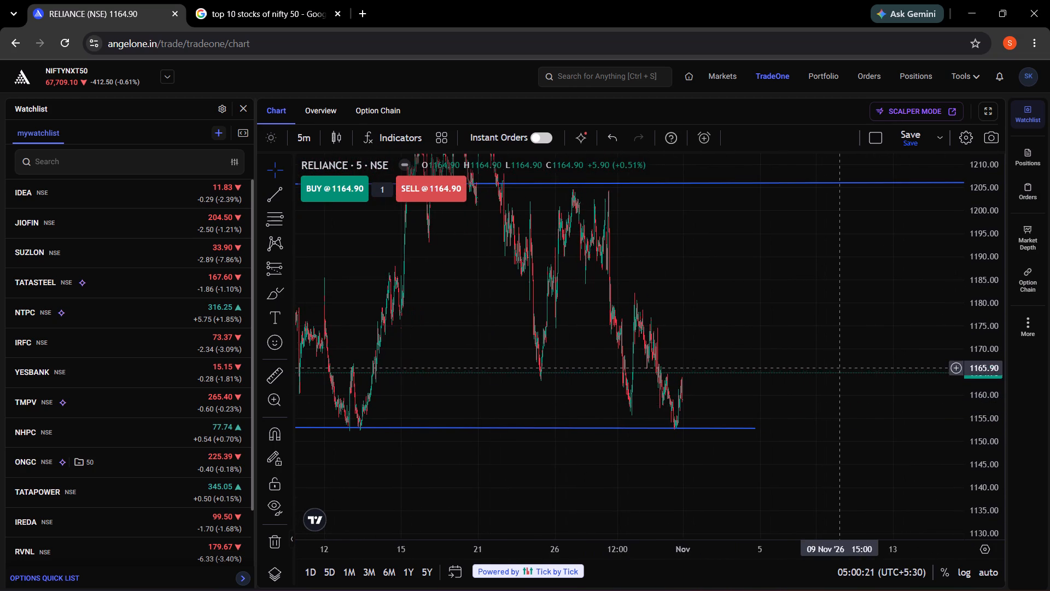
pyautogui.moveTo(841, 304); pyautogui.dragTo(750, 322)
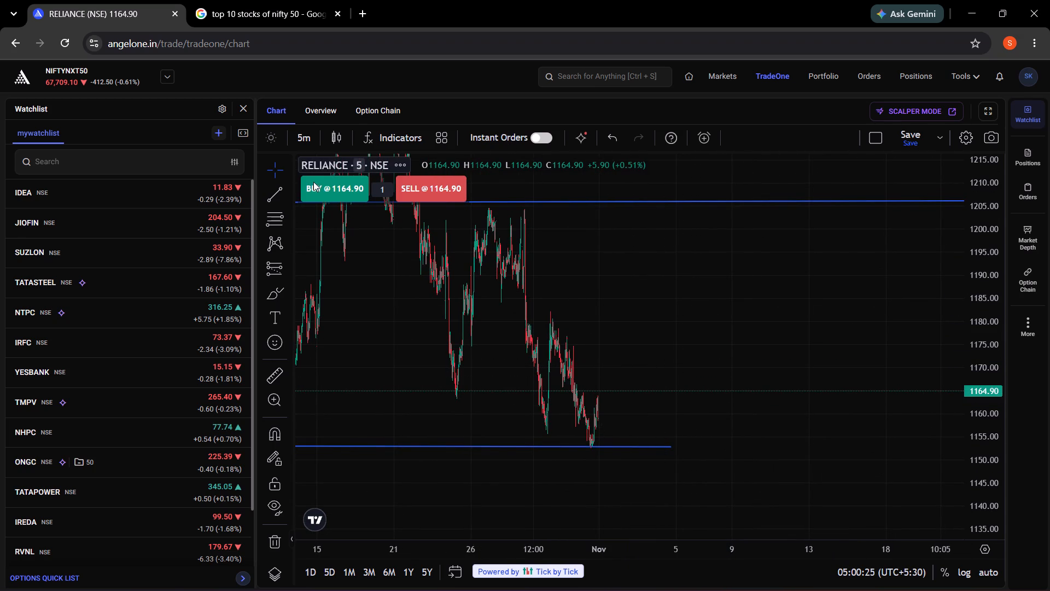
# View the buy order form for RELIANCE and close it without placing an order.
pyautogui.click(331, 189)
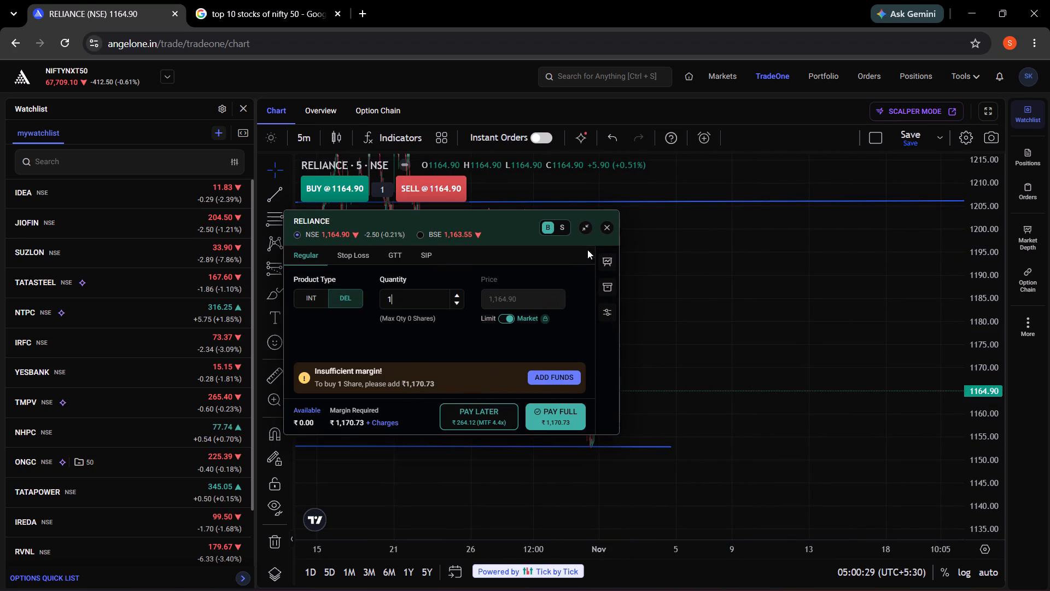
pyautogui.click(610, 231)
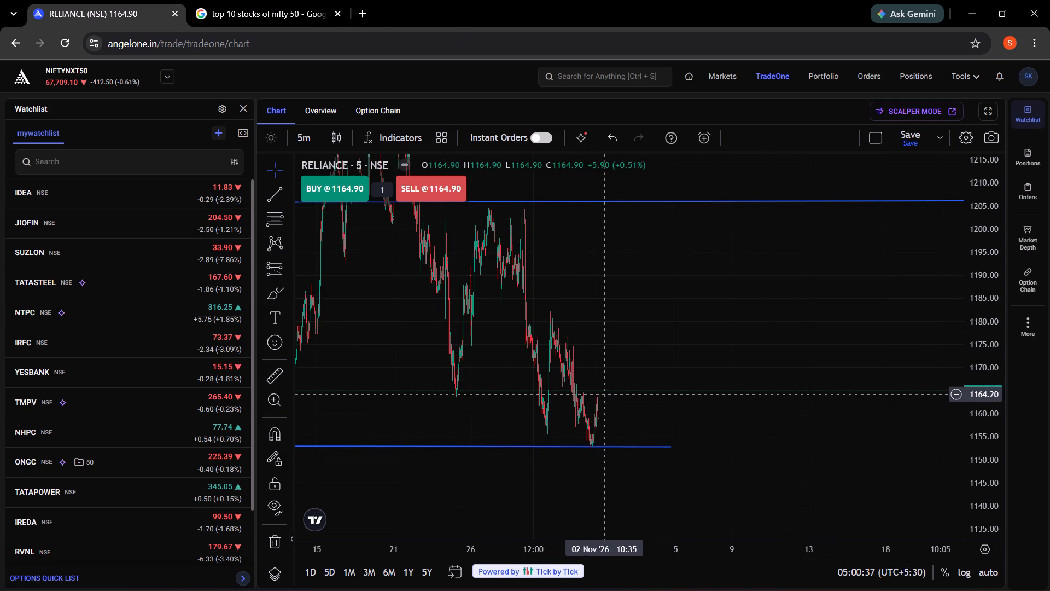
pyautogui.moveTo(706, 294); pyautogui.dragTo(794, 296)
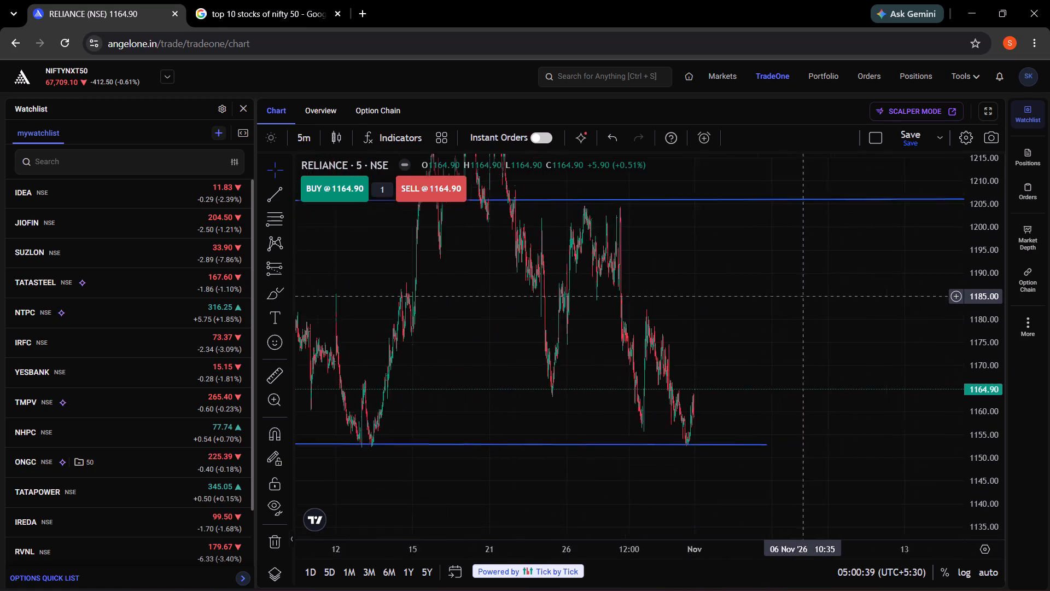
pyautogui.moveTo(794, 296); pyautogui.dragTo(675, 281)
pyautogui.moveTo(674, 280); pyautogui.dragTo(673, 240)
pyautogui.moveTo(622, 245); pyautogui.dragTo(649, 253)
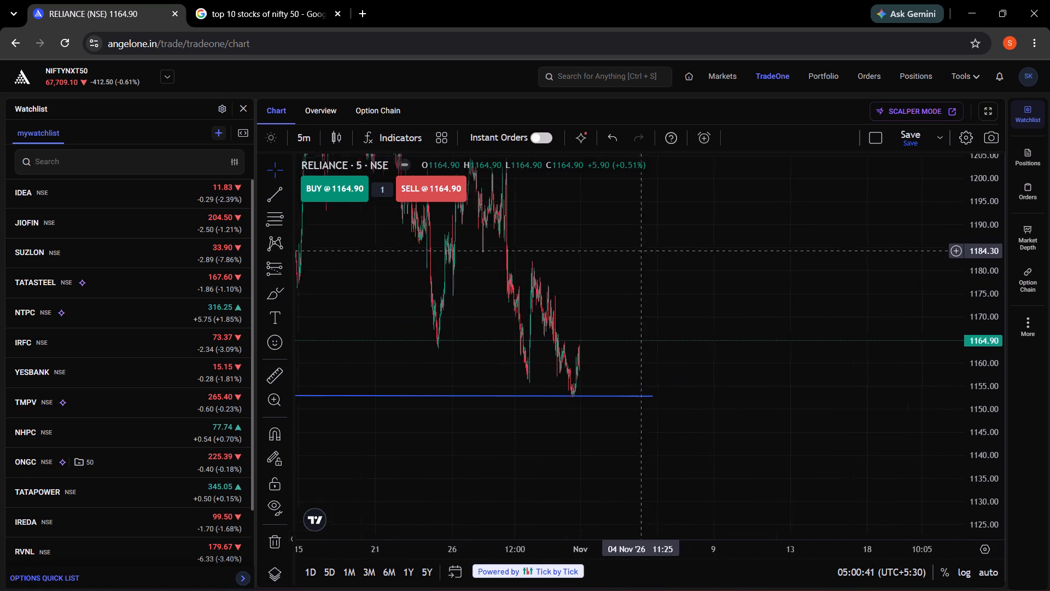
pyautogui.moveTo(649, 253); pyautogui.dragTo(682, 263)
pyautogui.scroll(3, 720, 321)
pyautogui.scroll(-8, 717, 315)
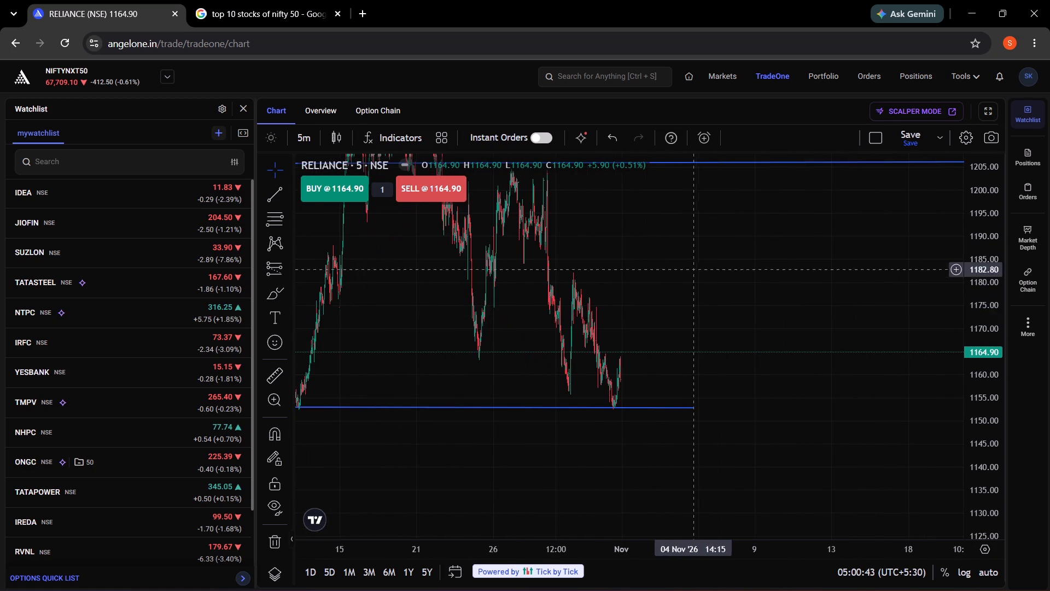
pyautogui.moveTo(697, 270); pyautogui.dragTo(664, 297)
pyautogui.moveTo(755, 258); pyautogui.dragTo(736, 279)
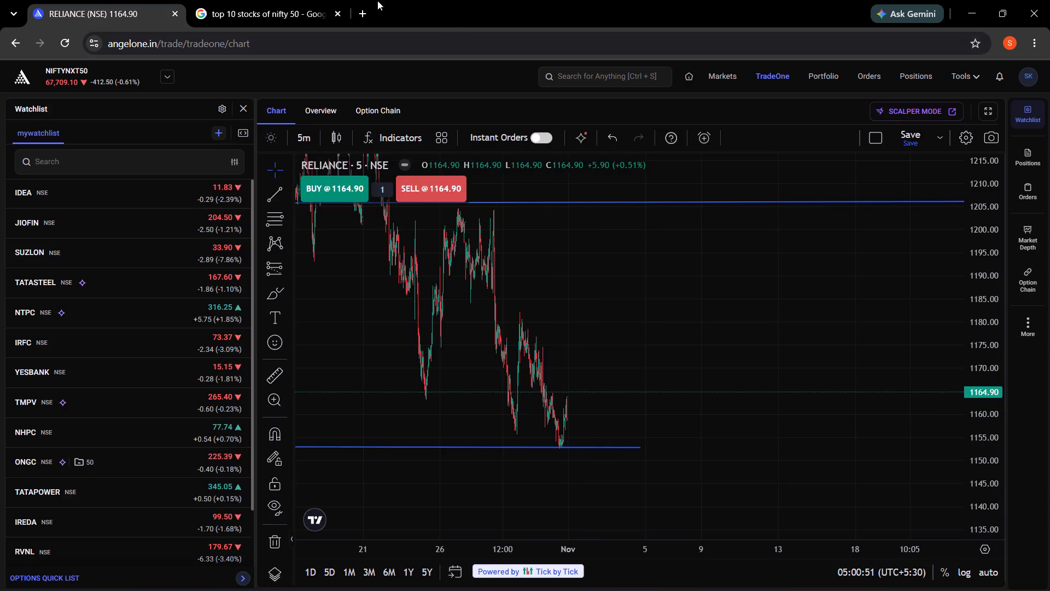
# Open a new browser tab for quick calculations.
pyautogui.click(361, 4)
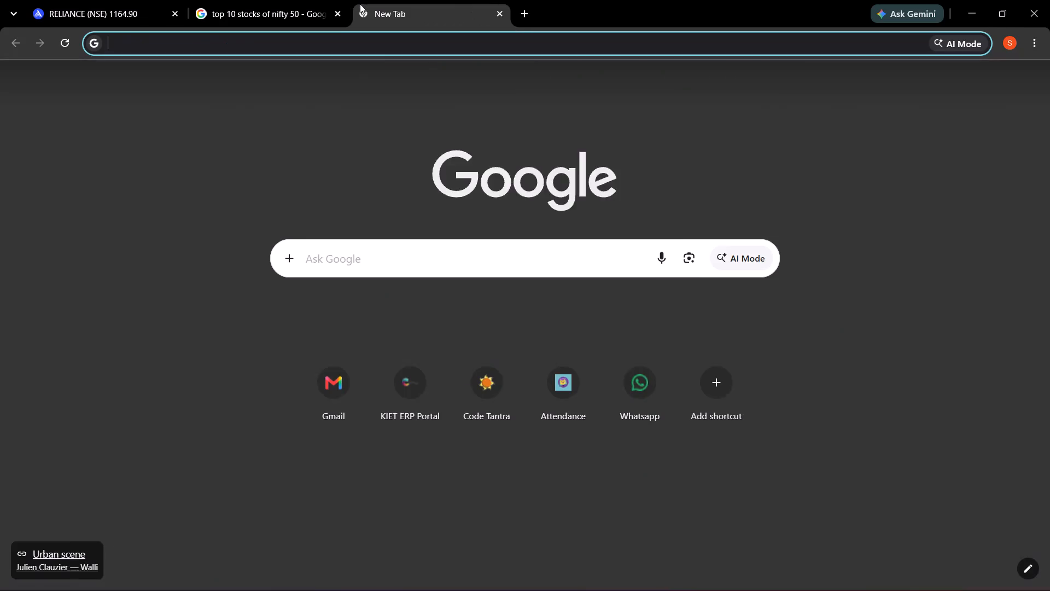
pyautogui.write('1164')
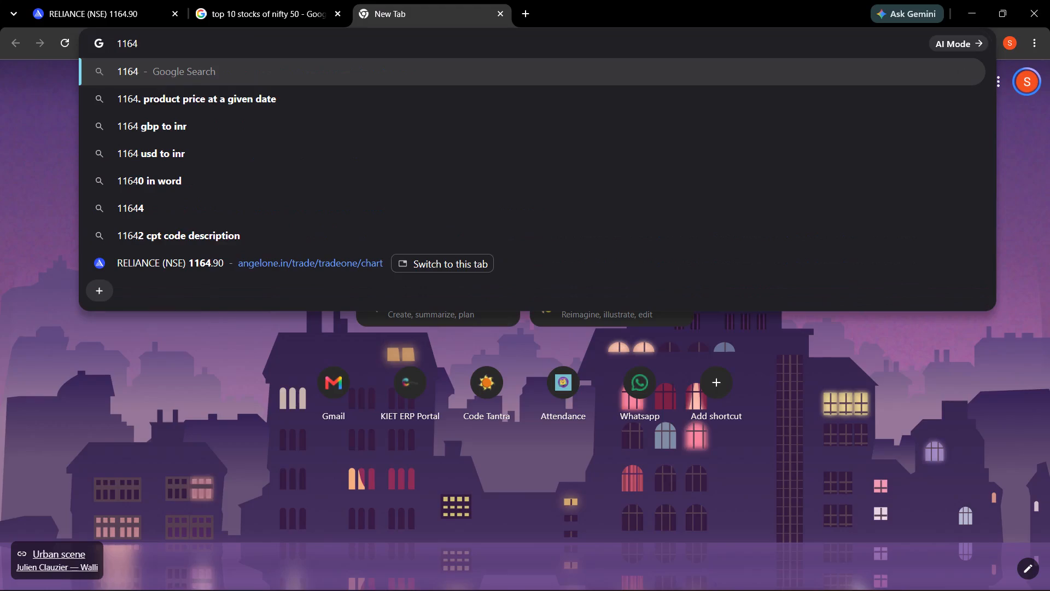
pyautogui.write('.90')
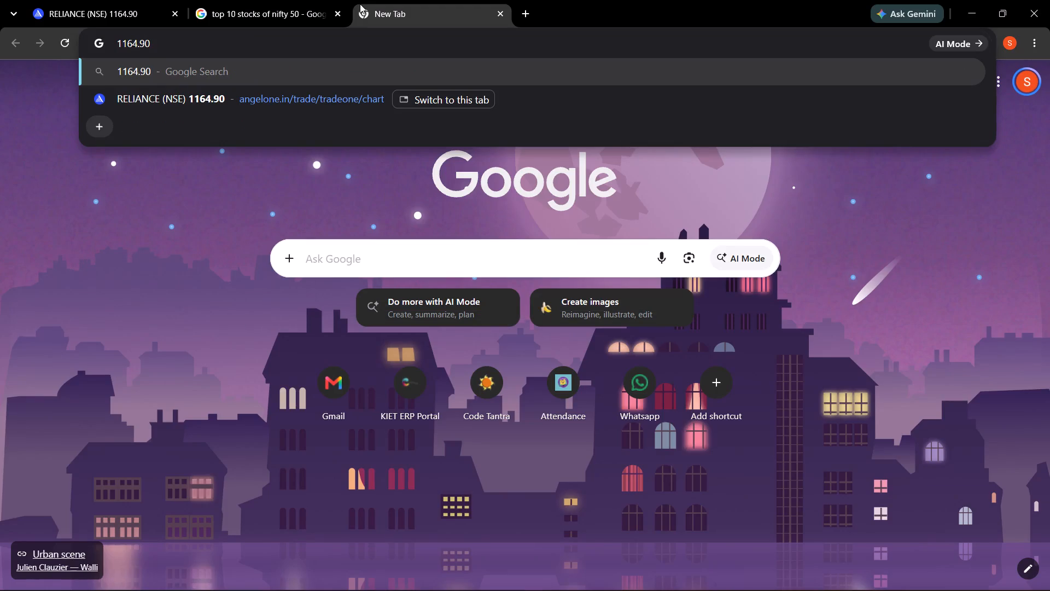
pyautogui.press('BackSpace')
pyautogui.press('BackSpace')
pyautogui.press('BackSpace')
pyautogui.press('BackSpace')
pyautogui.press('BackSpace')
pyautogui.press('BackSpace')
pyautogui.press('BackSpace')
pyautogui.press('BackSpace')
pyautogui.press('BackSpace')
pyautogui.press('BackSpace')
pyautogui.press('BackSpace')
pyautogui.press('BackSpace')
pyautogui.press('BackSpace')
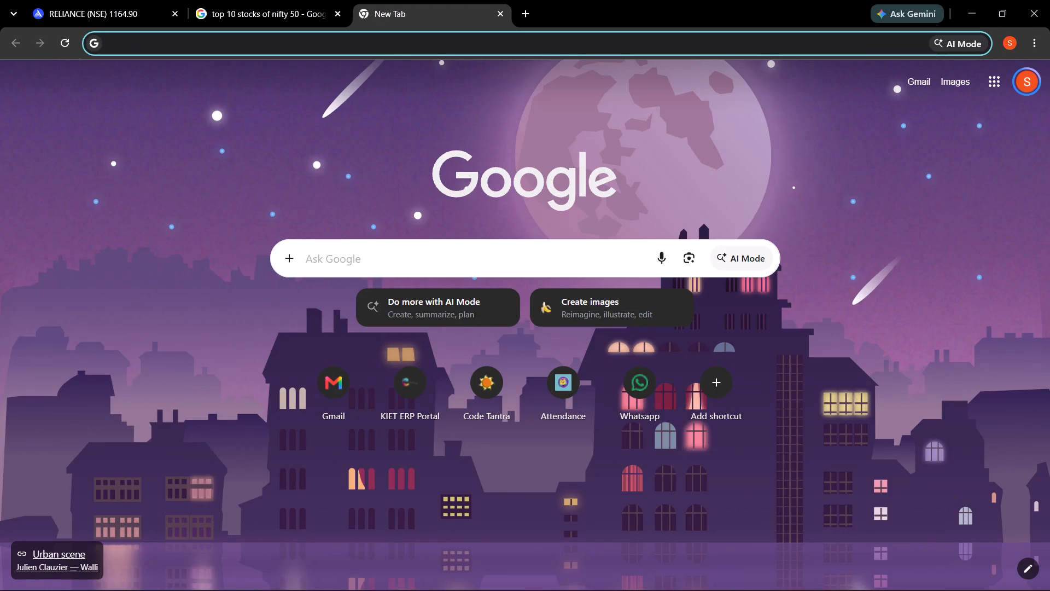
# Calculate 130000/1164 to find how many RELIANCE shares that capital buys.
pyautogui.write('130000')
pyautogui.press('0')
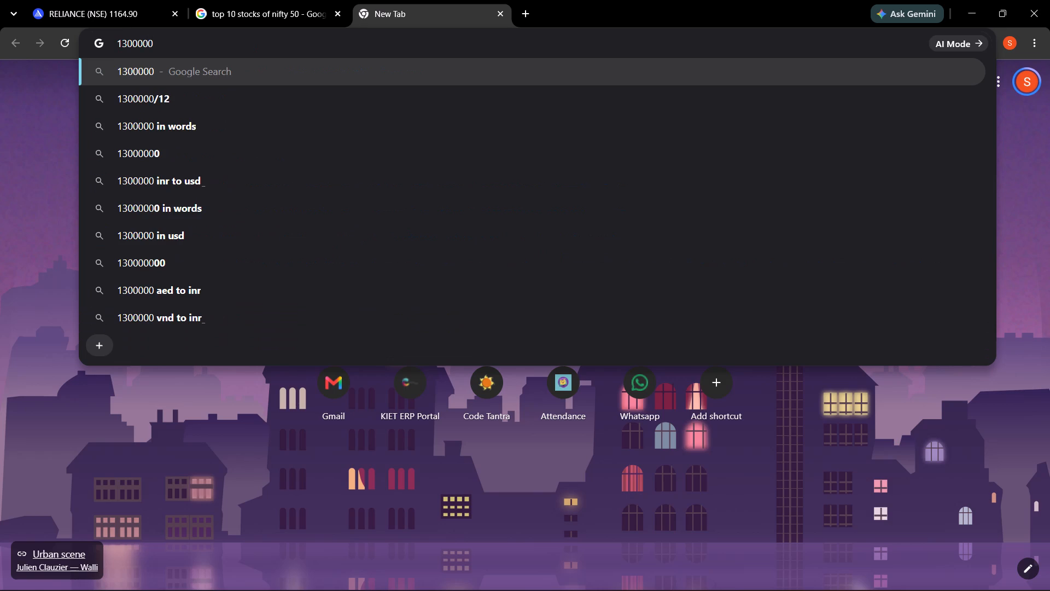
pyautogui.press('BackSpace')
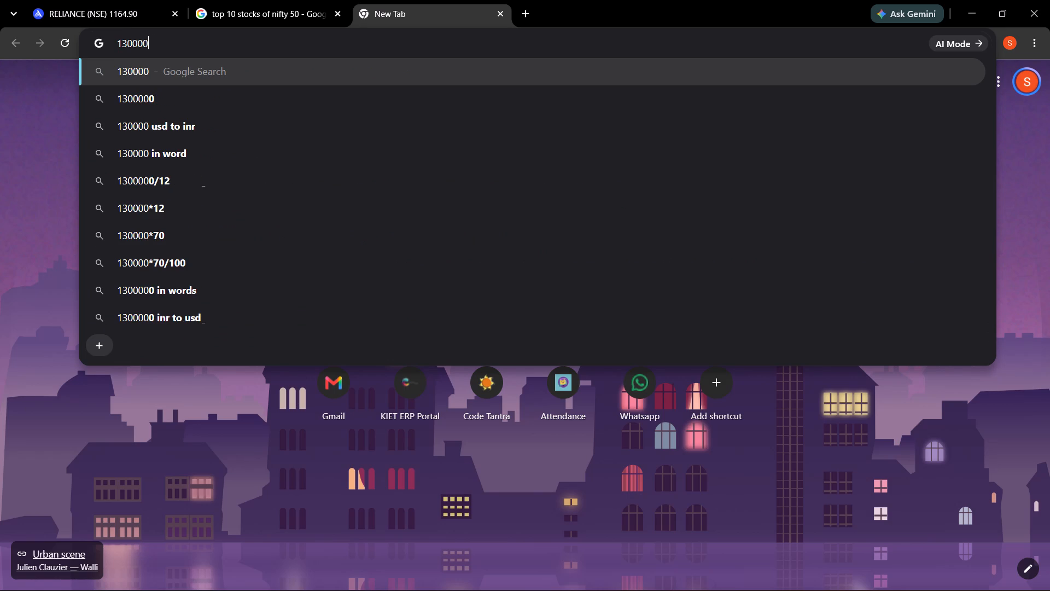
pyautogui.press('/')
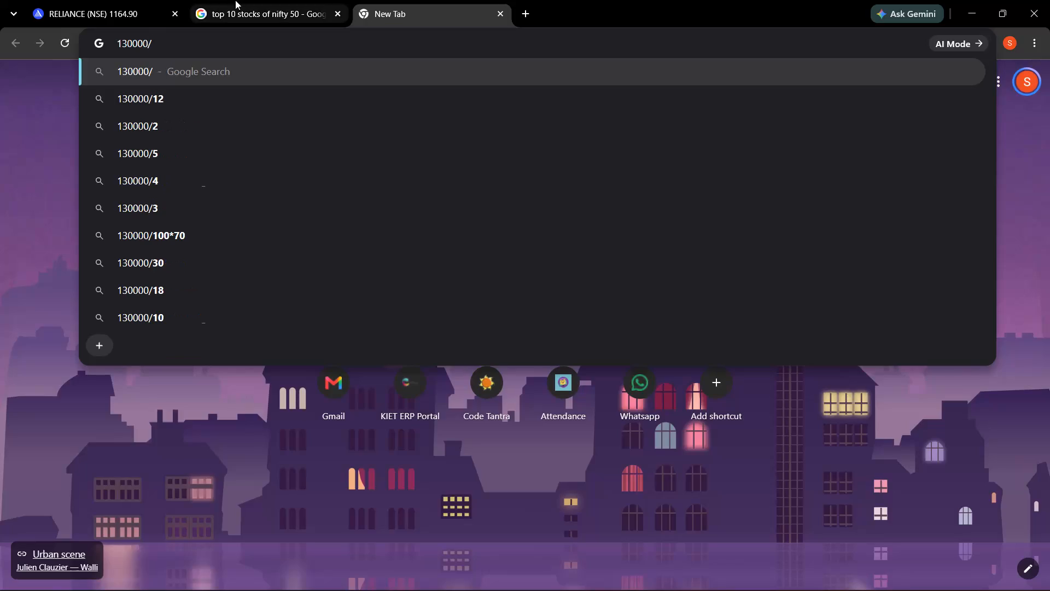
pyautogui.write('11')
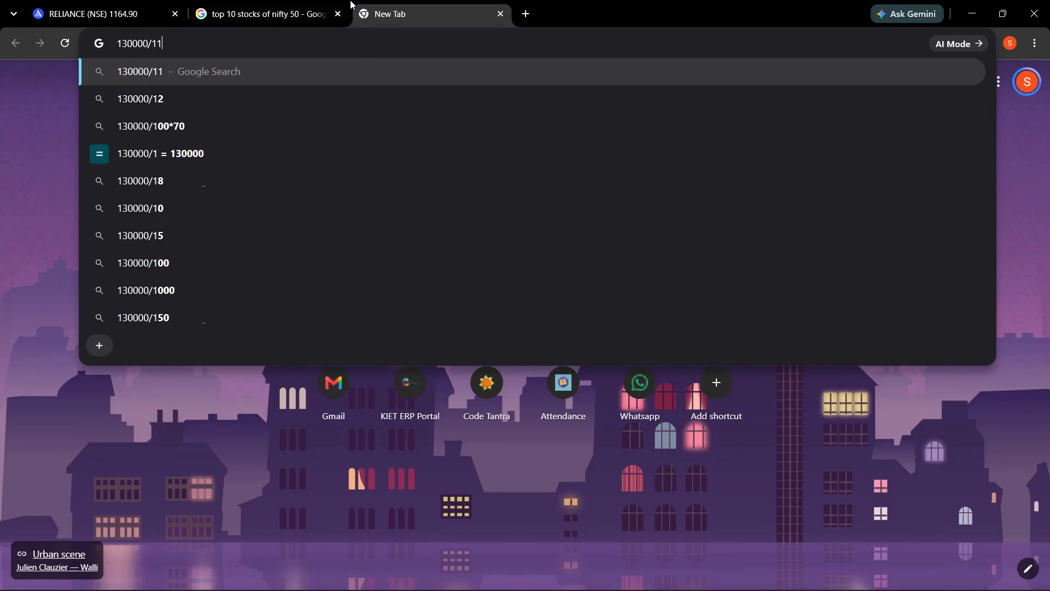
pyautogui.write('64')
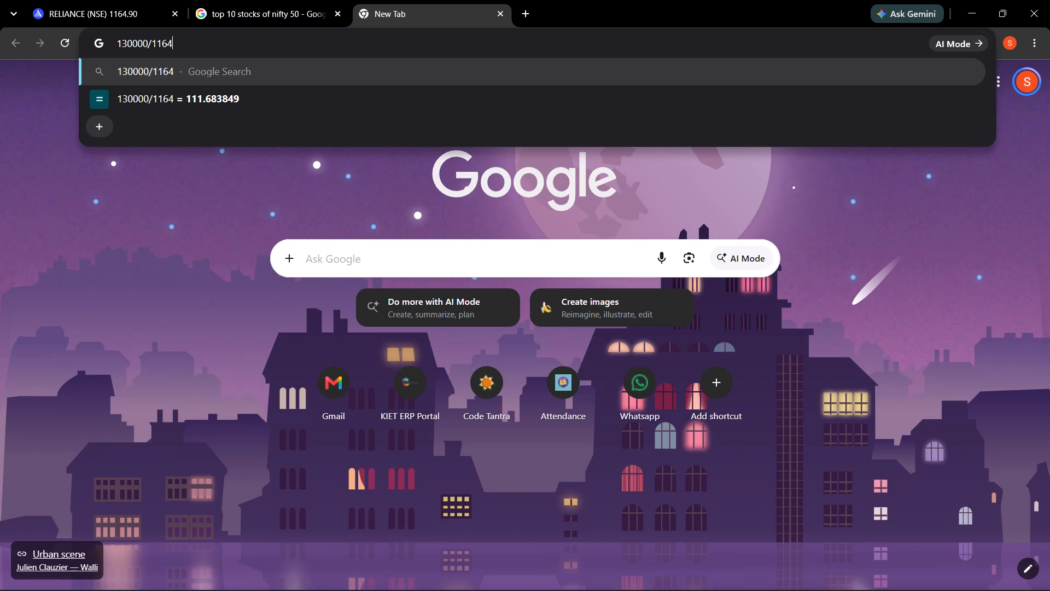
# Check the RELIANCE chart's price levels, and calculate the gap to resistance as 1164-1205 in the calculation tab.
pyautogui.click(139, 0)
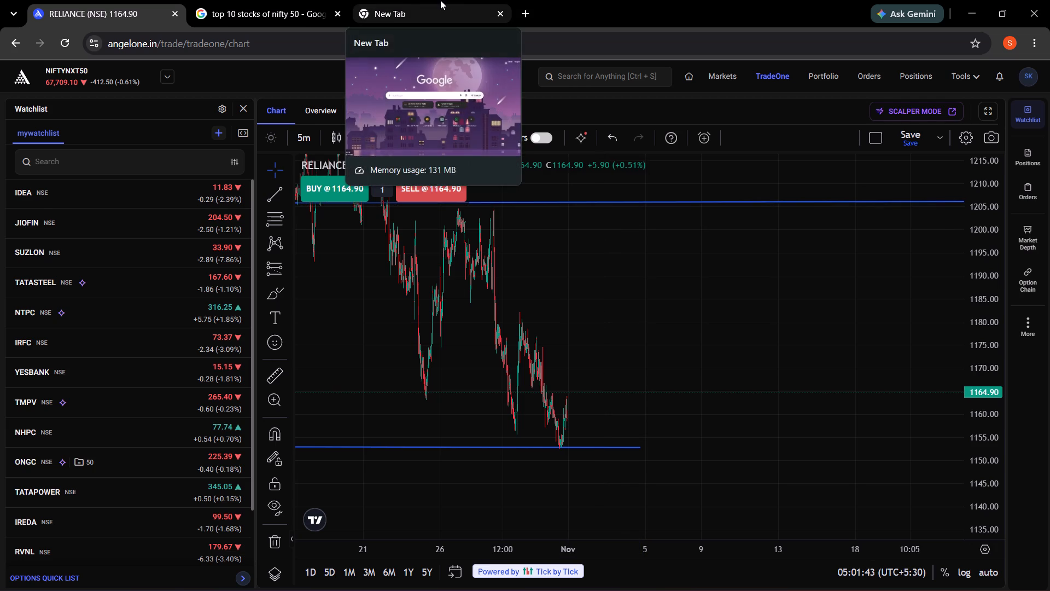
pyautogui.click(425, 0)
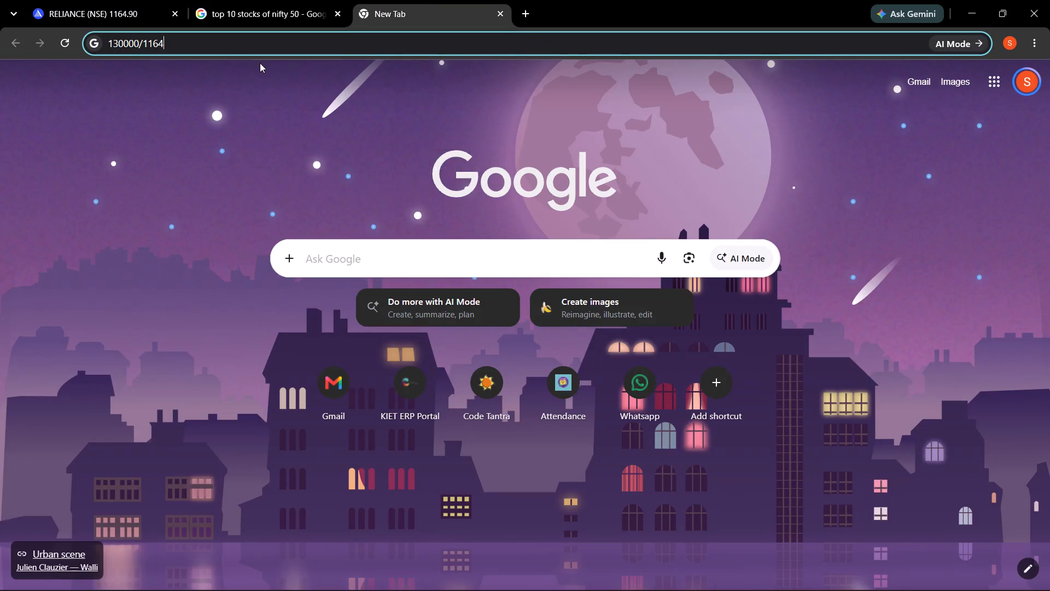
pyautogui.press('BackSpace')
pyautogui.press('BackSpace')
pyautogui.press('BackSpace')
pyautogui.press('BackSpace')
pyautogui.press('BackSpace')
pyautogui.press('BackSpace')
pyautogui.press('BackSpace')
pyautogui.press('BackSpace')
pyautogui.press('BackSpace')
pyautogui.press('BackSpace')
pyautogui.press('BackSpace')
pyautogui.press('BackSpace')
pyautogui.press('BackSpace')
pyautogui.press('BackSpace')
pyautogui.press('BackSpace')
pyautogui.press('BackSpace')
pyautogui.press('BackSpace')
pyautogui.press('BackSpace')
pyautogui.press('BackSpace')
pyautogui.write('1164-')
pyautogui.write('1205')
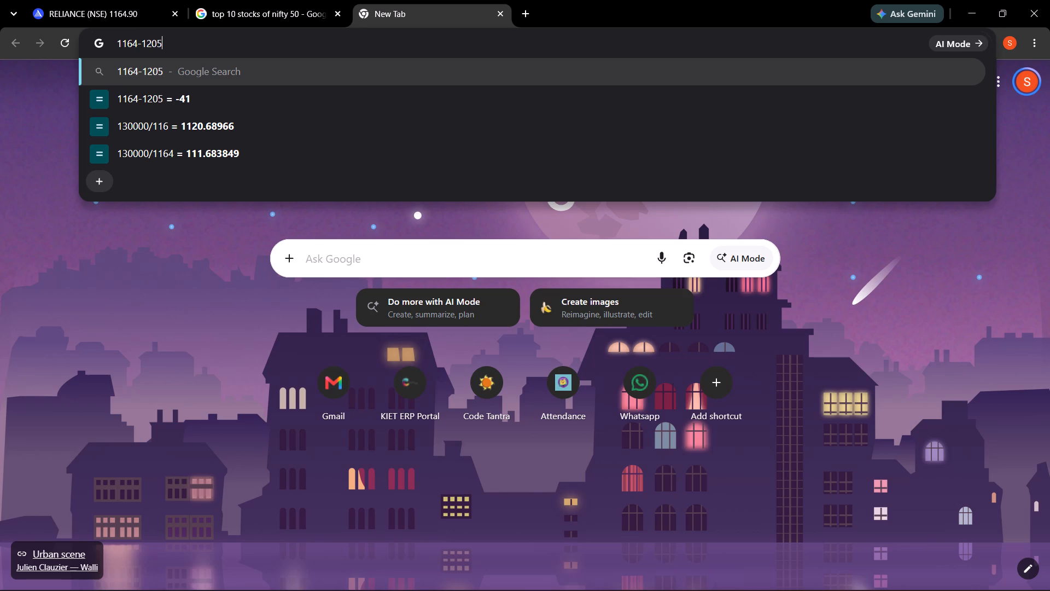
# Calculate 41*111 for the potential gain from the price move and share quantity.
pyautogui.press('BackSpace')
pyautogui.press('BackSpace')
pyautogui.press('BackSpace')
pyautogui.press('BackSpace')
pyautogui.press('BackSpace')
pyautogui.press('BackSpace')
pyautogui.press('BackSpace')
pyautogui.press('BackSpace')
pyautogui.press('BackSpace')
pyautogui.press('BackSpace')
pyautogui.press('BackSpace')
pyautogui.press('BackSpace')
pyautogui.press('BackSpace')
pyautogui.press('BackSpace')
pyautogui.write('41*111')
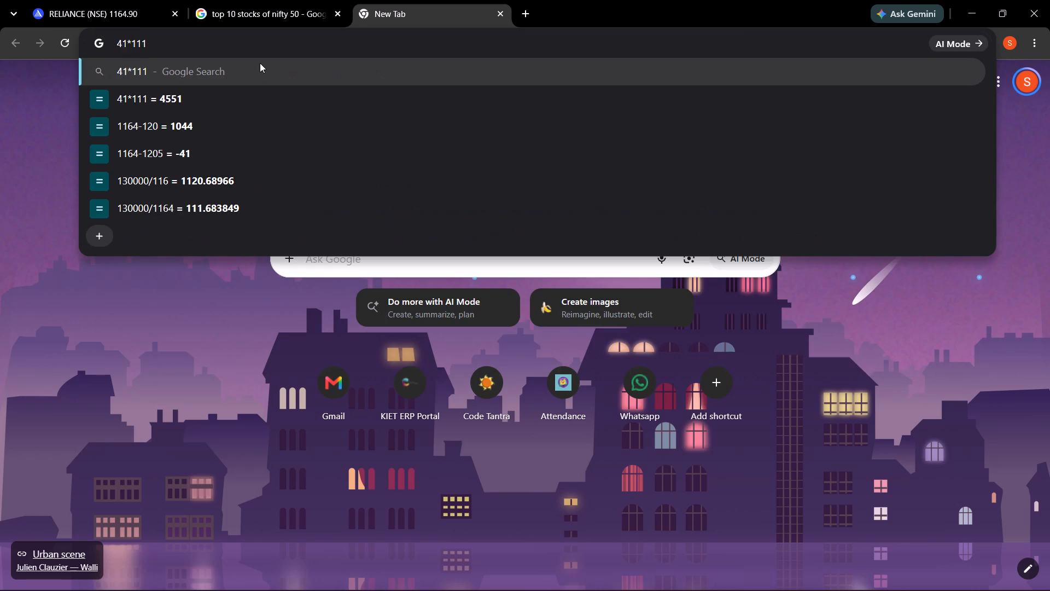
# Return to the RELIANCE chart and examine the October swings and latest candles between the support and resistance lines.
pyautogui.click(152, 0)
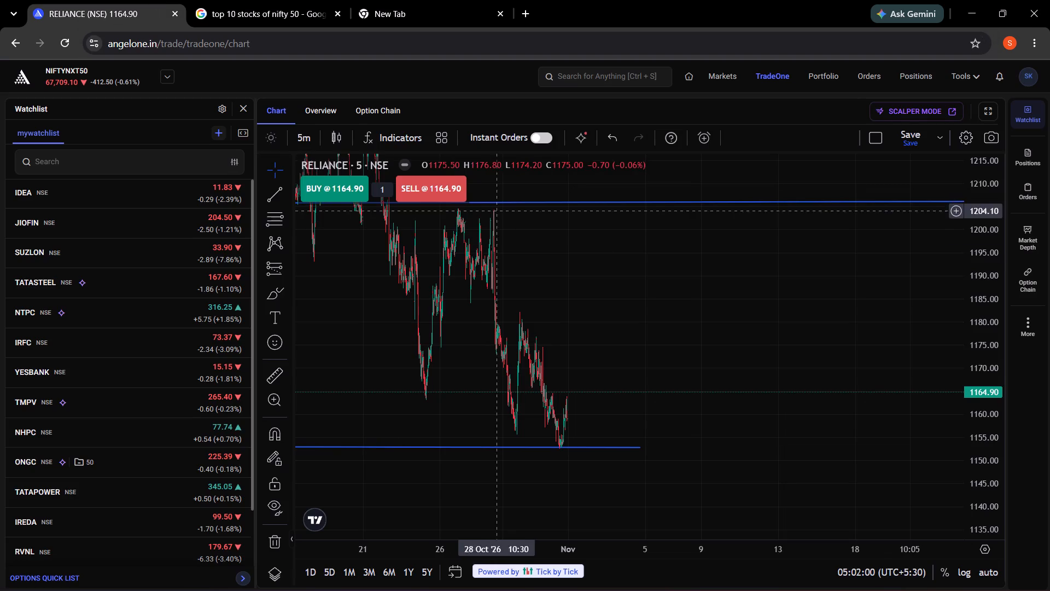
pyautogui.moveTo(690, 288); pyautogui.dragTo(683, 279)
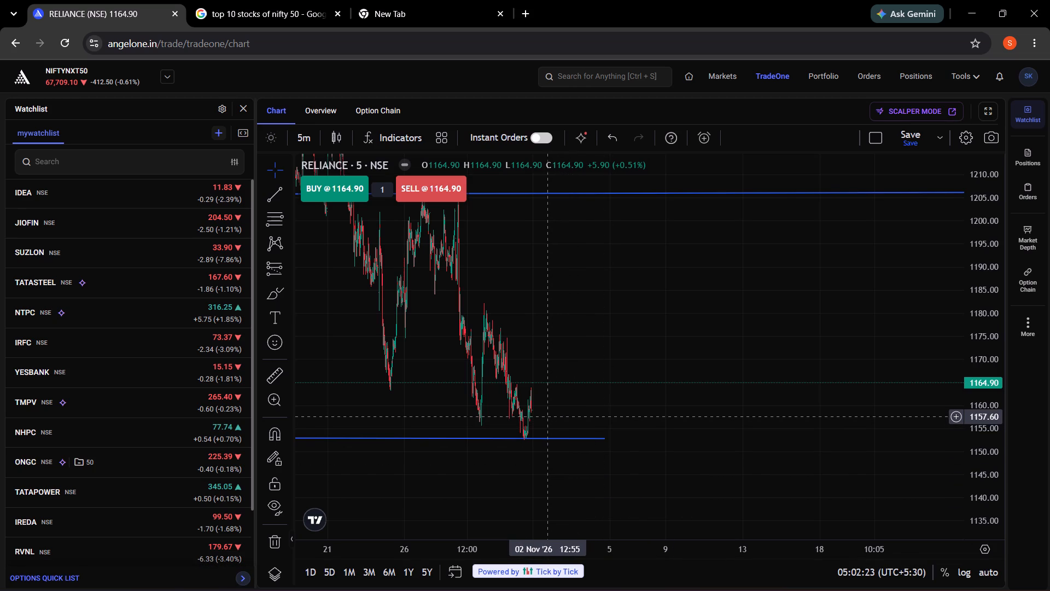
pyautogui.moveTo(606, 331); pyautogui.dragTo(610, 292)
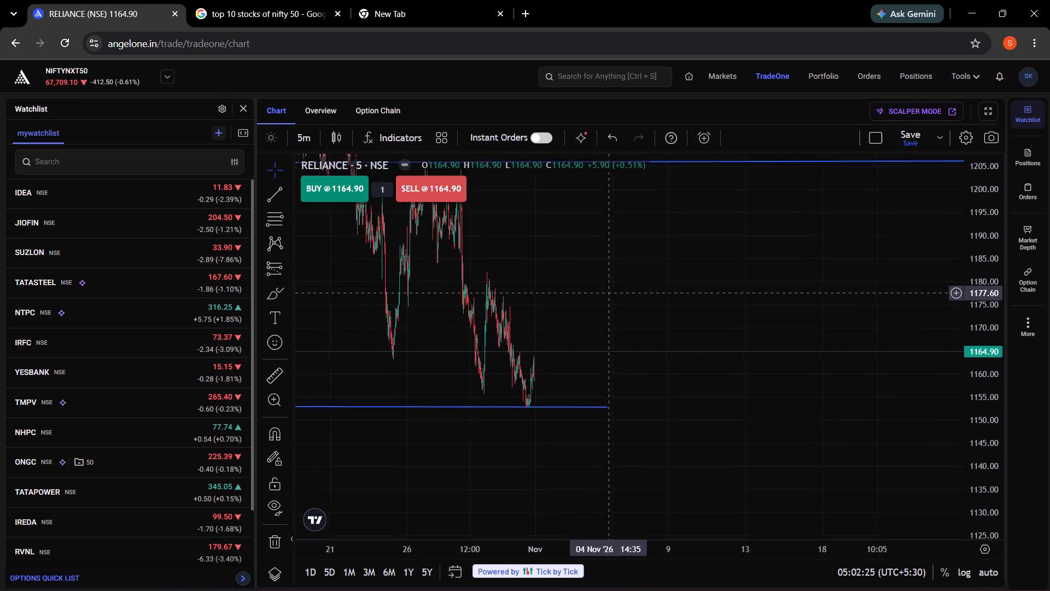
pyautogui.moveTo(610, 292); pyautogui.dragTo(593, 320)
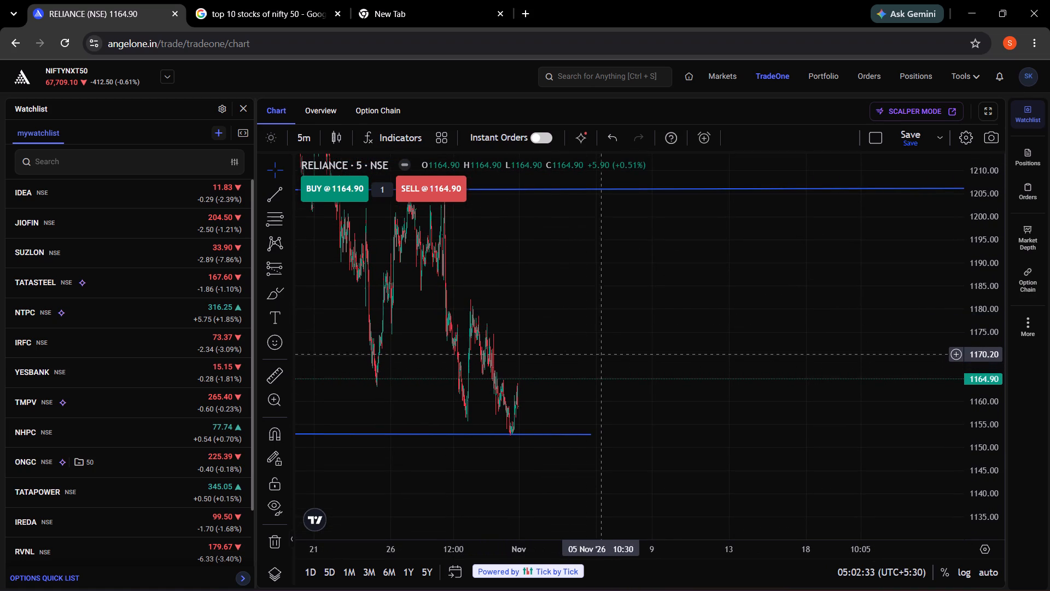
pyautogui.moveTo(606, 345); pyautogui.dragTo(679, 401)
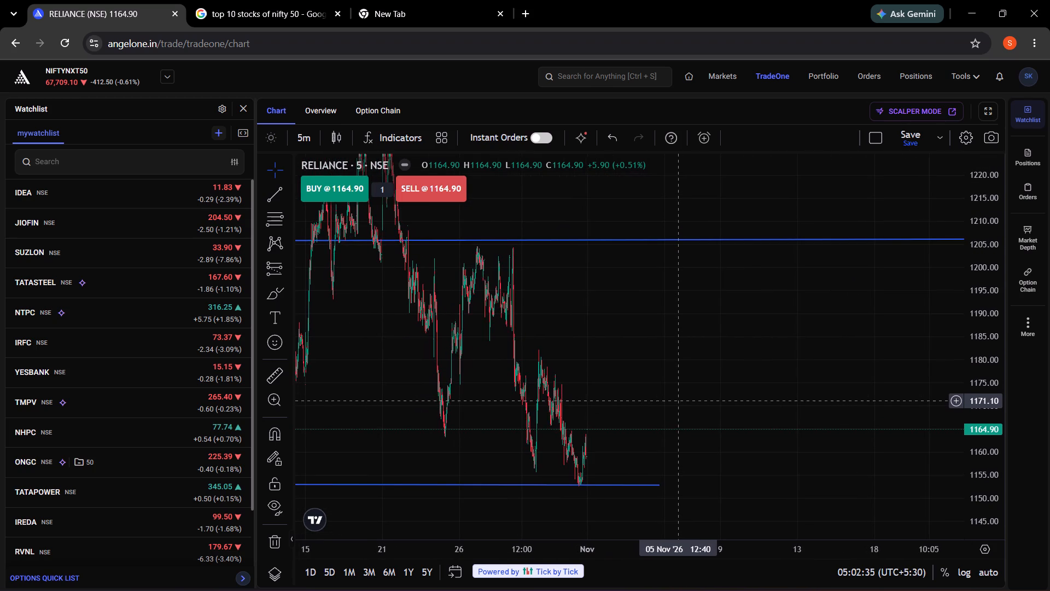
pyautogui.moveTo(679, 401); pyautogui.dragTo(662, 375)
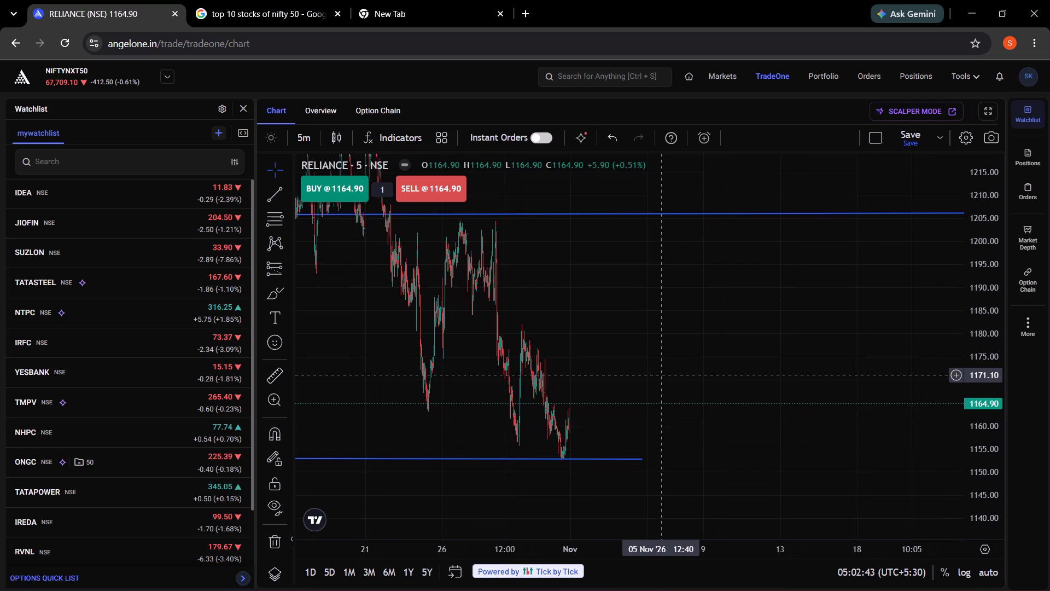
pyautogui.moveTo(768, 351); pyautogui.dragTo(724, 348)
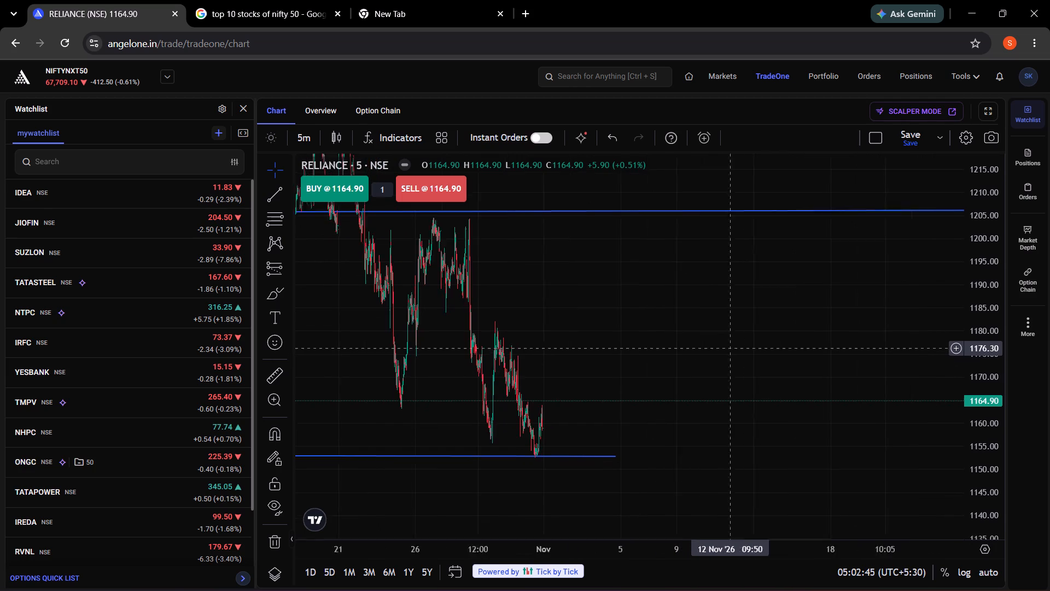
pyautogui.moveTo(724, 348); pyautogui.dragTo(684, 339)
pyautogui.moveTo(606, 334); pyautogui.dragTo(787, 356)
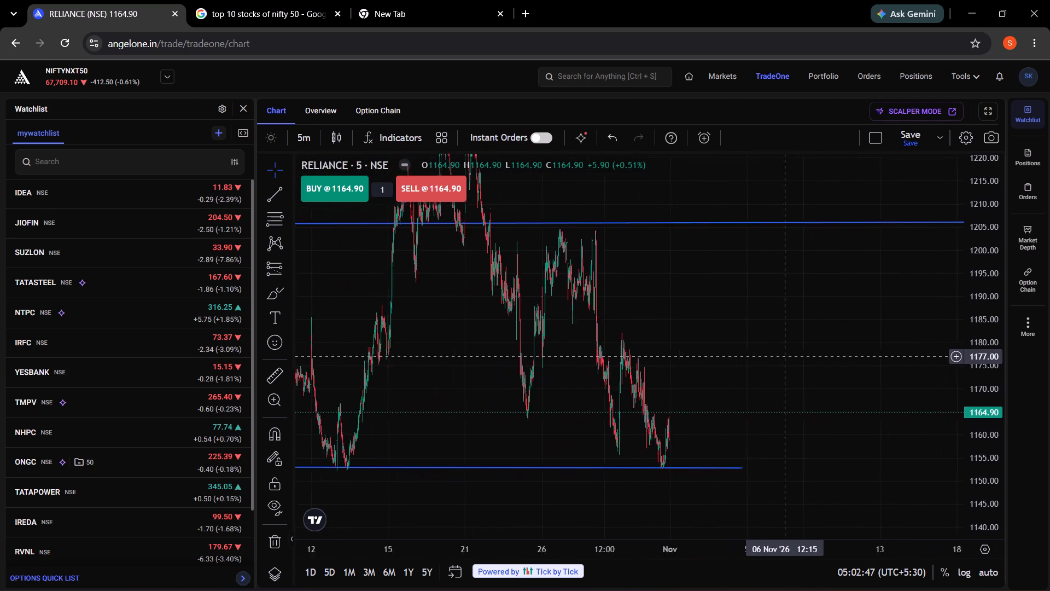
pyautogui.moveTo(787, 356); pyautogui.dragTo(728, 343)
pyautogui.moveTo(425, 359); pyautogui.dragTo(444, 403)
pyautogui.moveTo(689, 360); pyautogui.dragTo(639, 335)
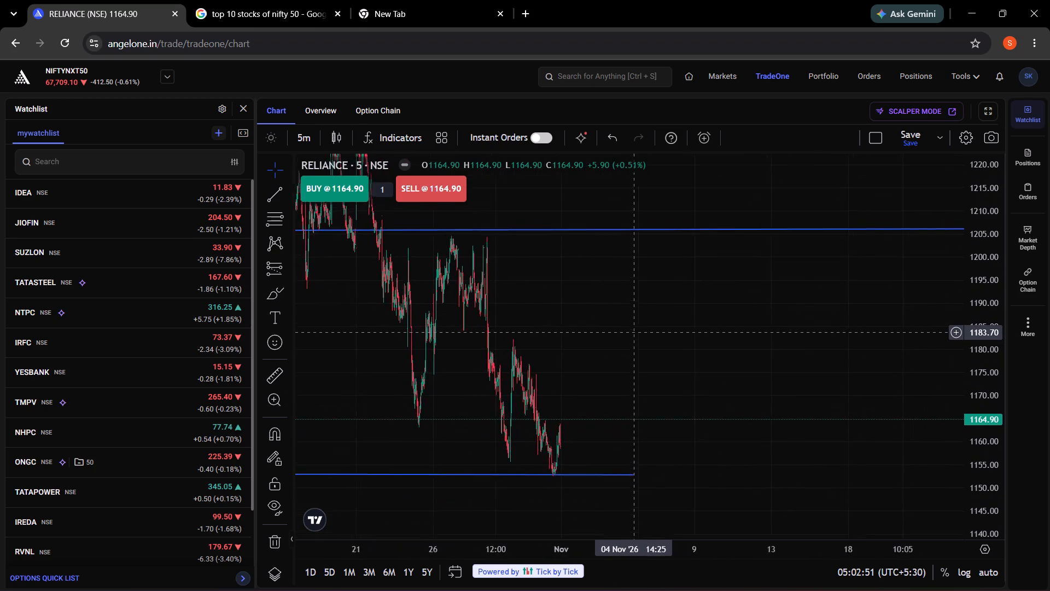
pyautogui.moveTo(639, 335); pyautogui.dragTo(631, 332)
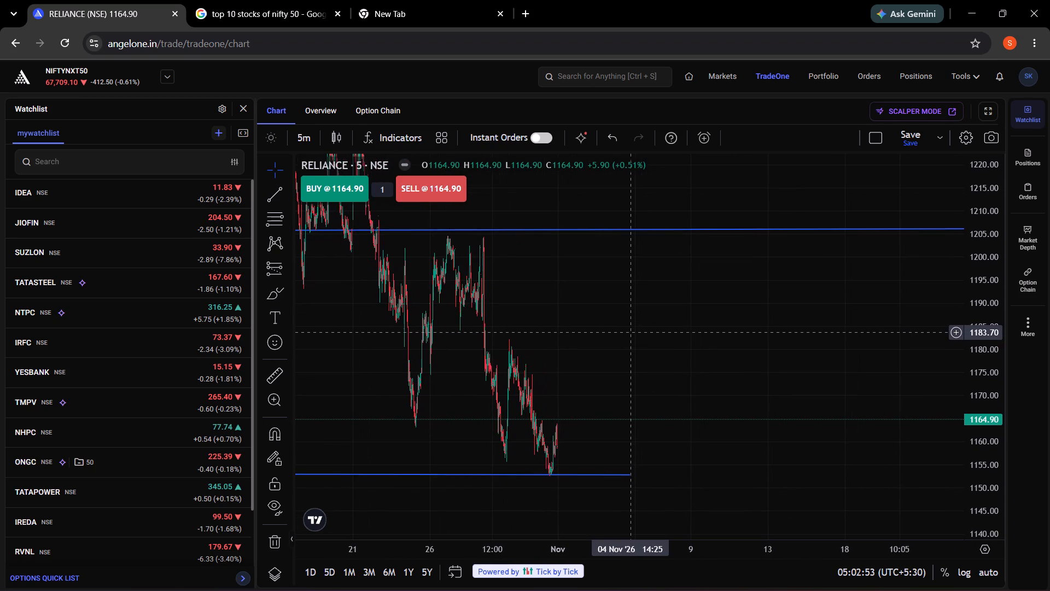
# Check the Nifty 50 top 10 list for the next stock, and open the HDFCBANK NSE chart by searching for hdfc.
pyautogui.click(313, 0)
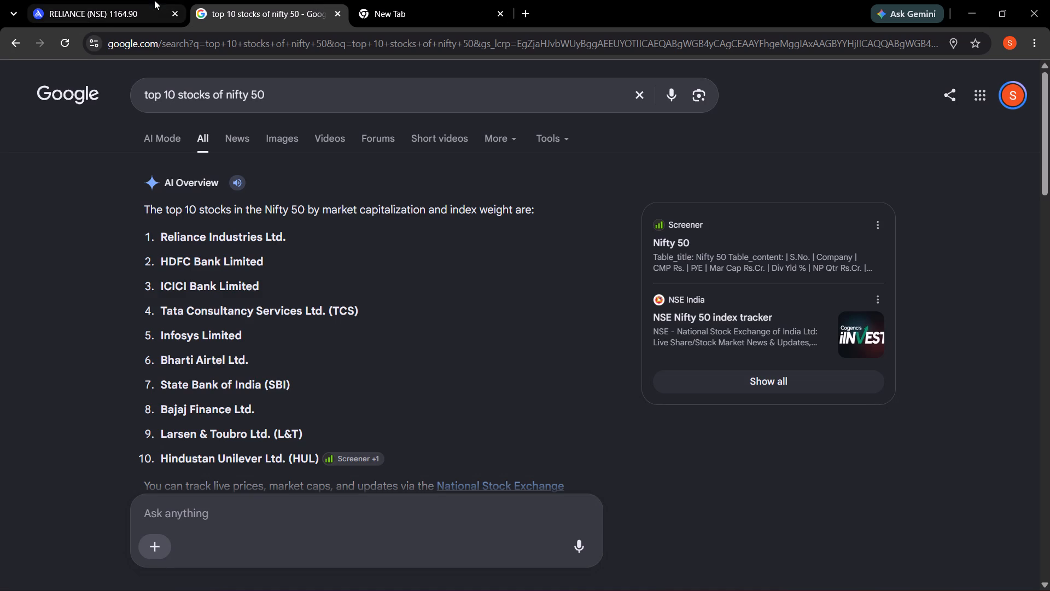
pyautogui.click(121, 0)
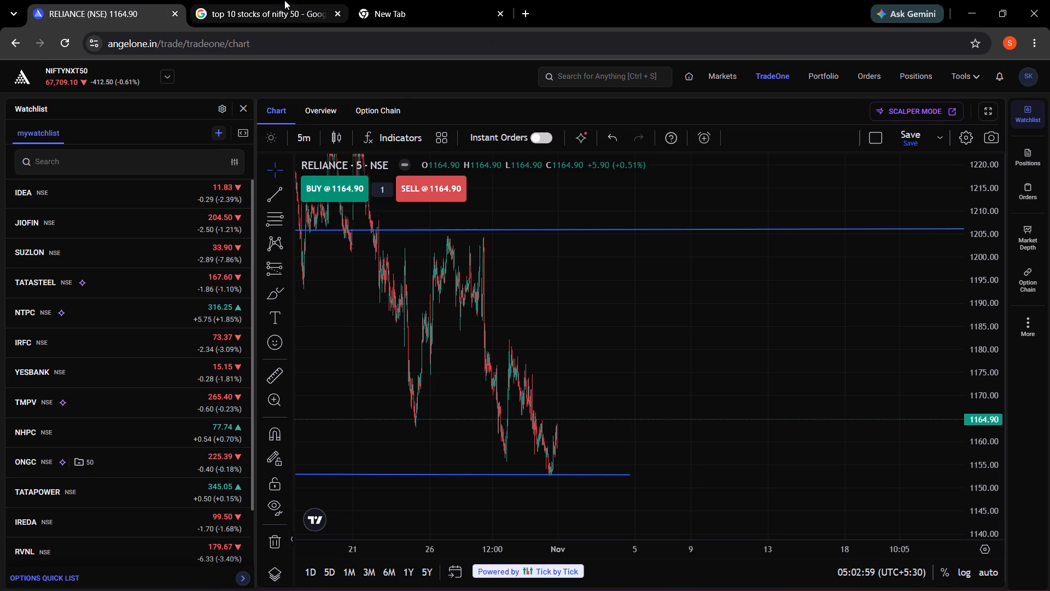
pyautogui.click(284, 0)
pyautogui.click(107, 0)
pyautogui.click(126, 153)
pyautogui.write('hdfc')
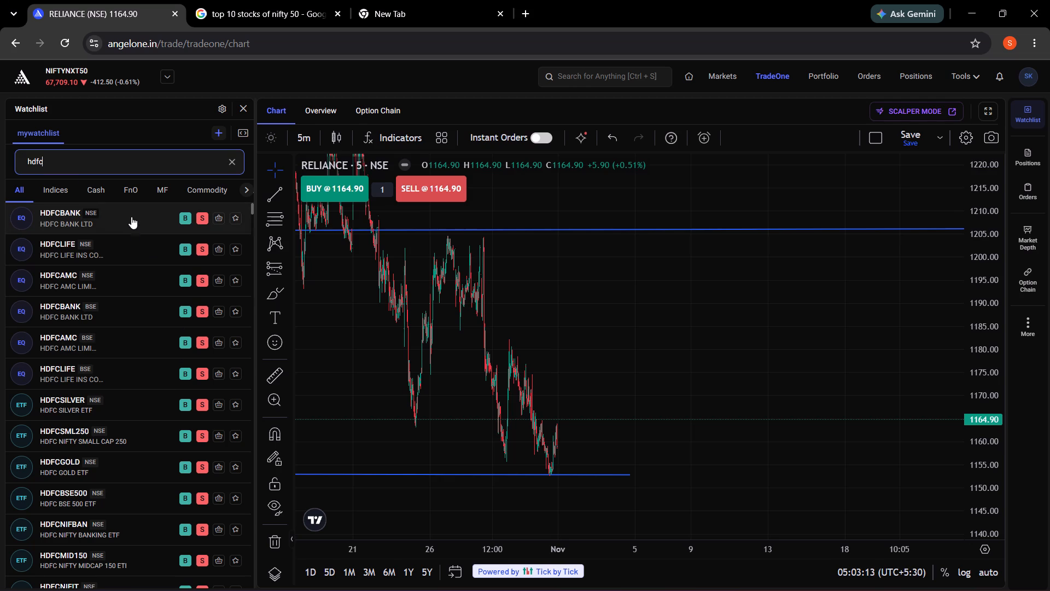
pyautogui.click(129, 208)
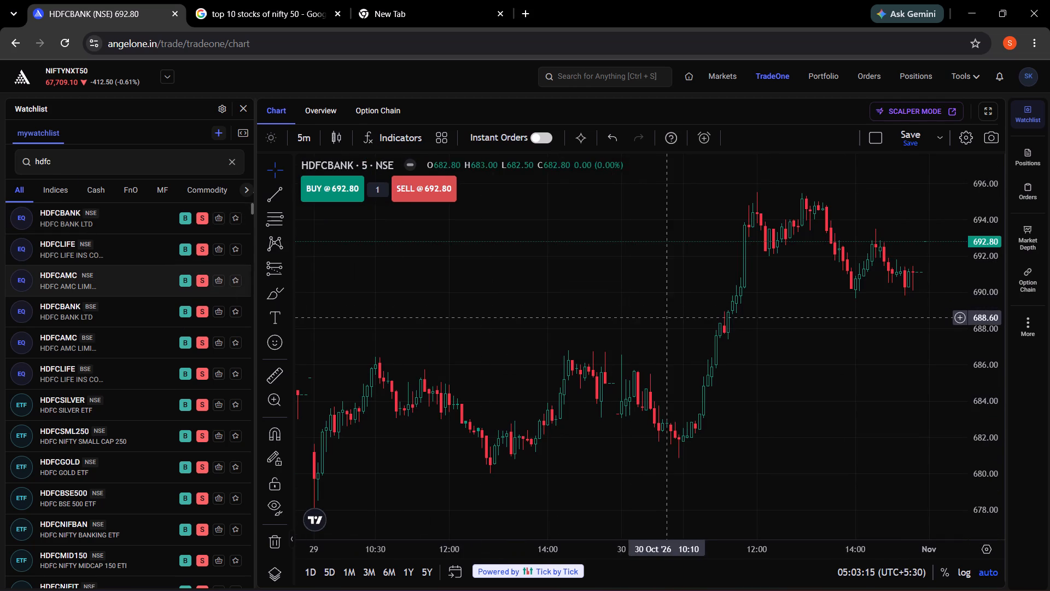
# Set the HDFCBANK chart to 30-minute candles.
pyautogui.scroll(3, 668, 318)
pyautogui.scroll(-13, 663, 317)
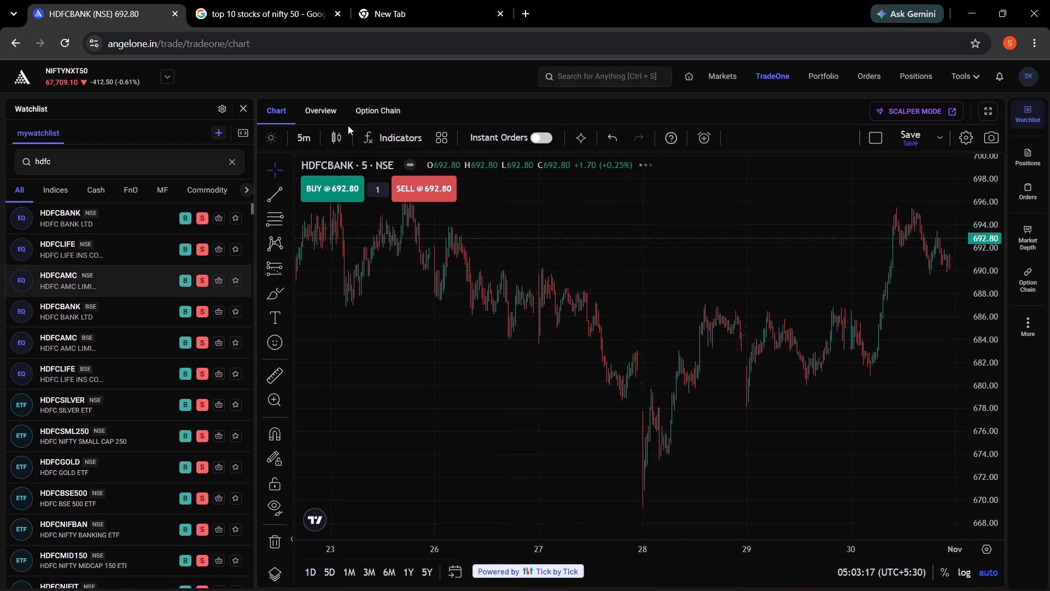
pyautogui.click(315, 137)
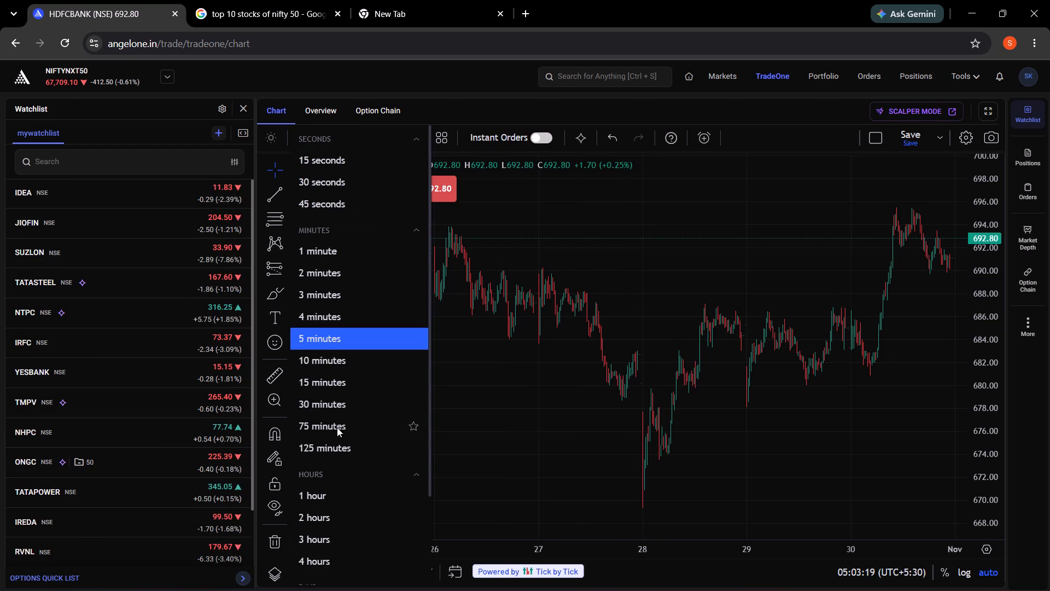
pyautogui.click(331, 406)
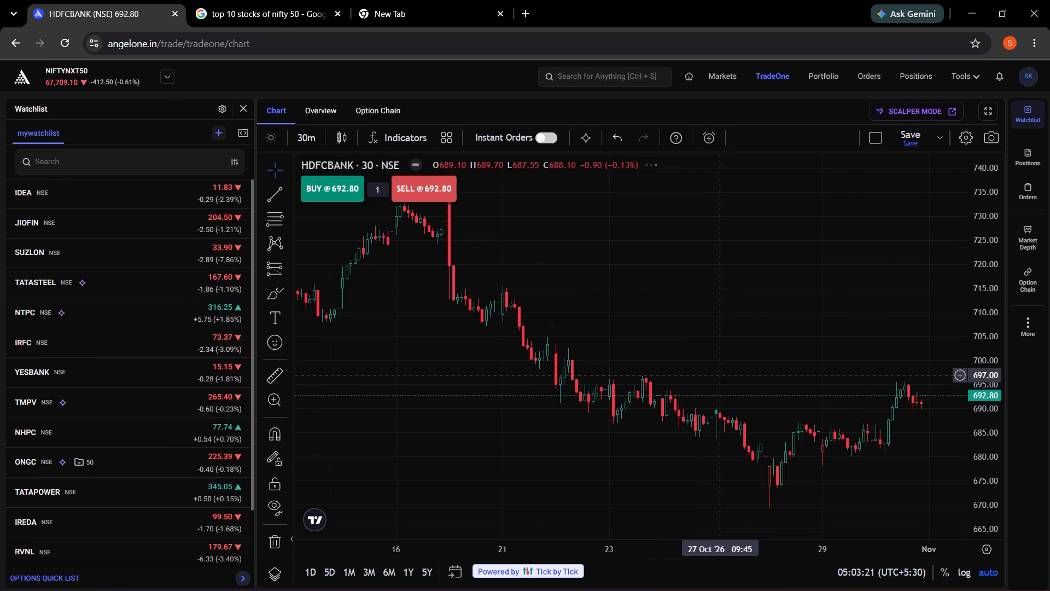
# Examine the HDFCBANK 30-minute price history from March to the latest October candles.
pyautogui.scroll(4, 733, 374)
pyautogui.scroll(-13, 733, 374)
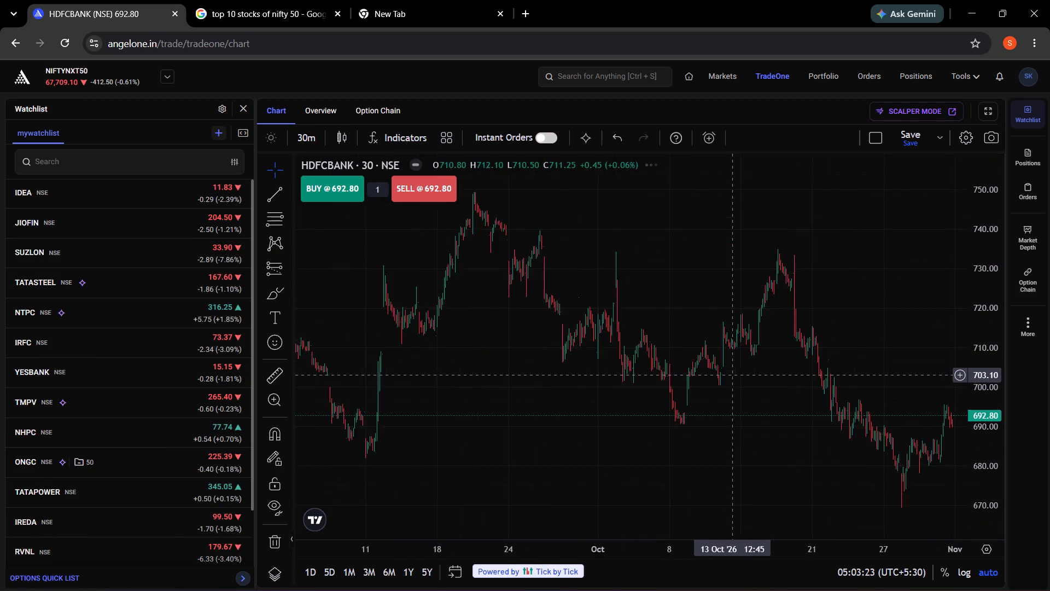
pyautogui.scroll(-3, 733, 375)
pyautogui.moveTo(766, 422); pyautogui.dragTo(662, 378)
pyautogui.scroll(-6, 662, 380)
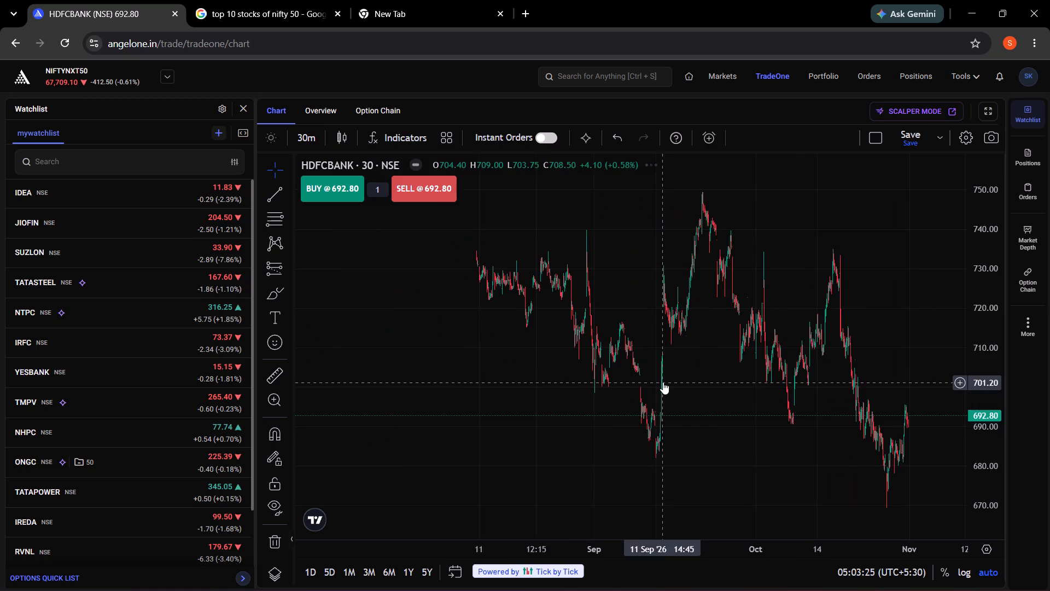
pyautogui.click(985, 314)
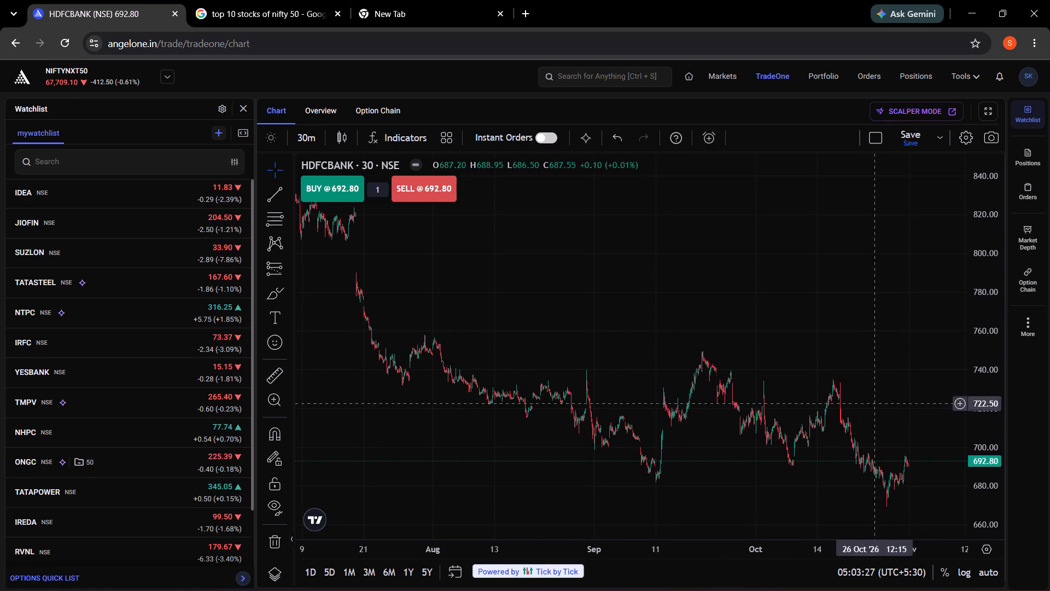
pyautogui.scroll(-8, 624, 356)
pyautogui.moveTo(647, 445); pyautogui.dragTo(582, 409)
pyautogui.scroll(-2, 586, 399)
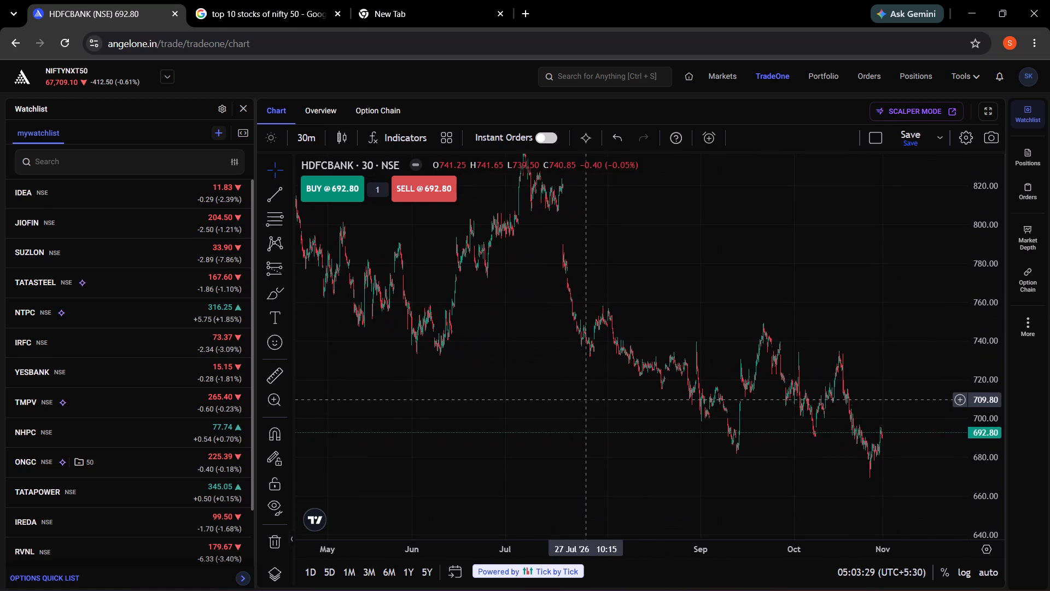
pyautogui.scroll(-6, 586, 399)
pyautogui.moveTo(577, 403); pyautogui.dragTo(892, 420)
pyautogui.moveTo(773, 439); pyautogui.dragTo(855, 478)
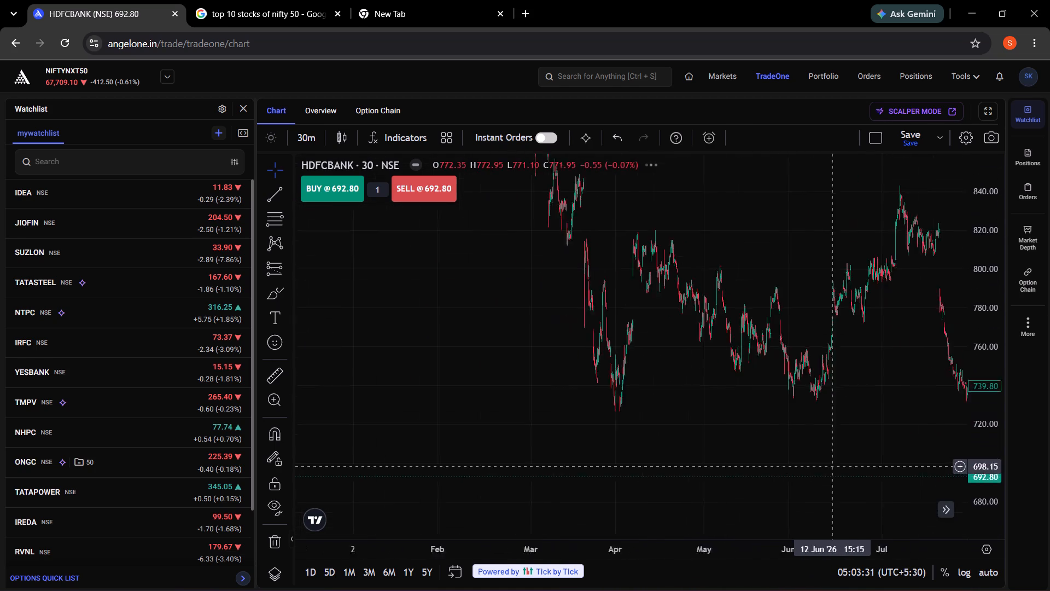
pyautogui.moveTo(855, 478); pyautogui.dragTo(905, 565)
pyautogui.click(424, 345)
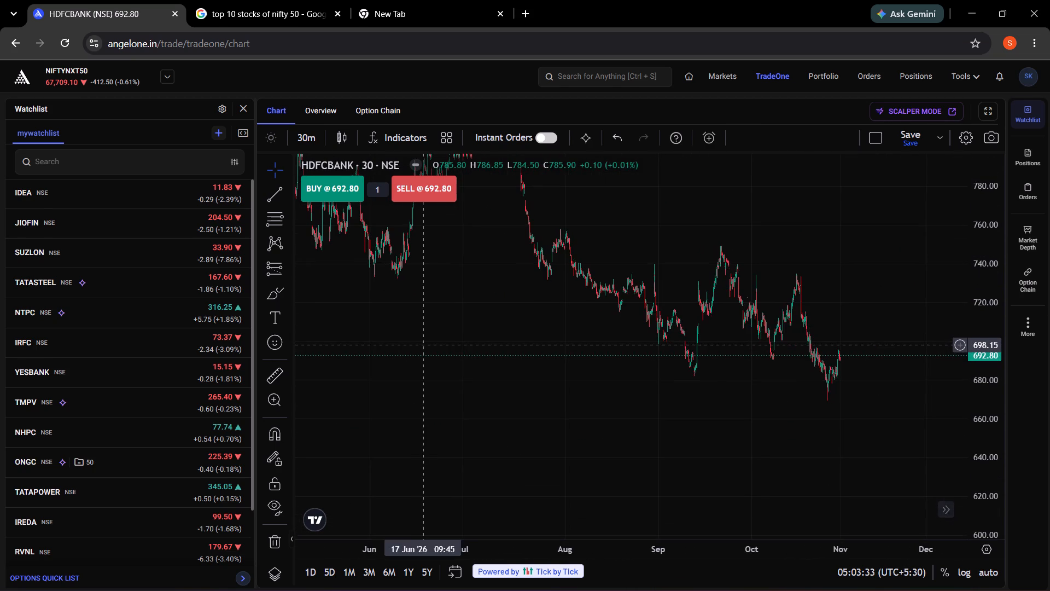
pyautogui.moveTo(427, 323); pyautogui.dragTo(565, 401)
pyautogui.moveTo(610, 393); pyautogui.dragTo(490, 323)
pyautogui.moveTo(488, 324); pyautogui.dragTo(494, 326)
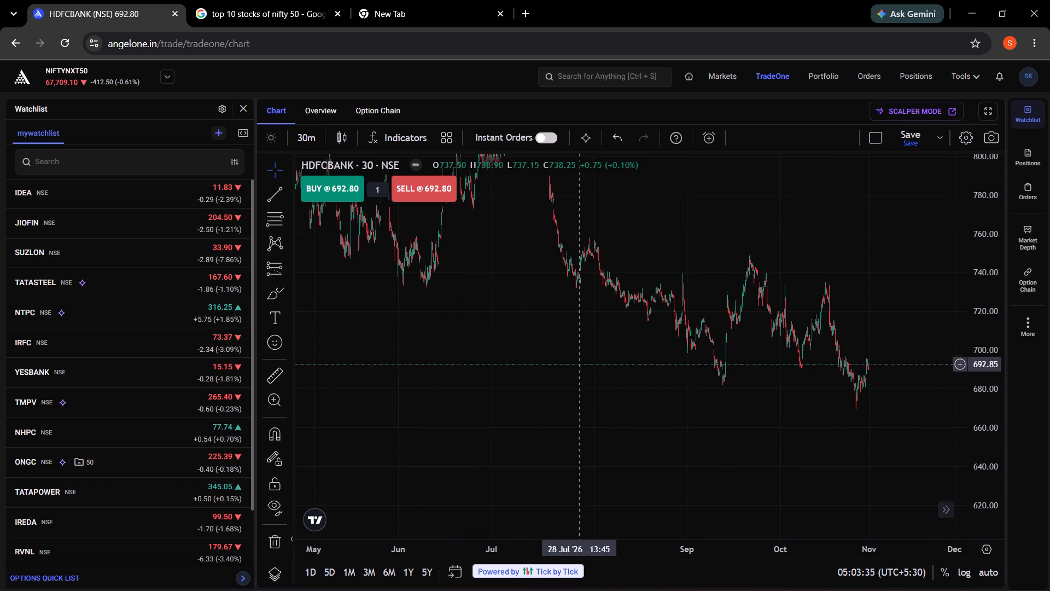
# Review HDFCBANK's longer 30-minute history back to June 2025 on a compressed price scale, through to the latest candles.
pyautogui.moveTo(1011, 356); pyautogui.dragTo(990, 296)
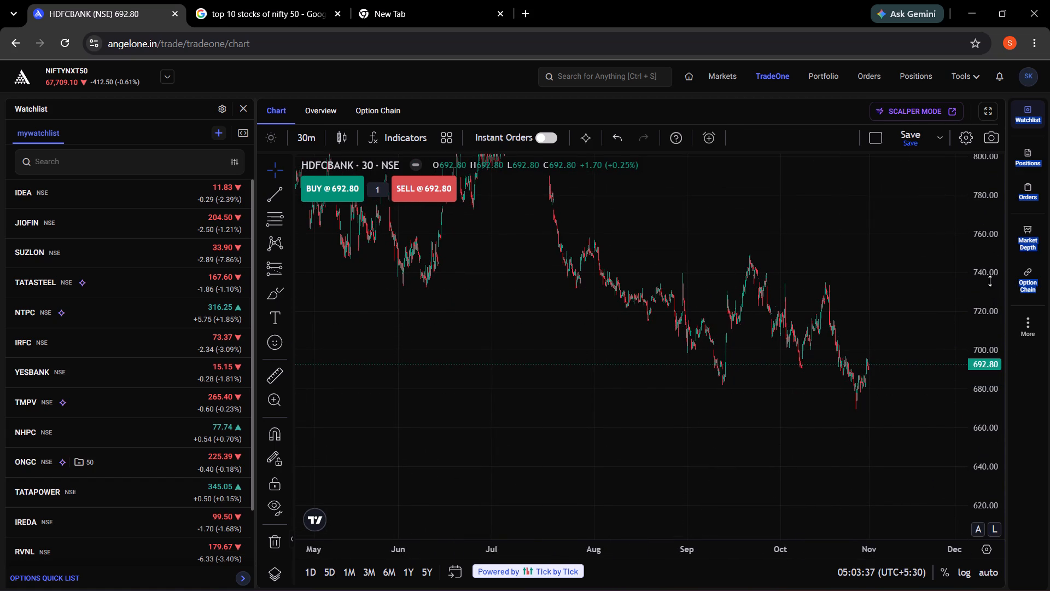
pyautogui.click(921, 315)
pyautogui.moveTo(981, 310); pyautogui.dragTo(1006, 405)
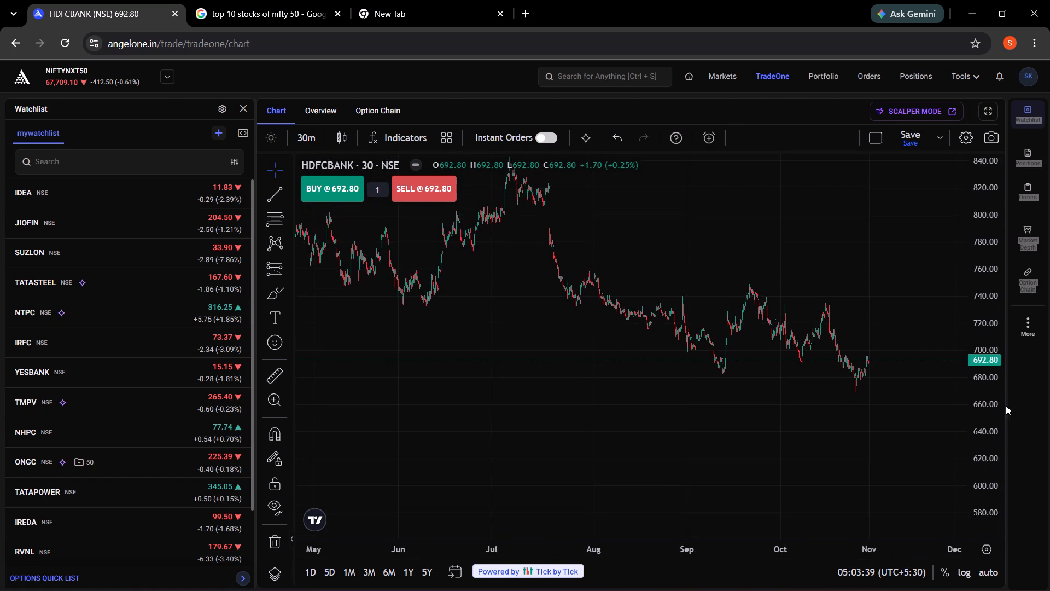
pyautogui.moveTo(1006, 405); pyautogui.dragTo(1008, 440)
pyautogui.moveTo(482, 390); pyautogui.dragTo(833, 529)
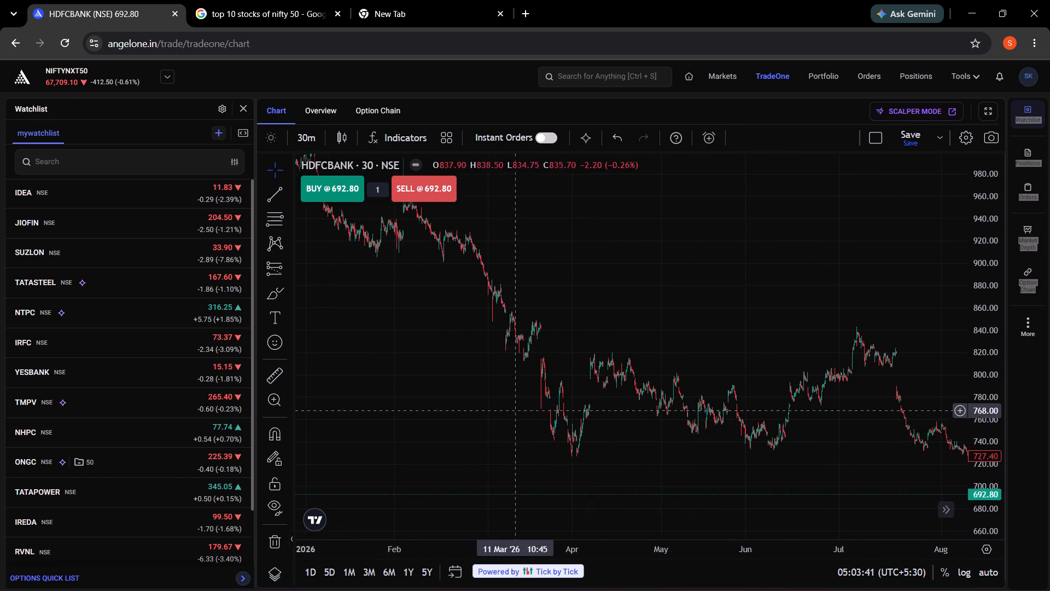
pyautogui.moveTo(471, 376); pyautogui.dragTo(814, 514)
pyautogui.moveTo(505, 364); pyautogui.dragTo(882, 484)
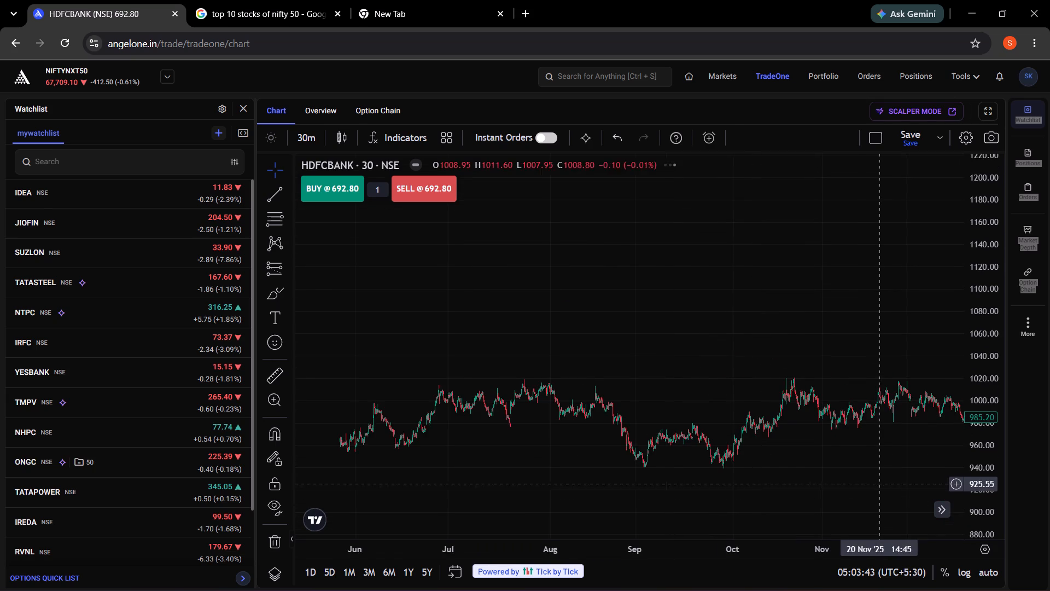
pyautogui.moveTo(865, 462); pyautogui.dragTo(541, 316)
pyautogui.moveTo(882, 465); pyautogui.dragTo(610, 353)
pyautogui.moveTo(769, 433); pyautogui.dragTo(480, 333)
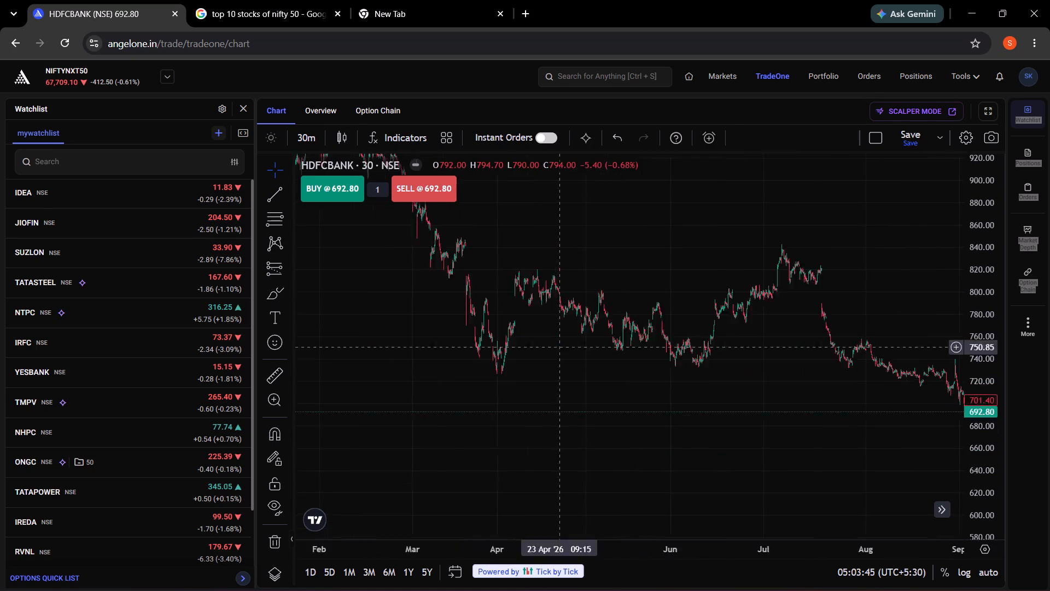
pyautogui.moveTo(480, 333); pyautogui.dragTo(415, 322)
pyautogui.moveTo(650, 395); pyautogui.dragTo(492, 331)
pyautogui.moveTo(844, 407); pyautogui.dragTo(721, 387)
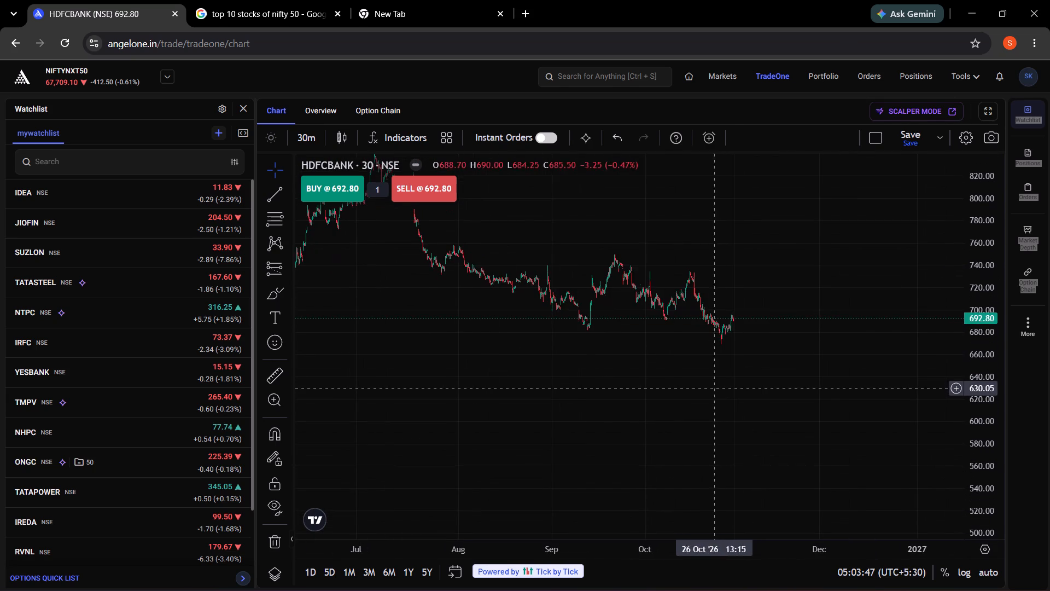
pyautogui.moveTo(548, 379); pyautogui.dragTo(827, 473)
pyautogui.moveTo(831, 459); pyautogui.dragTo(466, 387)
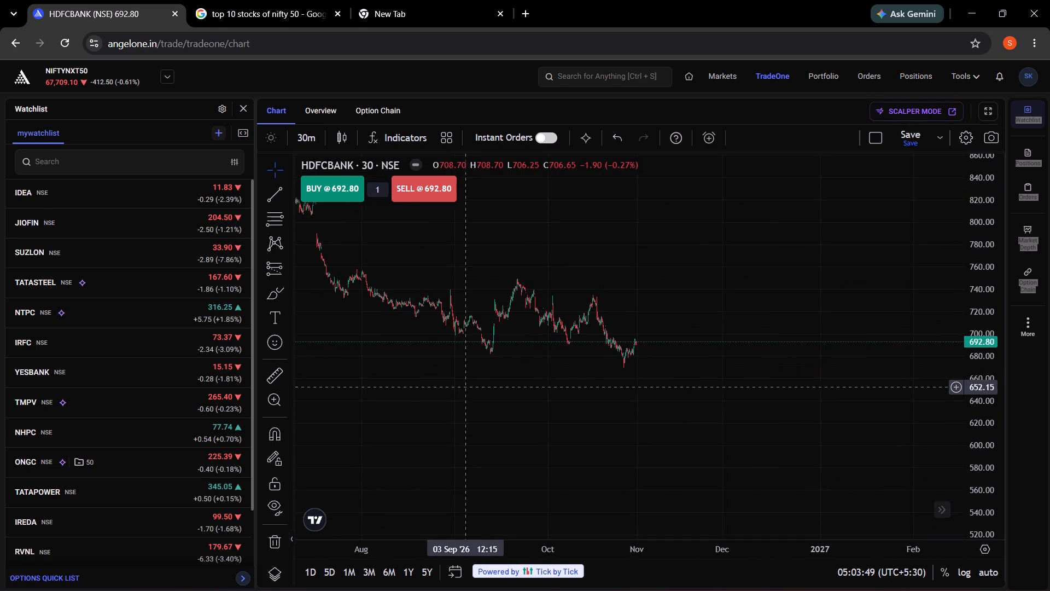
# Examine HDFCBANK's 30-minute swing highs and lows from the March decline to the end of October for support and resistance levels.
pyautogui.moveTo(413, 369); pyautogui.dragTo(593, 402)
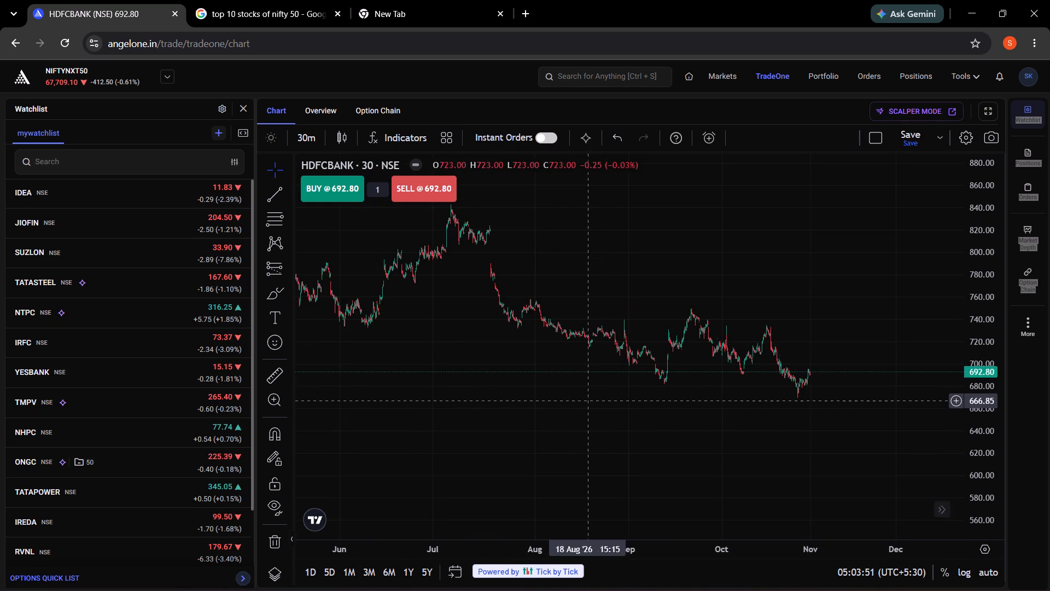
pyautogui.scroll(4, 745, 399)
pyautogui.moveTo(532, 418); pyautogui.dragTo(796, 489)
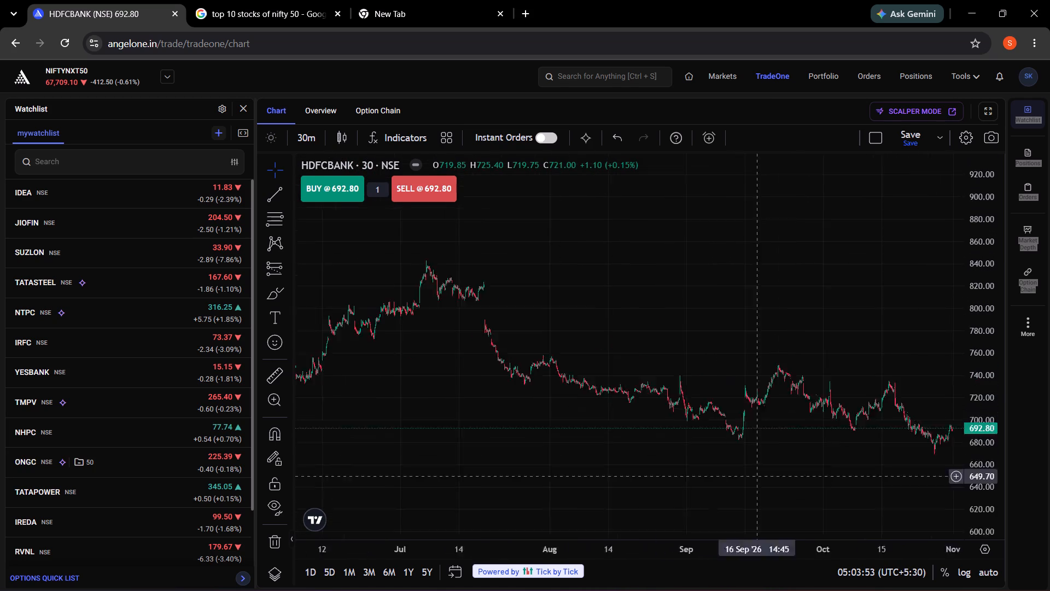
pyautogui.moveTo(796, 489); pyautogui.dragTo(621, 423)
pyautogui.click(585, 405)
pyautogui.moveTo(367, 402); pyautogui.dragTo(844, 520)
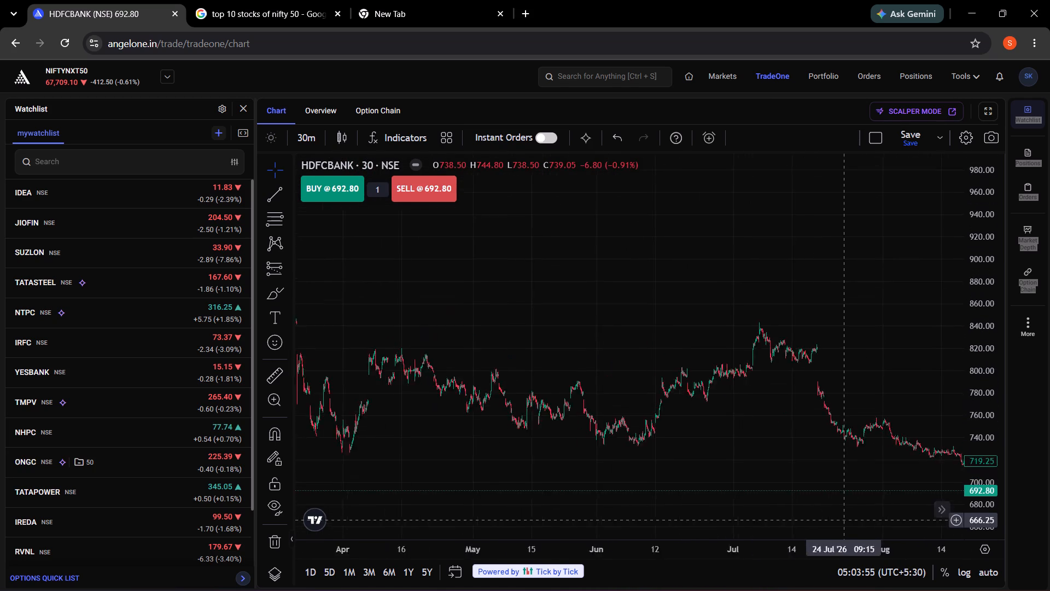
pyautogui.moveTo(844, 520); pyautogui.dragTo(477, 362)
pyautogui.moveTo(749, 382); pyautogui.dragTo(585, 418)
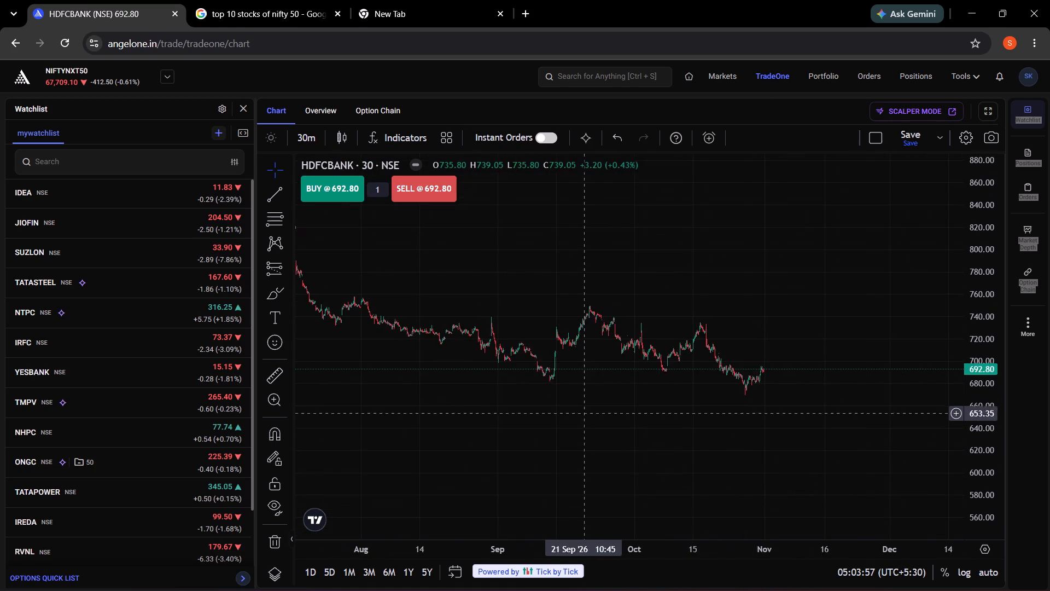
pyautogui.scroll(3, 585, 412)
pyautogui.scroll(-6, 584, 410)
pyautogui.moveTo(655, 405); pyautogui.dragTo(561, 411)
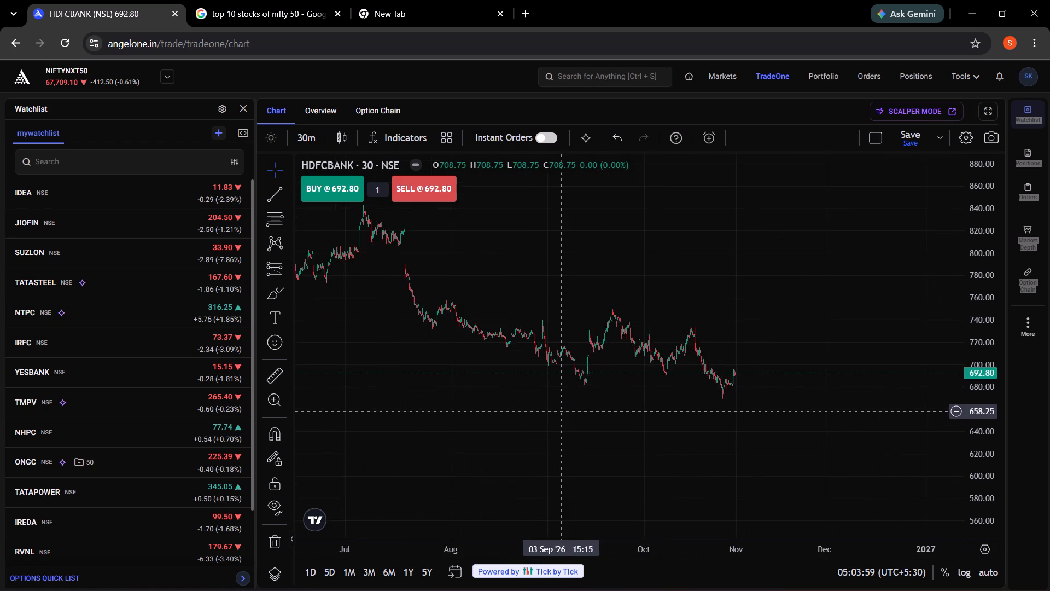
pyautogui.moveTo(561, 411); pyautogui.dragTo(562, 410)
pyautogui.moveTo(649, 405); pyautogui.dragTo(626, 398)
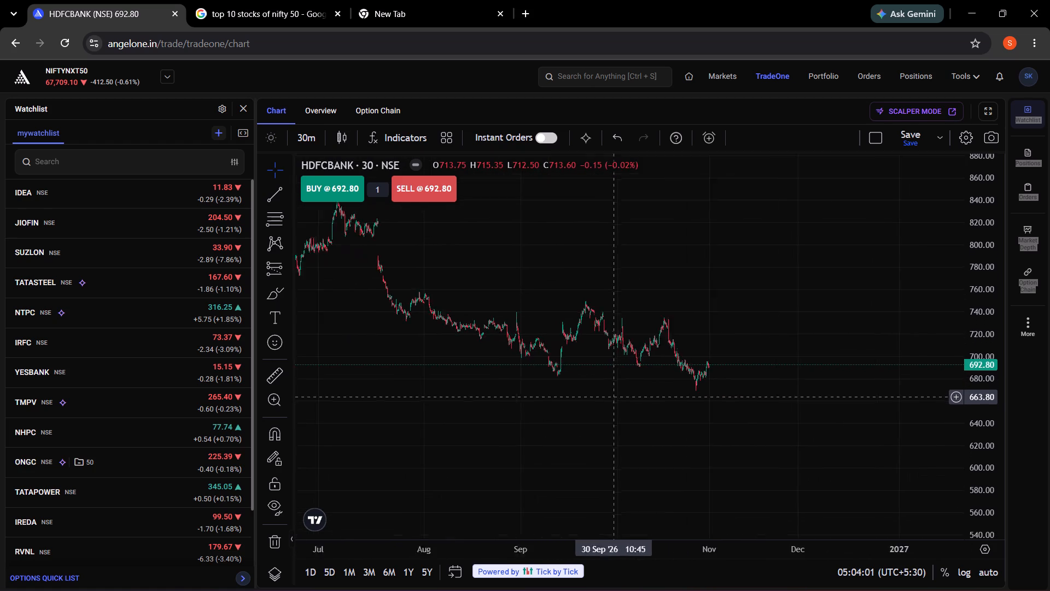
pyautogui.moveTo(626, 398); pyautogui.dragTo(676, 415)
pyautogui.scroll(2, 625, 433)
pyautogui.scroll(-3, 623, 431)
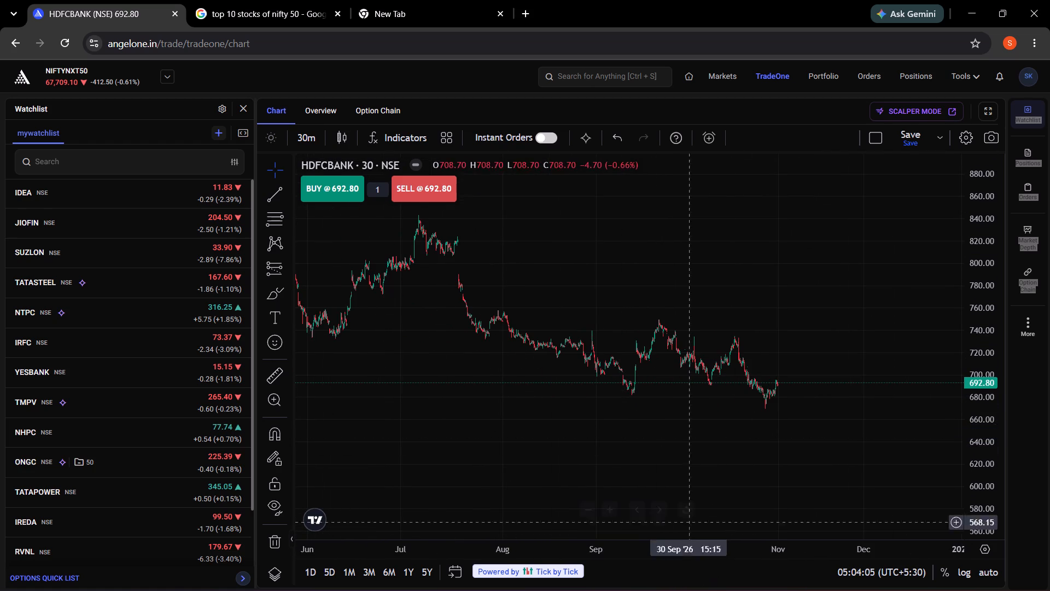
pyautogui.moveTo(479, 389); pyautogui.dragTo(552, 399)
pyautogui.moveTo(405, 374); pyautogui.dragTo(430, 378)
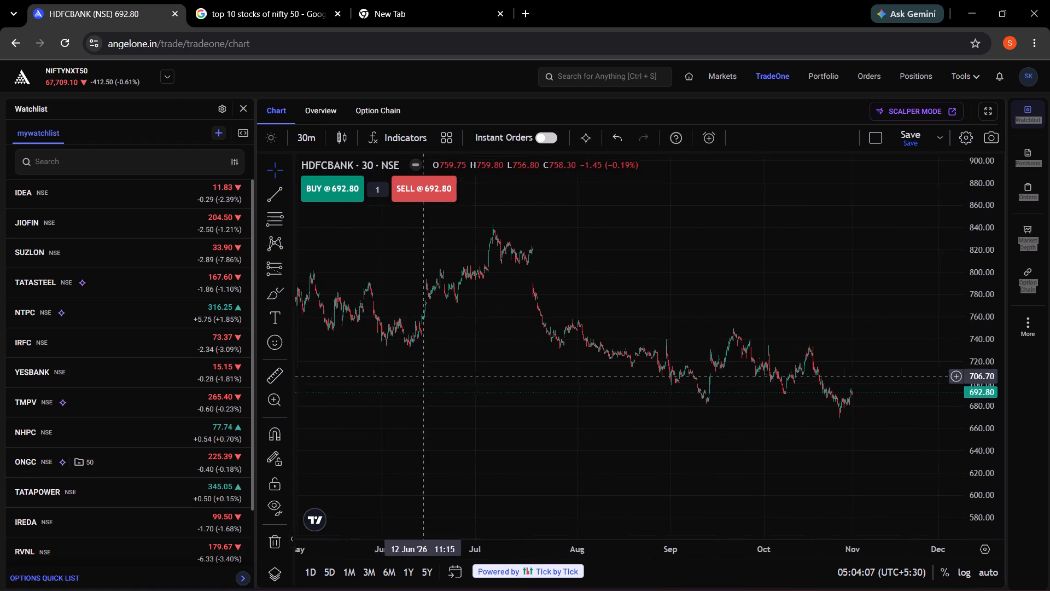
pyautogui.moveTo(430, 378); pyautogui.dragTo(711, 477)
pyautogui.moveTo(704, 458); pyautogui.dragTo(610, 406)
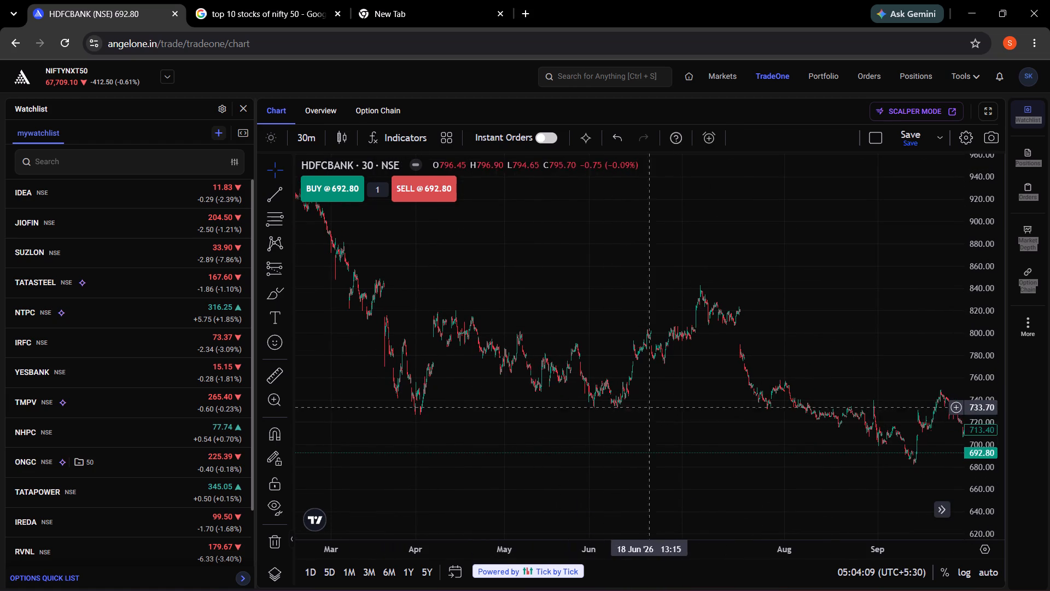
pyautogui.moveTo(838, 464); pyautogui.dragTo(693, 391)
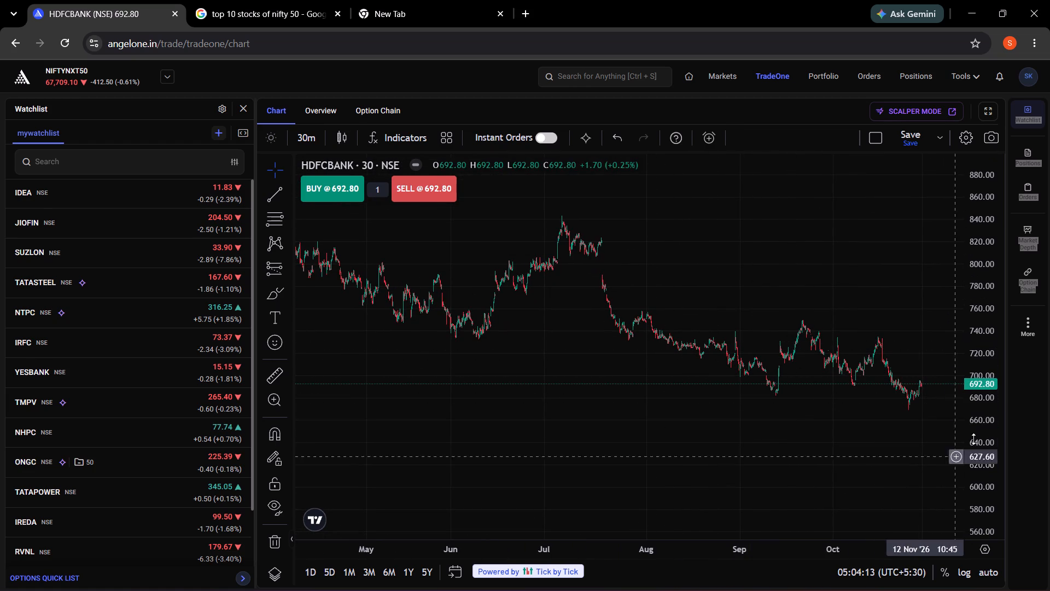
pyautogui.moveTo(918, 425); pyautogui.dragTo(765, 399)
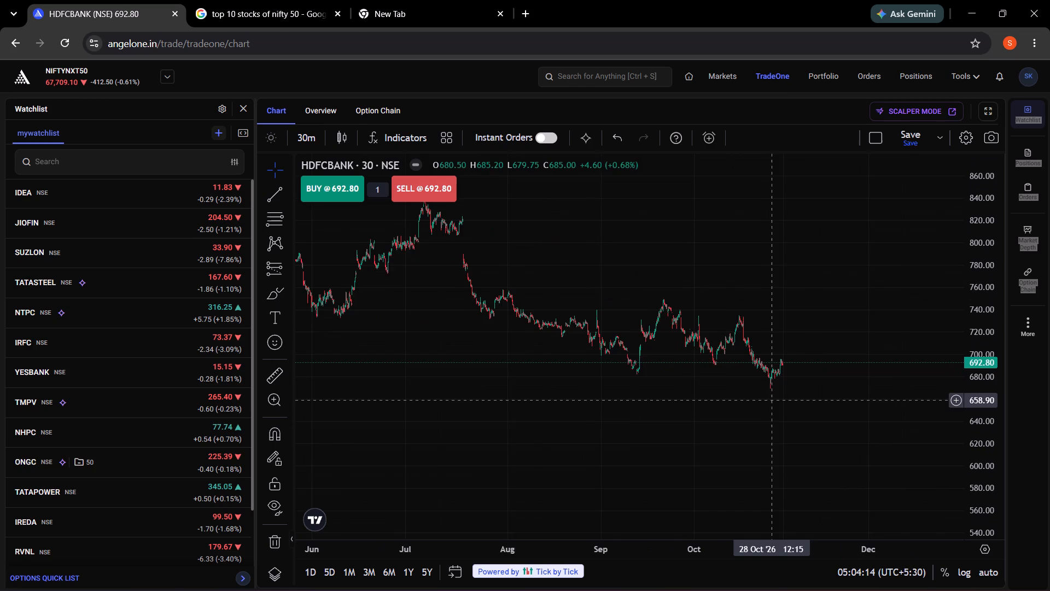
pyautogui.moveTo(765, 399); pyautogui.dragTo(765, 399)
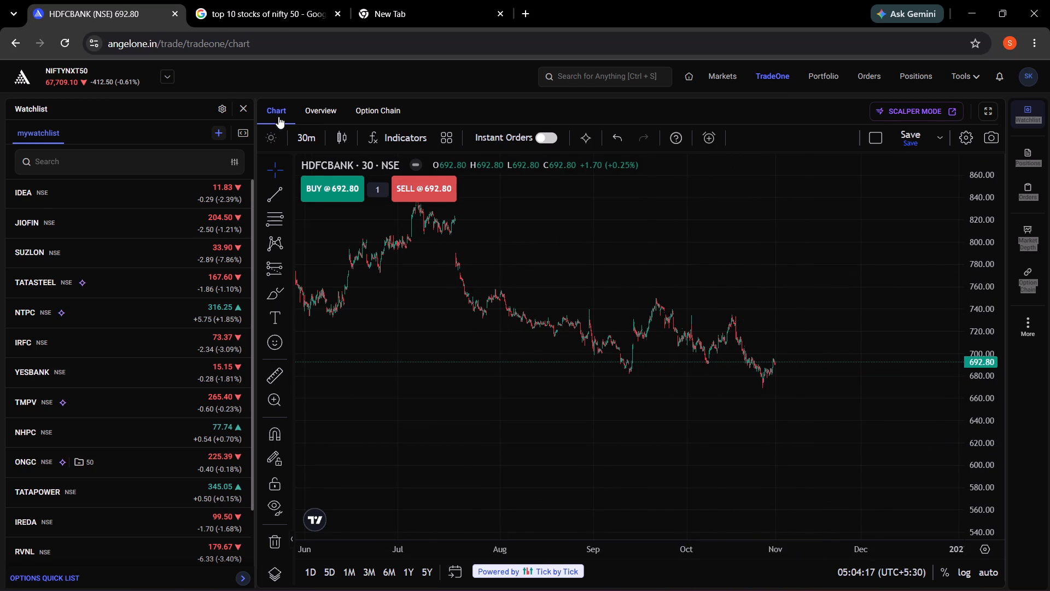
# Set the HDFCBANK chart to 15-minute candles.
pyautogui.click(306, 141)
pyautogui.click(337, 375)
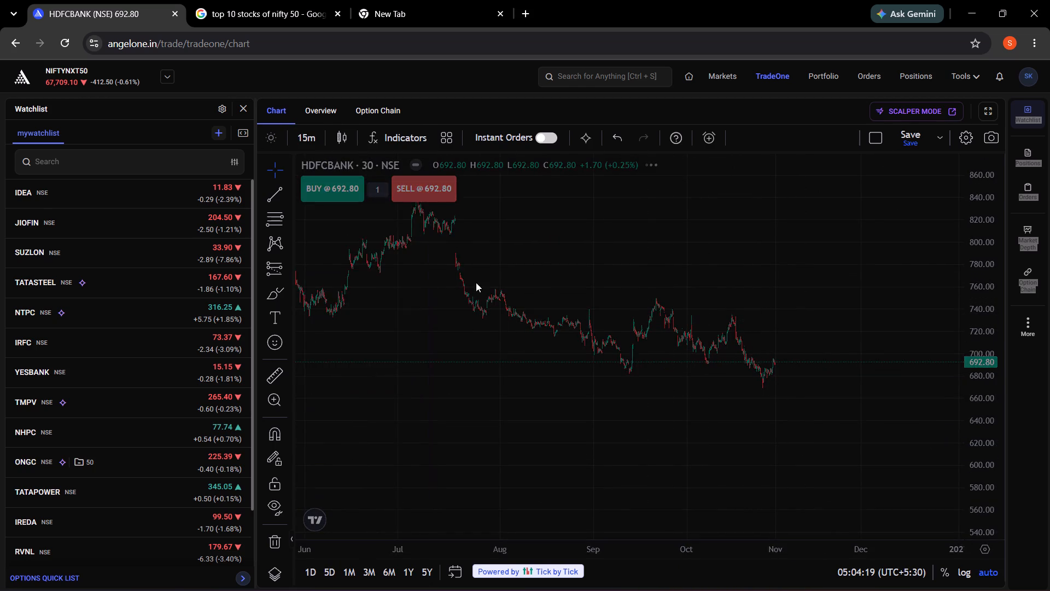
# Examine HDFCBANK's 15-minute swings from July to the end of October on a compressed price scale.
pyautogui.scroll(3, 686, 389)
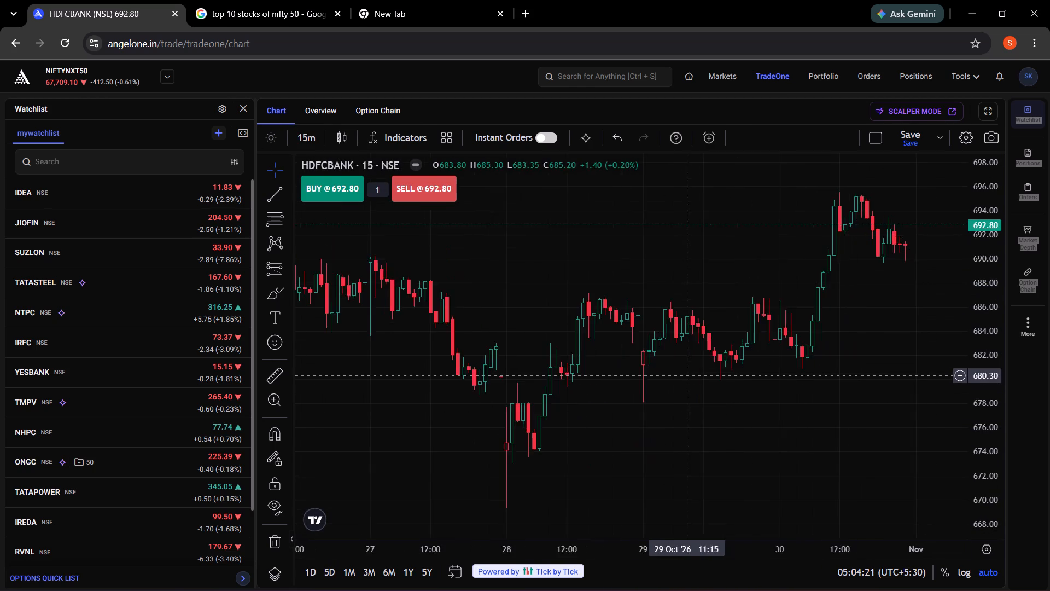
pyautogui.scroll(-8, 686, 374)
pyautogui.moveTo(724, 329); pyautogui.dragTo(650, 250)
pyautogui.scroll(-9, 649, 264)
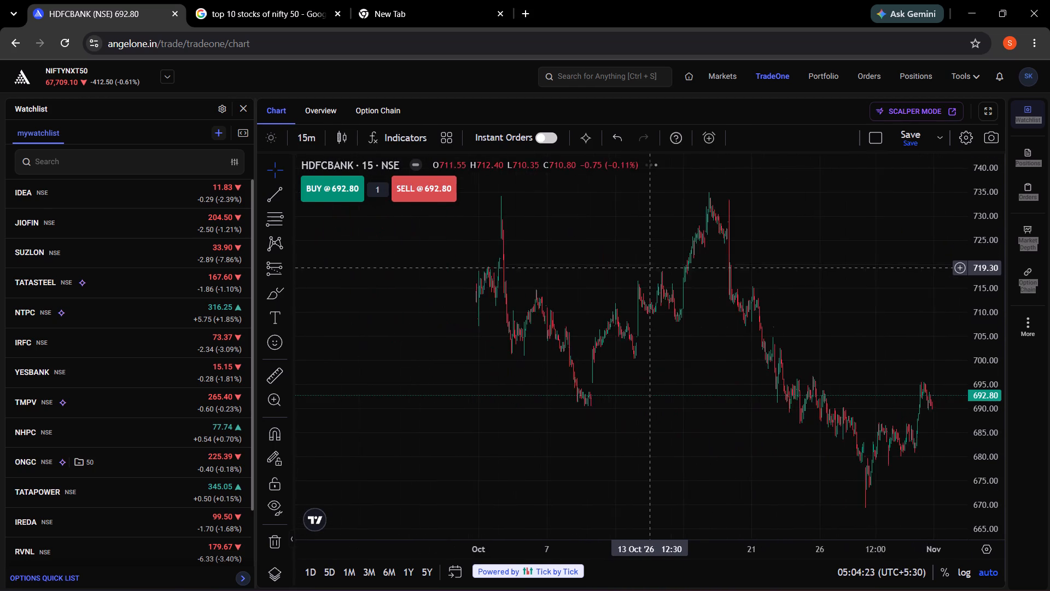
pyautogui.scroll(-6, 657, 285)
pyautogui.moveTo(608, 373); pyautogui.dragTo(516, 312)
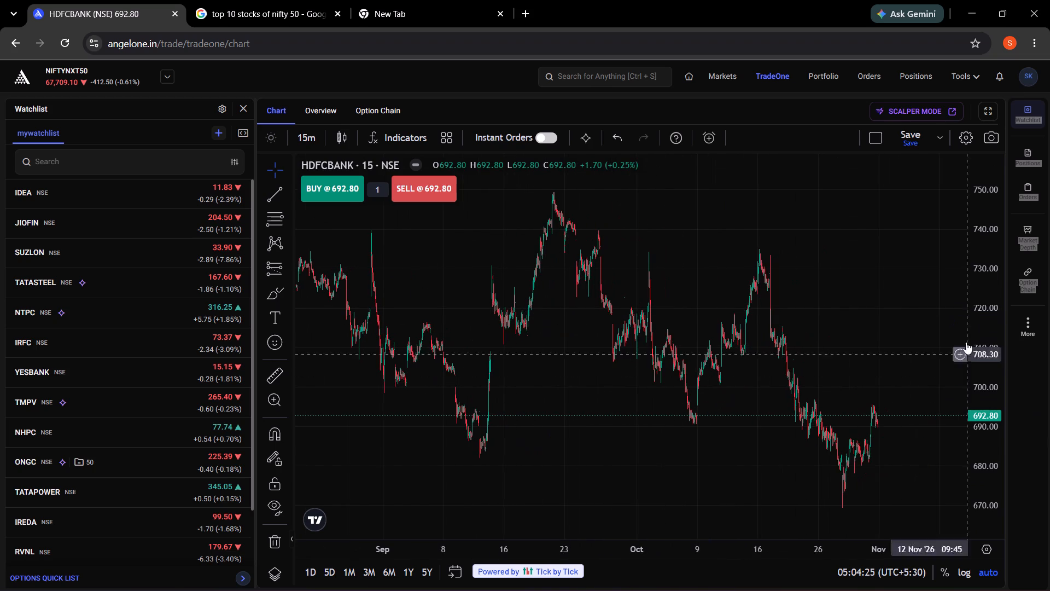
pyautogui.moveTo(984, 280); pyautogui.dragTo(981, 451)
pyautogui.moveTo(708, 407); pyautogui.dragTo(821, 387)
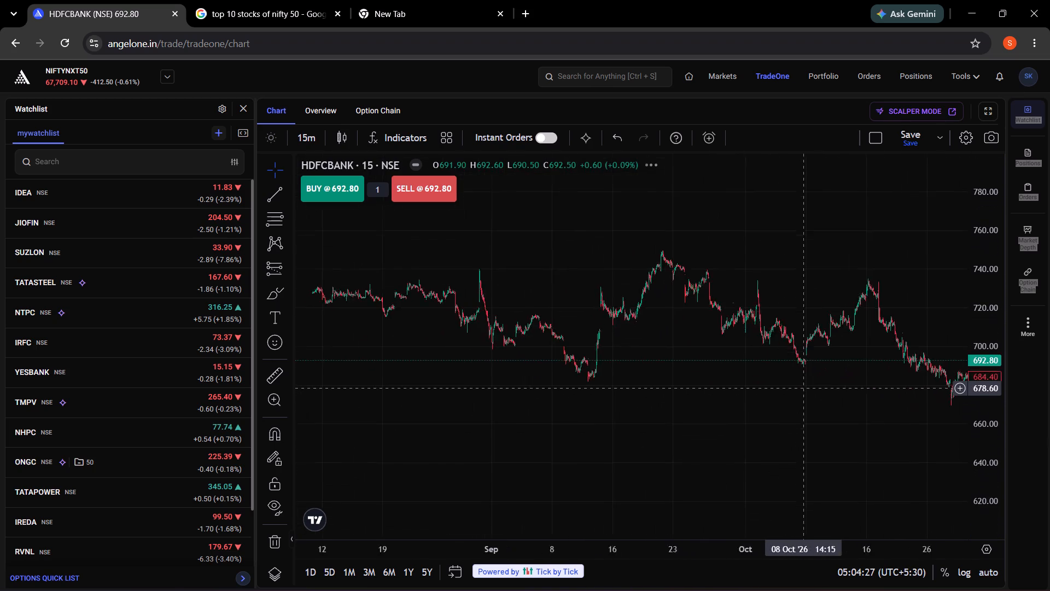
pyautogui.moveTo(821, 387); pyautogui.dragTo(732, 382)
pyautogui.scroll(1, 698, 377)
pyautogui.scroll(-13, 689, 369)
pyautogui.moveTo(705, 384); pyautogui.dragTo(845, 459)
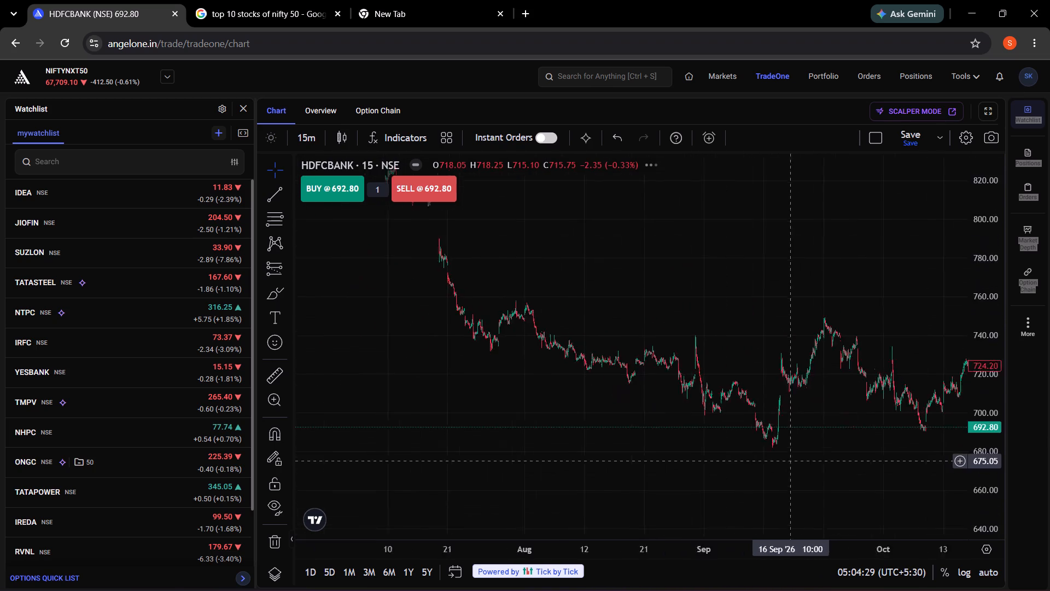
pyautogui.moveTo(845, 459); pyautogui.dragTo(592, 373)
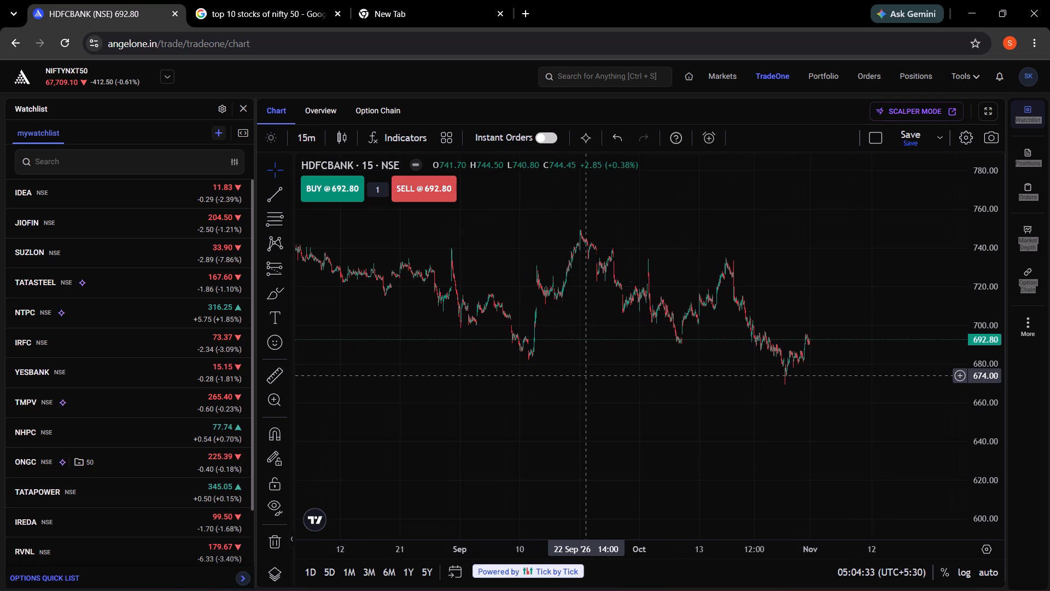
# Review HDFCBANK's earlier 15-minute history back to March and through to the latest candles for support and resistance levels.
pyautogui.moveTo(471, 356); pyautogui.dragTo(839, 433)
pyautogui.moveTo(686, 415); pyautogui.dragTo(797, 511)
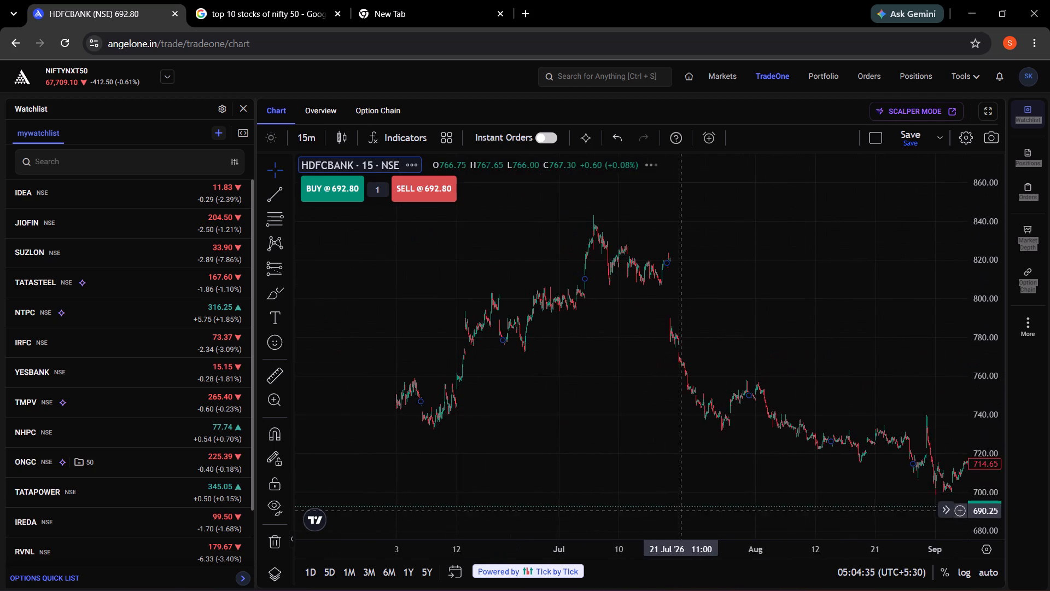
pyautogui.moveTo(503, 409); pyautogui.dragTo(720, 389)
pyautogui.scroll(2, 695, 400)
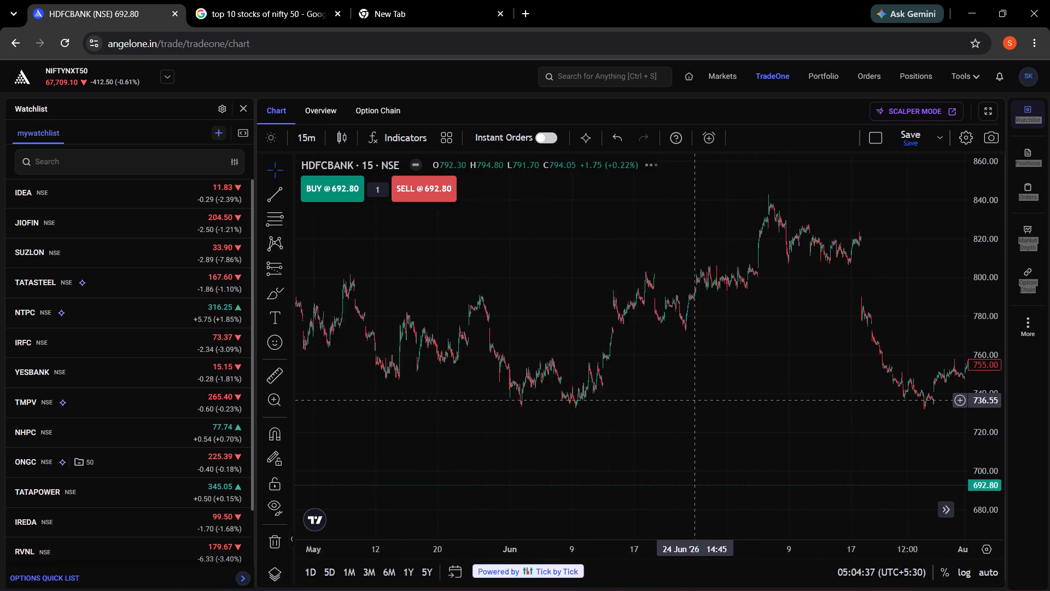
pyautogui.scroll(-8, 695, 400)
pyautogui.moveTo(463, 426); pyautogui.dragTo(762, 426)
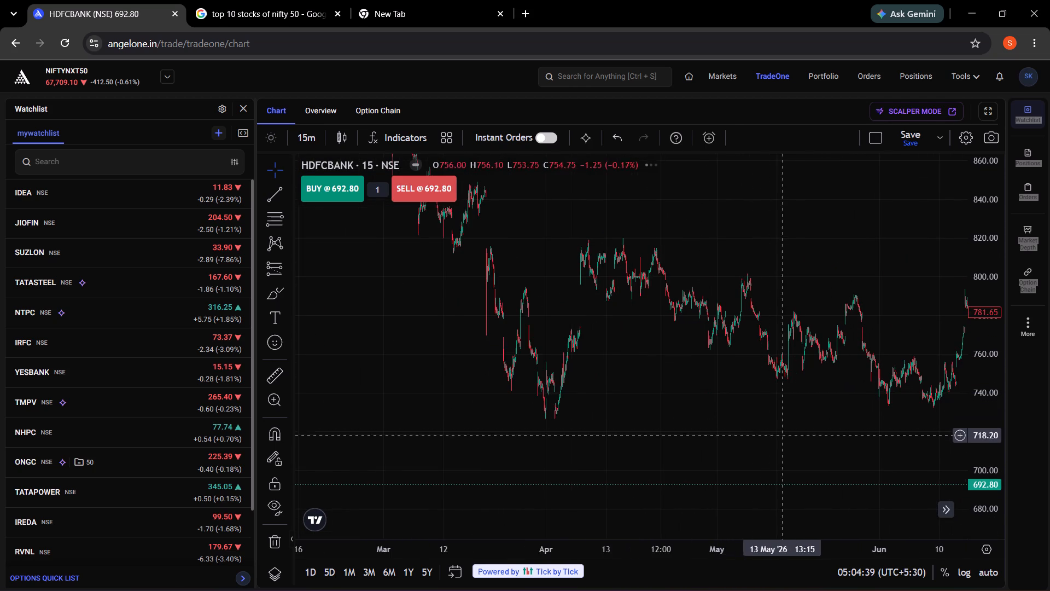
pyautogui.moveTo(789, 434); pyautogui.dragTo(543, 395)
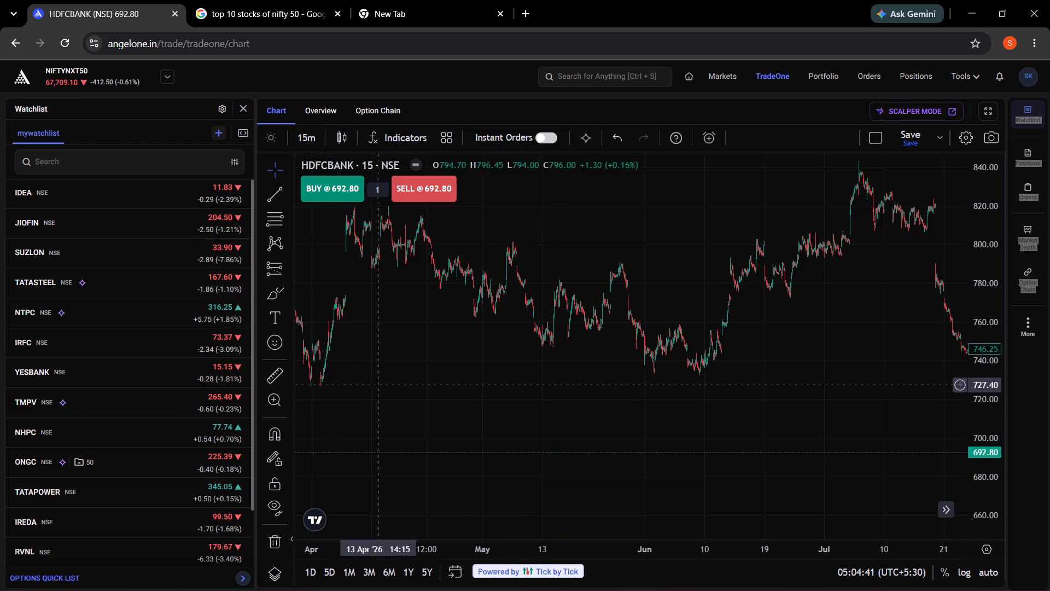
pyautogui.moveTo(738, 391); pyautogui.dragTo(629, 384)
pyautogui.click(590, 384)
pyautogui.moveTo(836, 391); pyautogui.dragTo(530, 363)
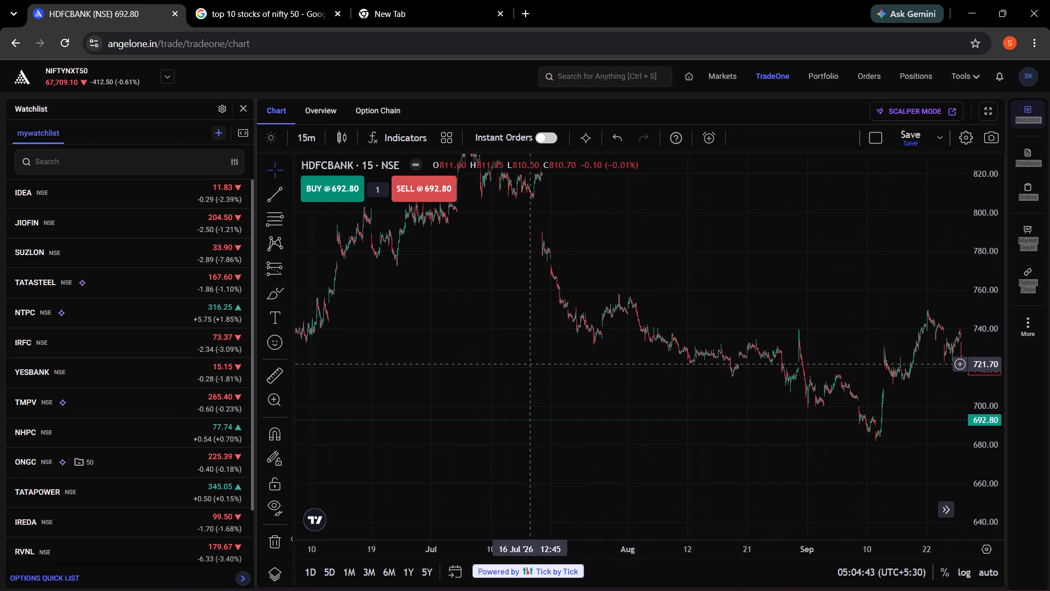
pyautogui.moveTo(835, 430); pyautogui.dragTo(497, 363)
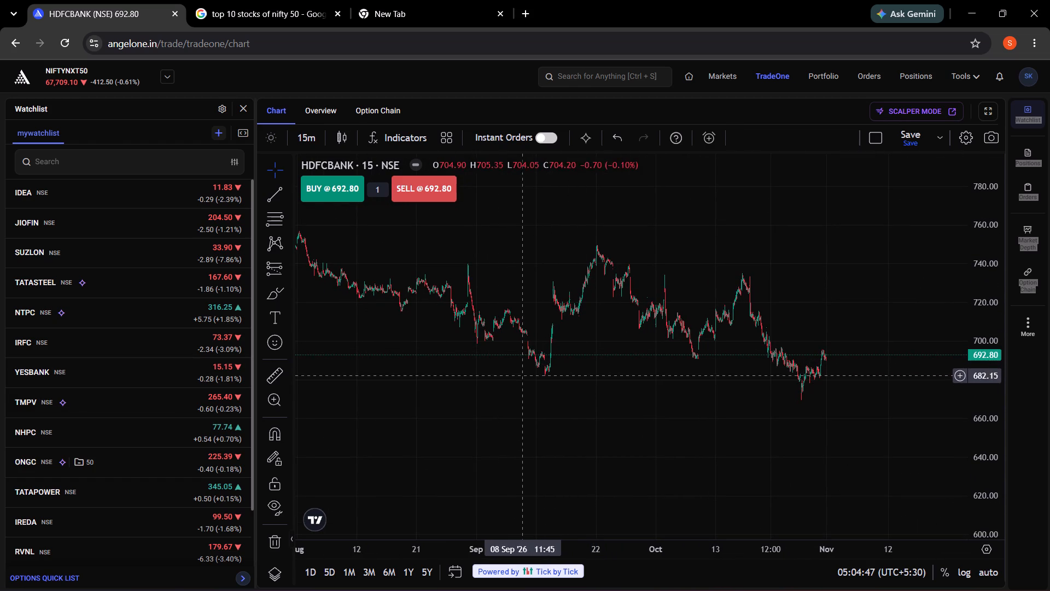
# Draw a horizontal trend line at 734.80 across the HDFCBANK swing highs, from 25 August to 20 November, as resistance.
pyautogui.click(267, 197)
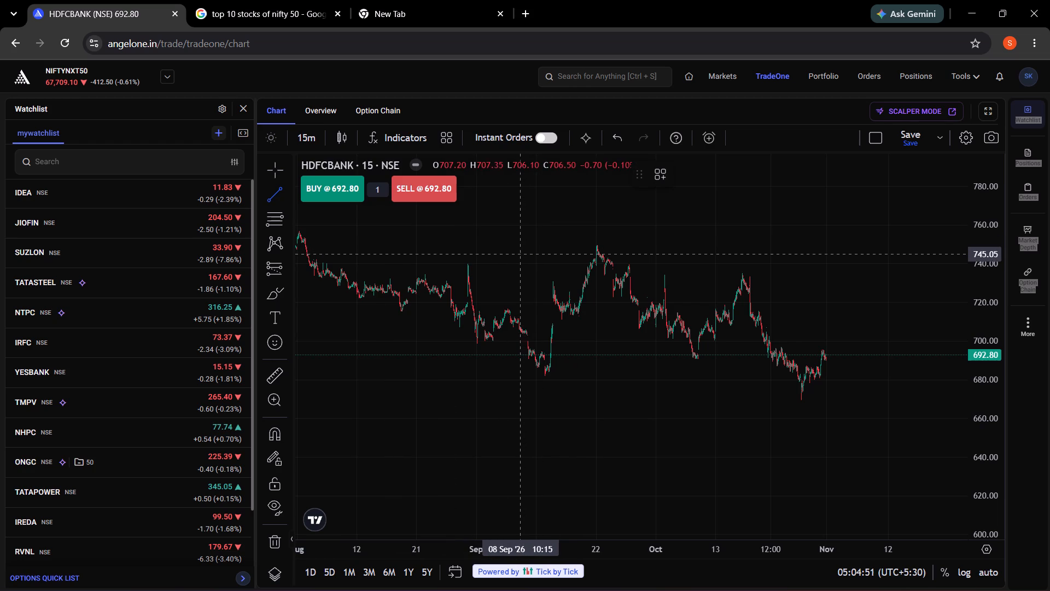
pyautogui.click(440, 273)
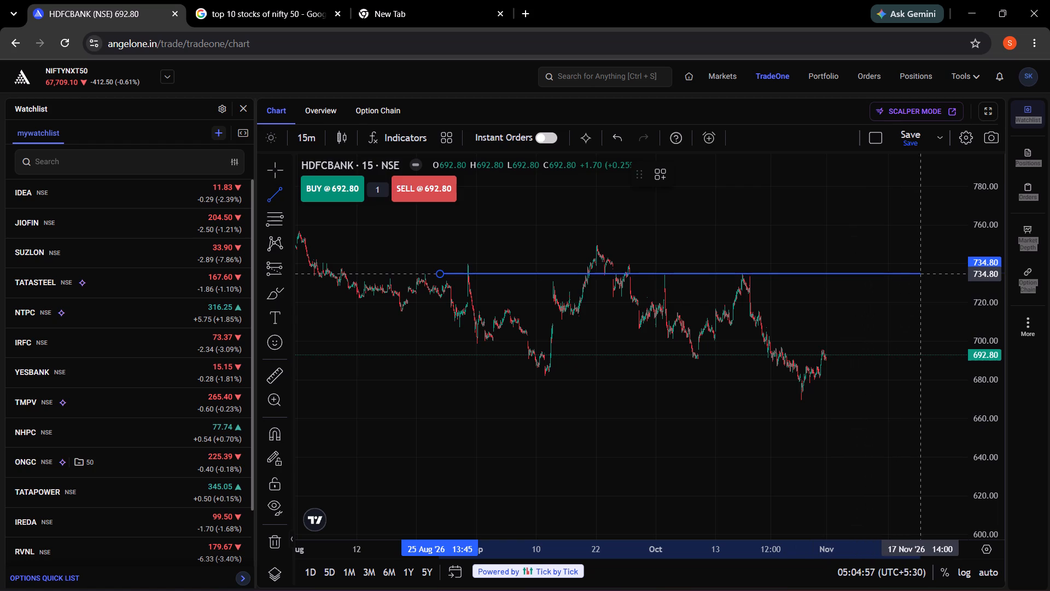
pyautogui.click(947, 274)
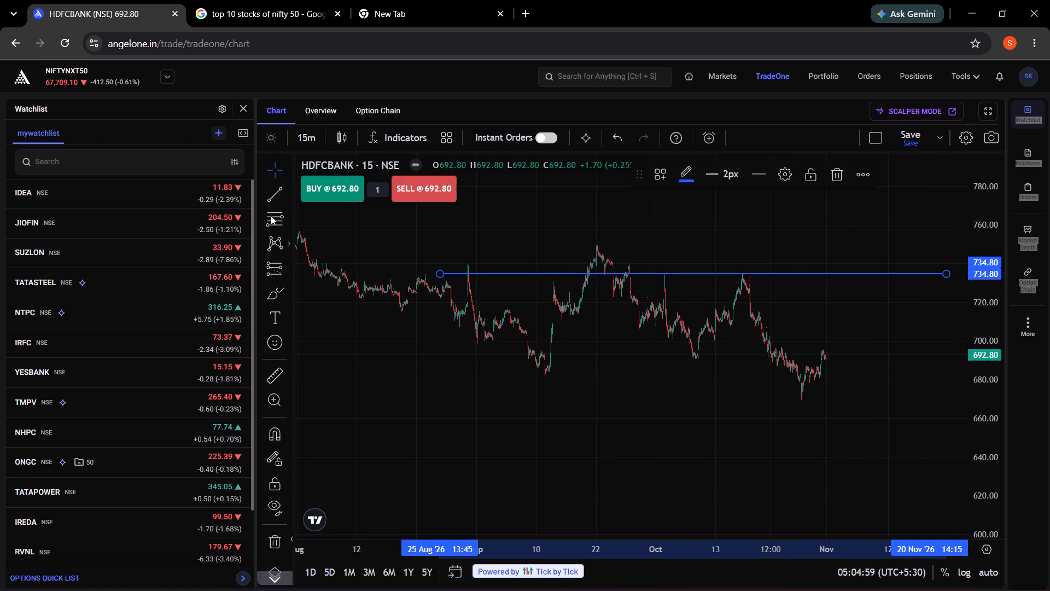
# Draw a near-horizontal trend line at about 682 under the HDFCBANK swing lows, from 20 August to 25 November, as support.
pyautogui.click(272, 194)
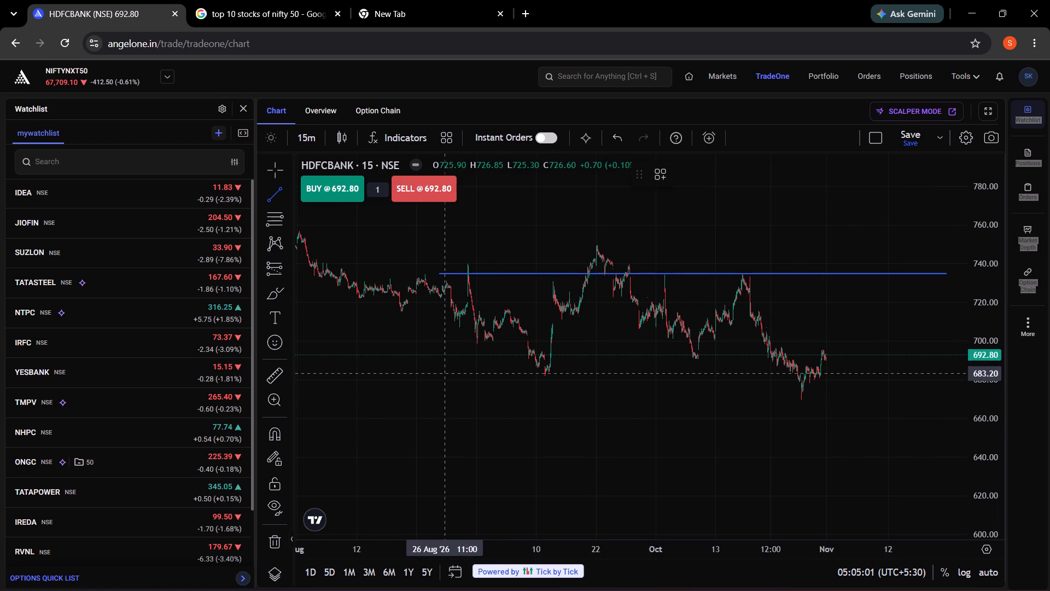
pyautogui.click(415, 375)
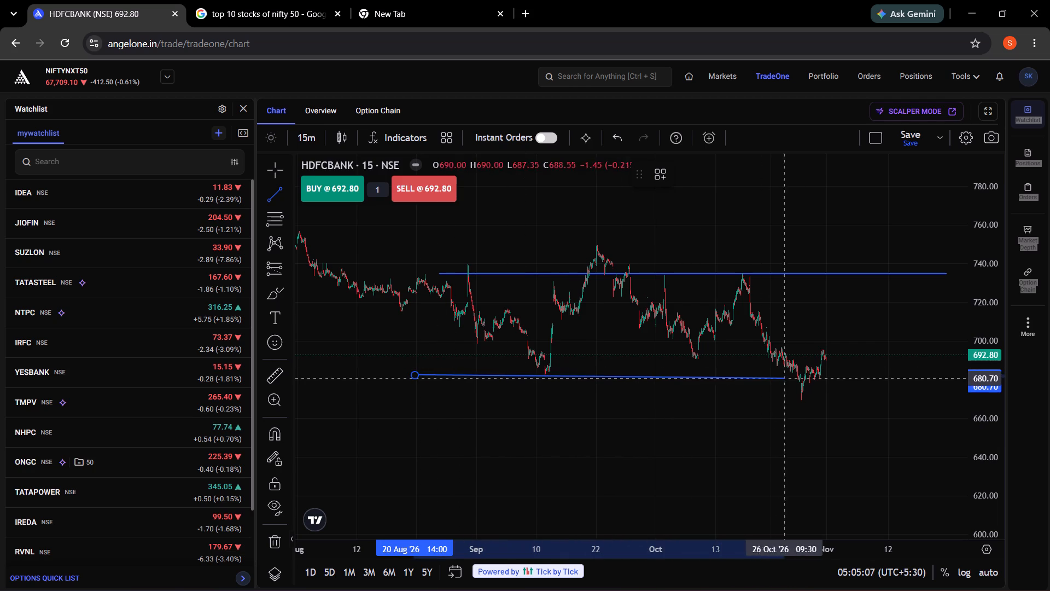
pyautogui.click(962, 375)
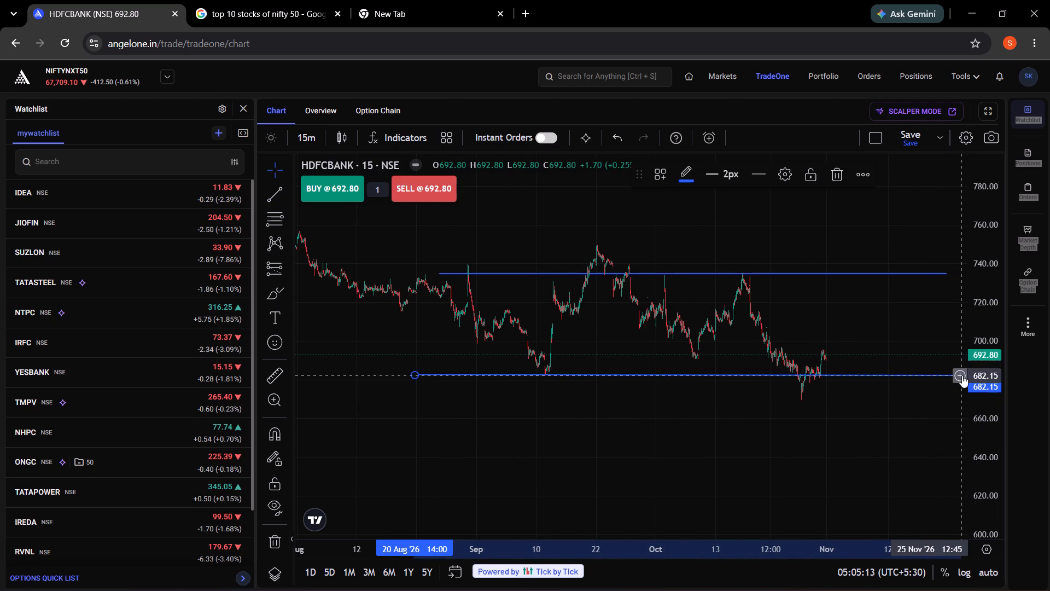
pyautogui.click(647, 451)
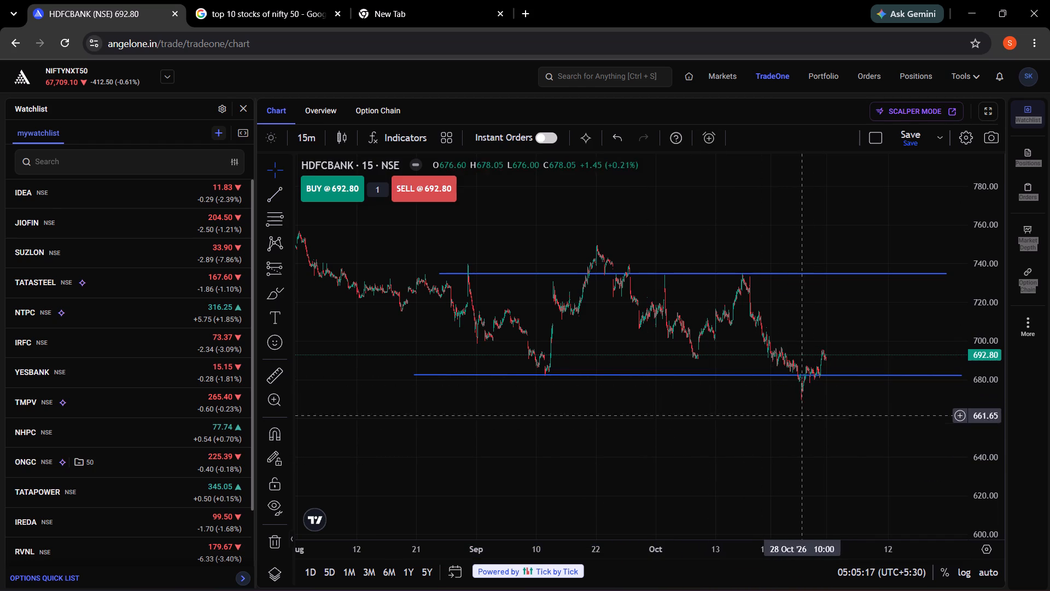
# Examine HDFCBANK's 15-minute price history from June to the end of October against the drawn support and resistance lines.
pyautogui.moveTo(500, 424); pyautogui.dragTo(834, 488)
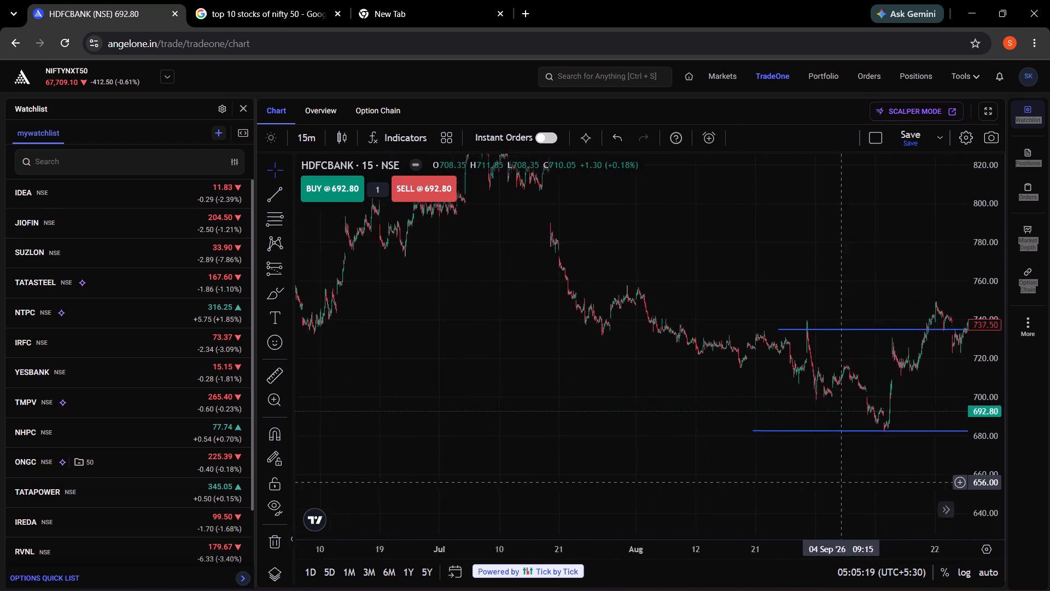
pyautogui.moveTo(834, 488); pyautogui.dragTo(801, 532)
pyautogui.moveTo(459, 417); pyautogui.dragTo(711, 414)
pyautogui.moveTo(593, 424); pyautogui.dragTo(775, 464)
pyautogui.moveTo(503, 444); pyautogui.dragTo(524, 421)
pyautogui.moveTo(507, 413); pyautogui.dragTo(468, 397)
pyautogui.moveTo(807, 443); pyautogui.dragTo(579, 349)
pyautogui.moveTo(726, 414); pyautogui.dragTo(637, 367)
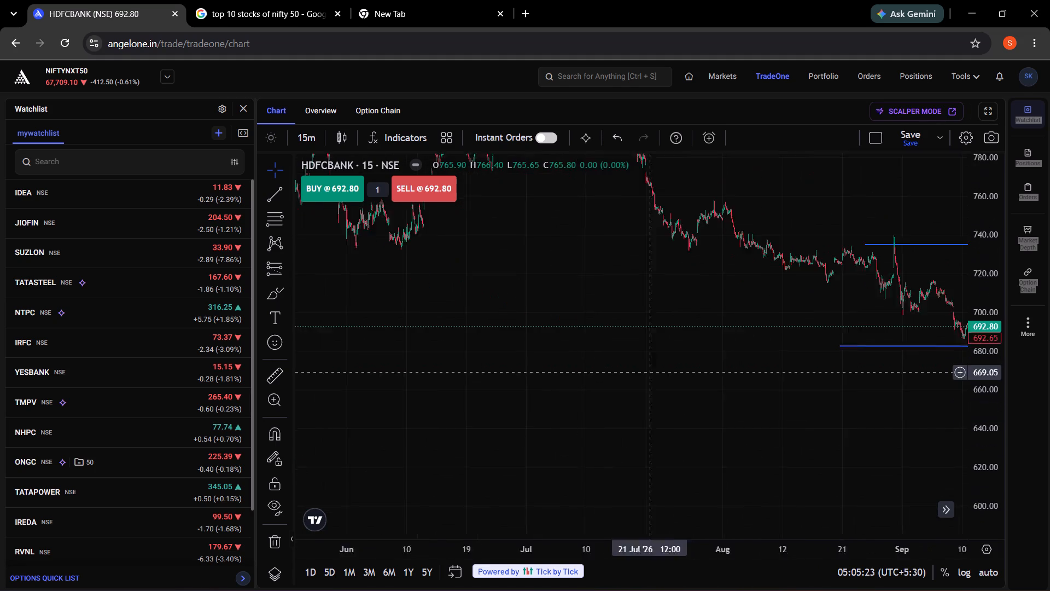
pyautogui.moveTo(637, 367); pyautogui.dragTo(545, 355)
pyautogui.moveTo(959, 417); pyautogui.dragTo(669, 380)
pyautogui.moveTo(803, 388); pyautogui.dragTo(539, 470)
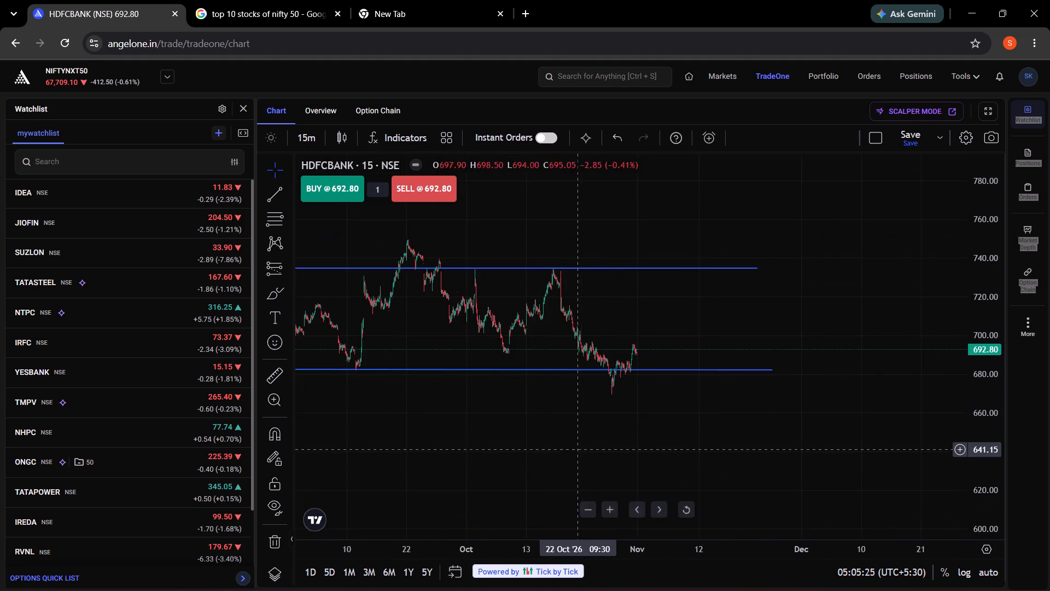
pyautogui.moveTo(524, 432); pyautogui.dragTo(736, 468)
pyautogui.moveTo(685, 455); pyautogui.dragTo(427, 419)
pyautogui.moveTo(487, 416); pyautogui.dragTo(581, 432)
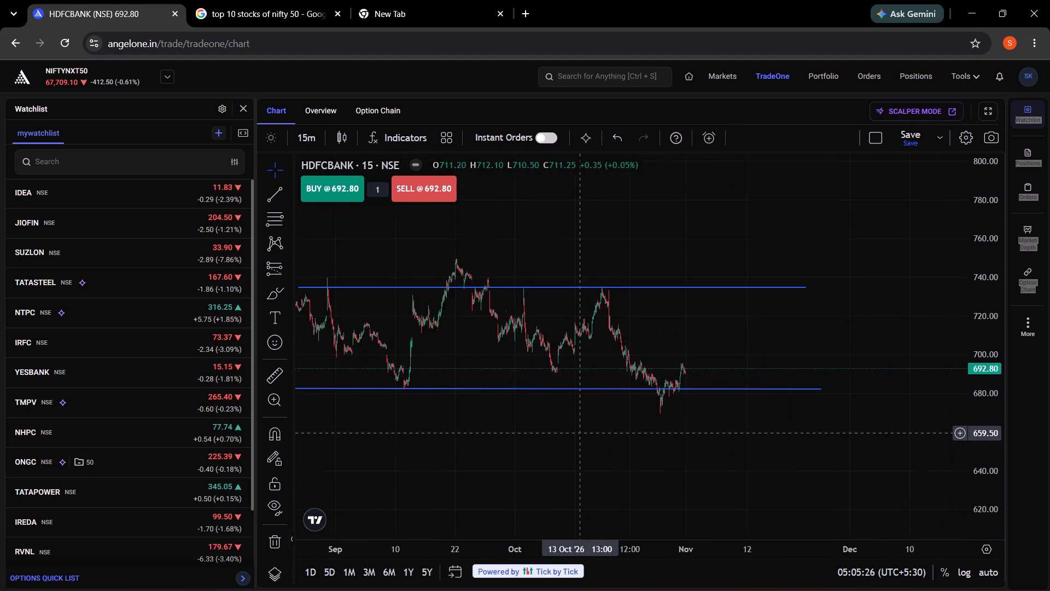
pyautogui.moveTo(581, 432); pyautogui.dragTo(558, 424)
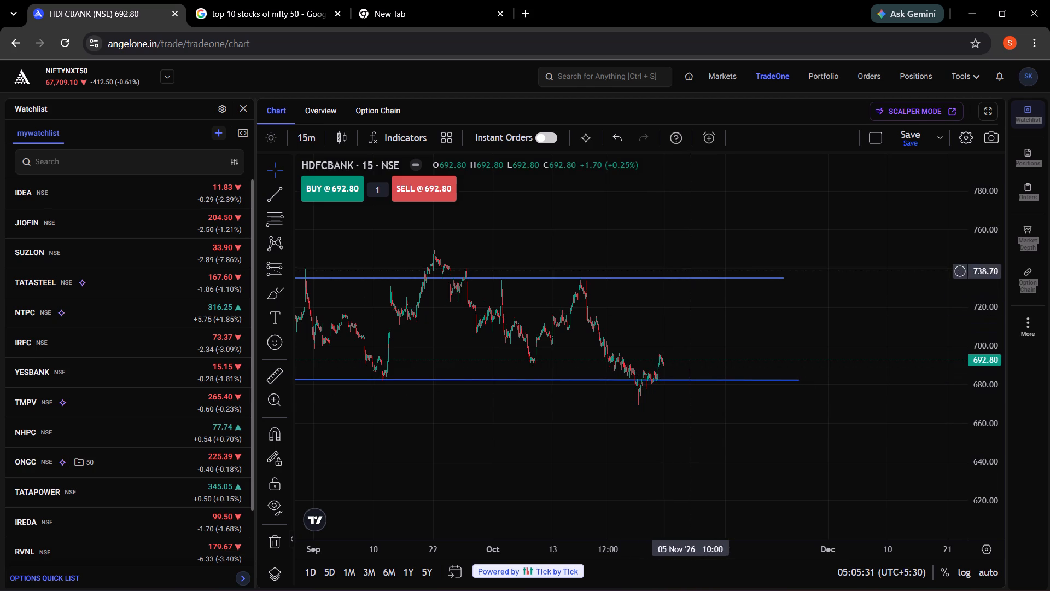
pyautogui.moveTo(505, 455); pyautogui.dragTo(542, 453)
pyautogui.click(494, 438)
pyautogui.moveTo(739, 408); pyautogui.dragTo(672, 403)
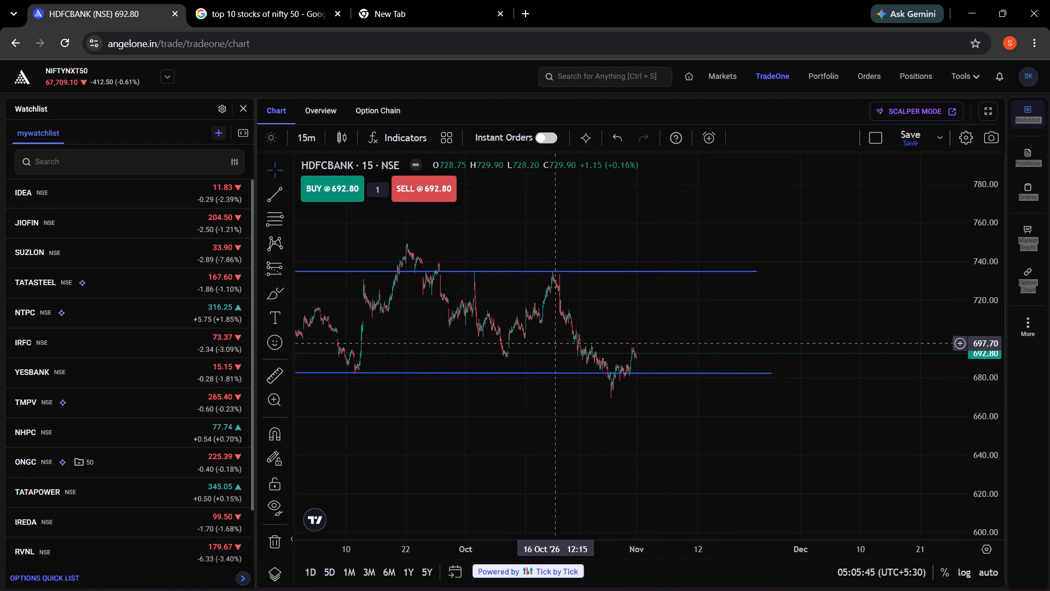
# Set the HDFCBANK chart to 5-minute candles.
pyautogui.click(304, 135)
pyautogui.click(337, 335)
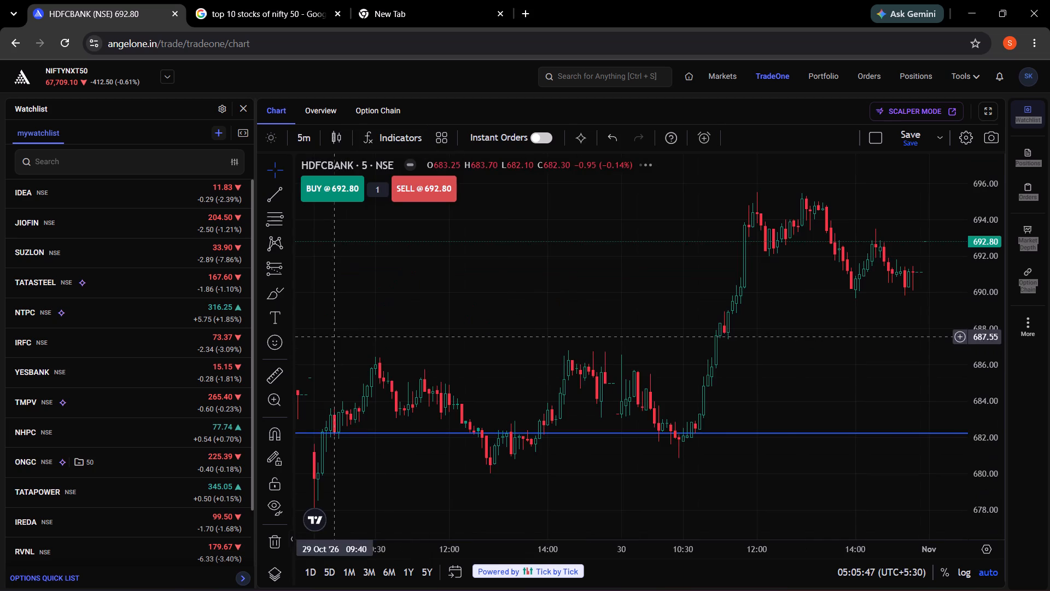
# Examine HDFCBANK's 5-minute candles from mid-October to 30 October around the support line on a compressed price scale.
pyautogui.moveTo(988, 248); pyautogui.dragTo(988, 345)
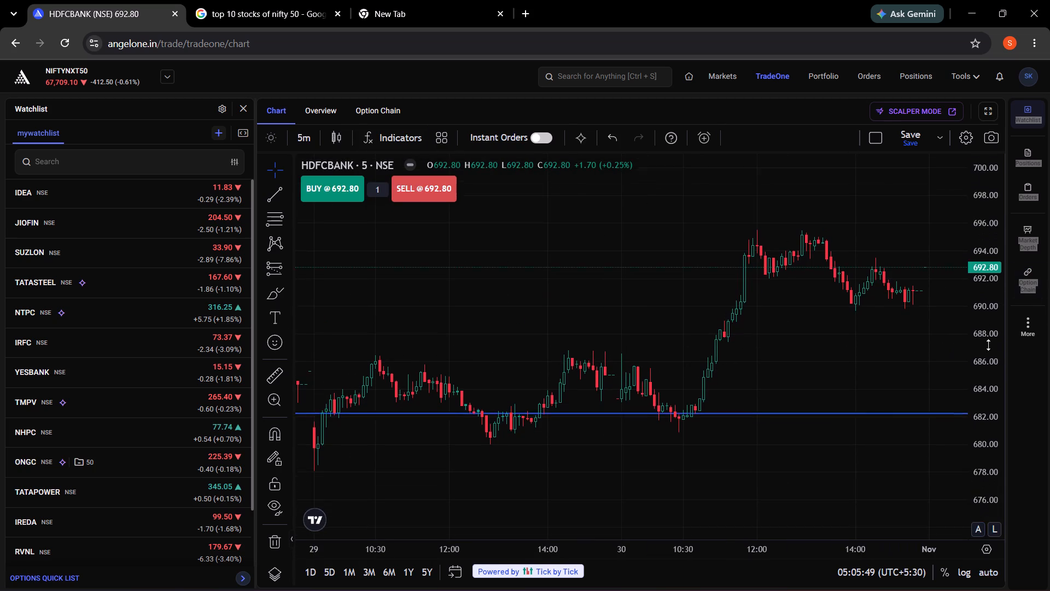
pyautogui.moveTo(988, 345); pyautogui.dragTo(1014, 525)
pyautogui.moveTo(853, 438); pyautogui.dragTo(759, 420)
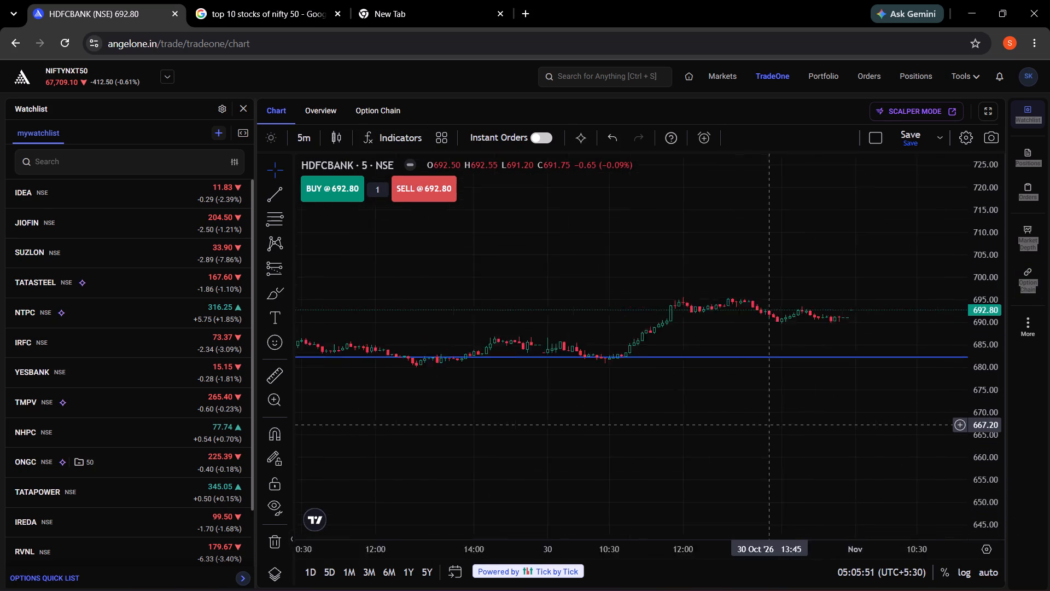
pyautogui.moveTo(759, 420); pyautogui.dragTo(705, 394)
pyautogui.scroll(2, 703, 392)
pyautogui.scroll(-18, 701, 390)
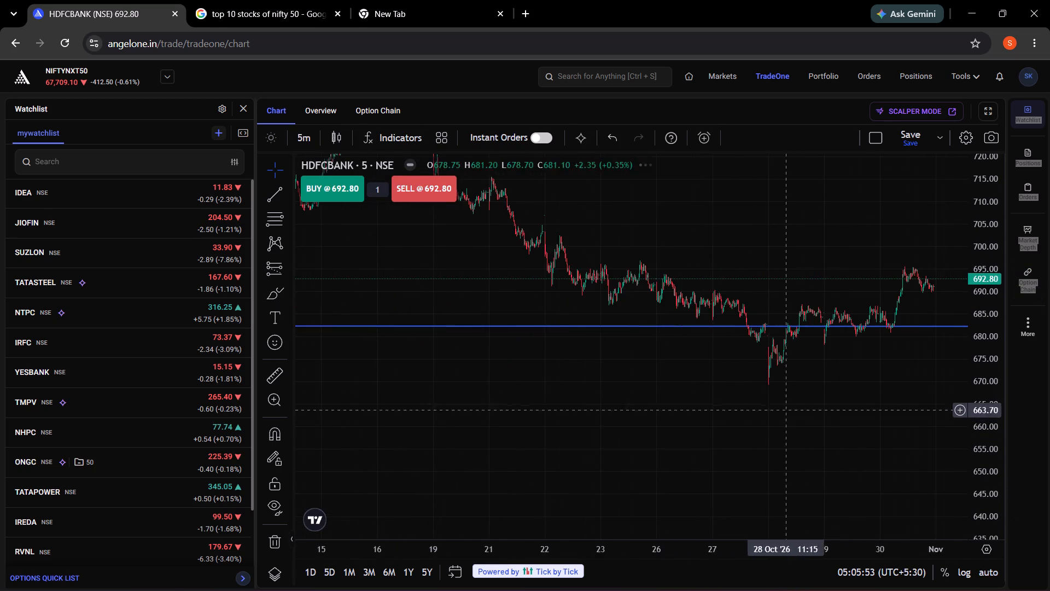
pyautogui.moveTo(787, 409); pyautogui.dragTo(547, 439)
pyautogui.moveTo(651, 398); pyautogui.dragTo(854, 420)
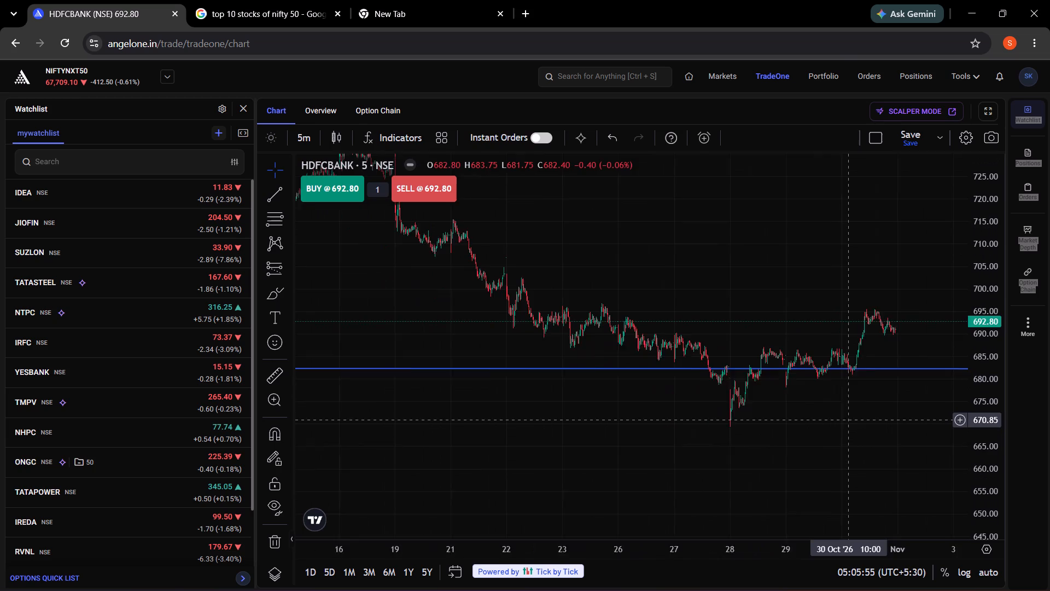
pyautogui.moveTo(854, 420); pyautogui.dragTo(870, 421)
pyautogui.click(871, 419)
pyautogui.moveTo(236, 414); pyautogui.dragTo(349, 427)
pyautogui.moveTo(407, 427); pyautogui.dragTo(412, 428)
pyautogui.moveTo(533, 406); pyautogui.dragTo(533, 407)
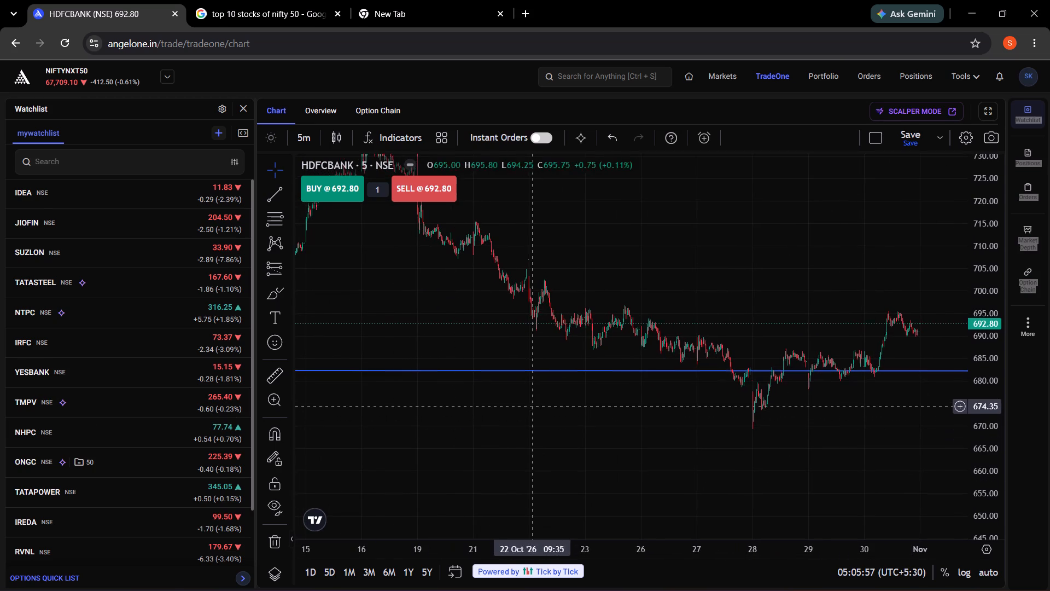
# Examine HDFCBANK's 5-minute October swings between the support and resistance lines, through to the latest candles.
pyautogui.moveTo(533, 407); pyautogui.dragTo(657, 467)
pyautogui.scroll(1, 617, 401)
pyautogui.scroll(-9, 620, 396)
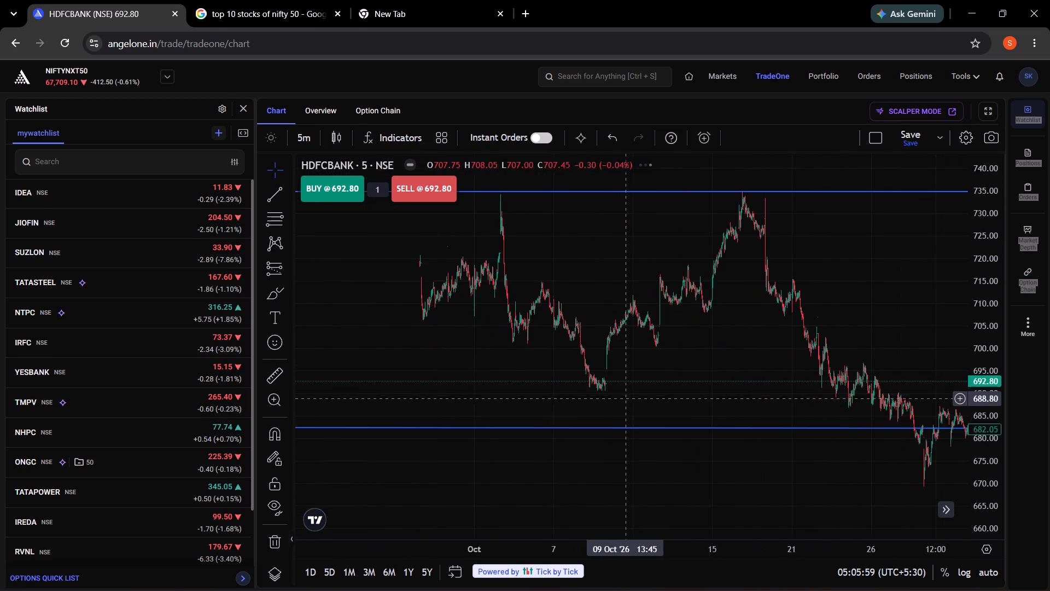
pyautogui.scroll(-6, 627, 398)
pyautogui.moveTo(771, 454); pyautogui.dragTo(536, 444)
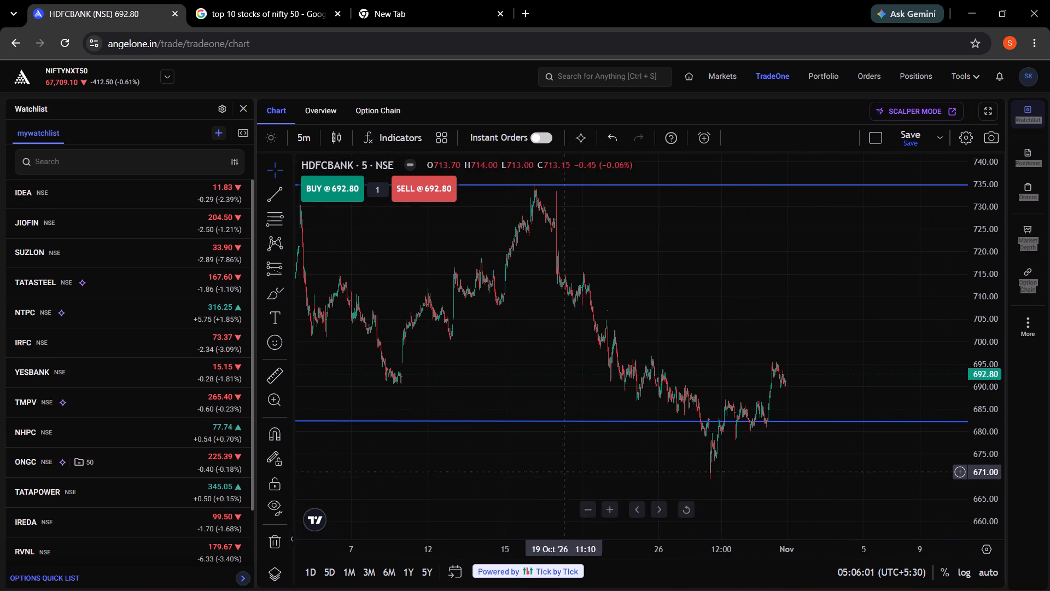
pyautogui.moveTo(621, 481); pyautogui.dragTo(487, 414)
pyautogui.moveTo(688, 394); pyautogui.dragTo(666, 484)
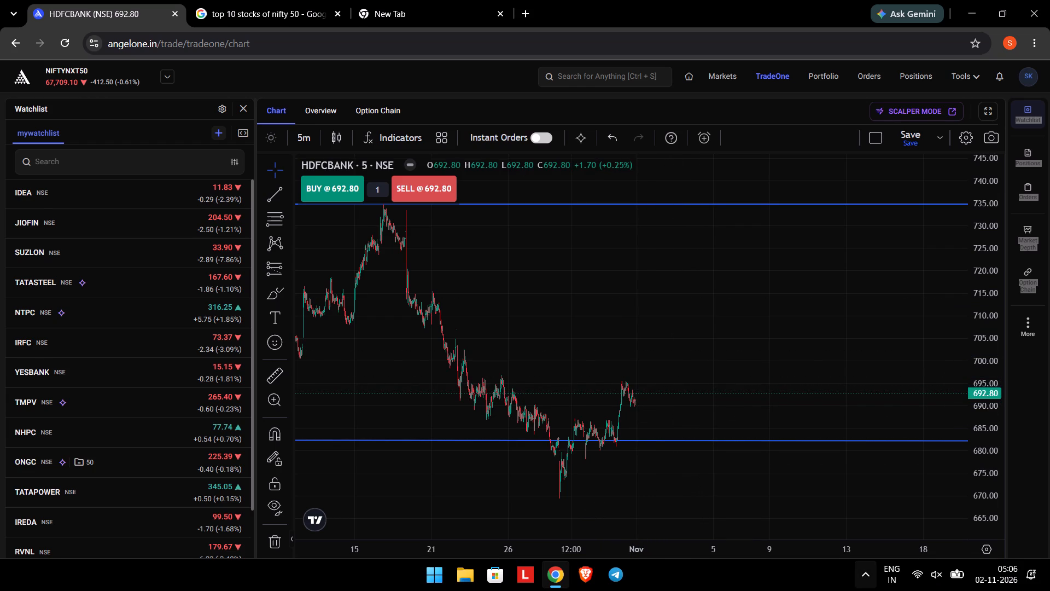
# Open the Windows calendar to check the current date.
pyautogui.click(1021, 584)
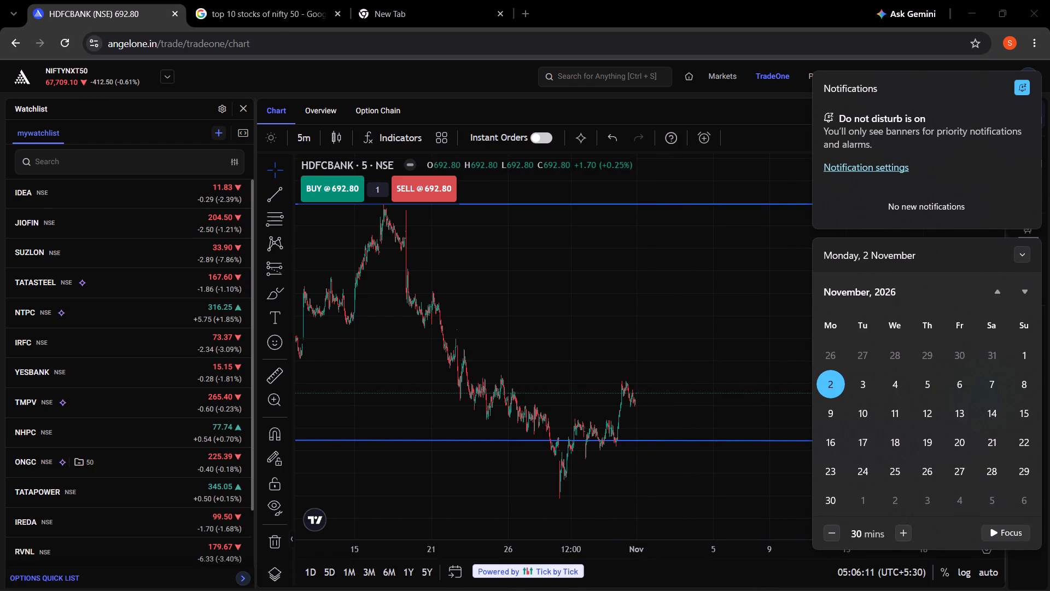
# Draw a near-horizontal trend line on the HDFCBANK chart at about 715.6, from 19 October to 16 November.
pyautogui.click(756, 580)
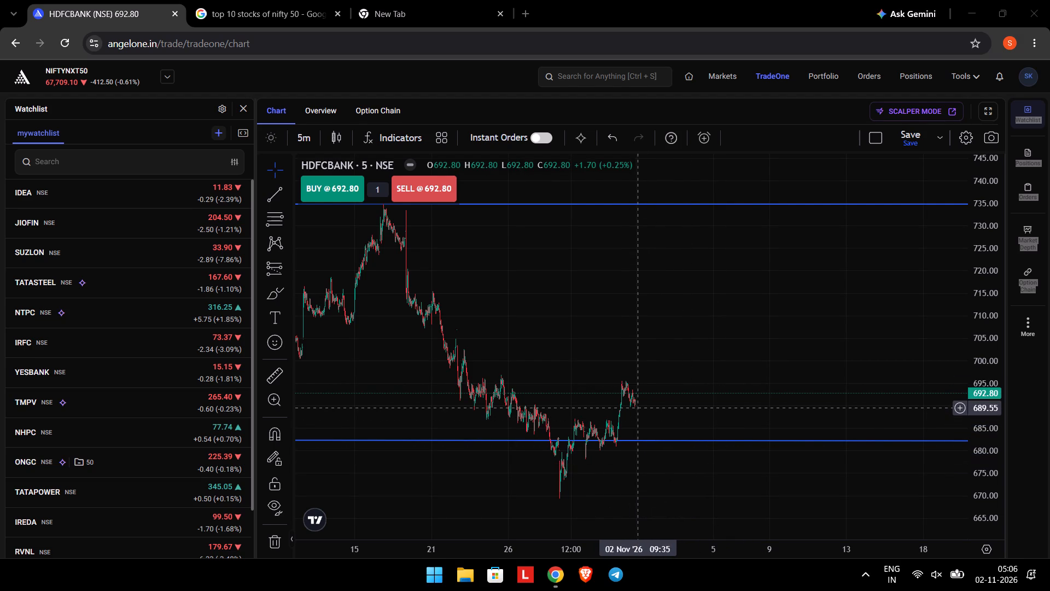
pyautogui.moveTo(692, 351); pyautogui.dragTo(798, 381)
pyautogui.moveTo(883, 363); pyautogui.dragTo(790, 337)
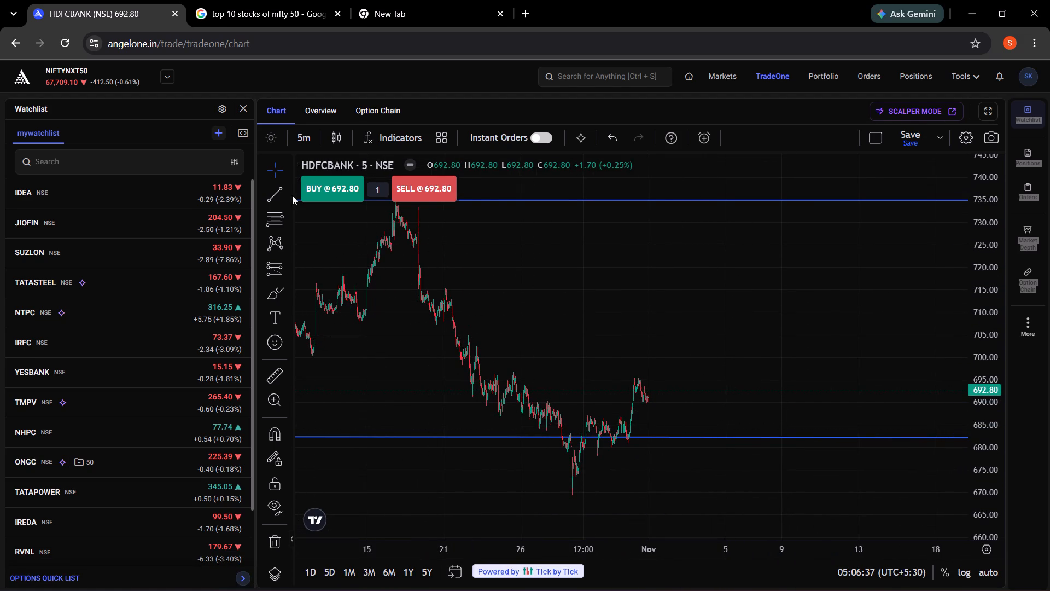
pyautogui.click(275, 194)
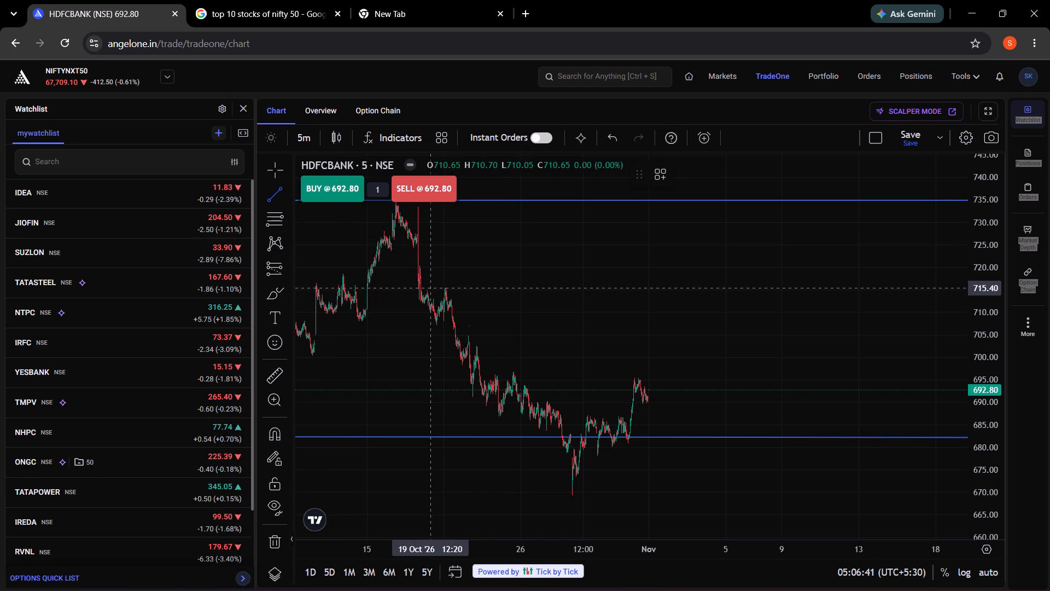
pyautogui.click(431, 287)
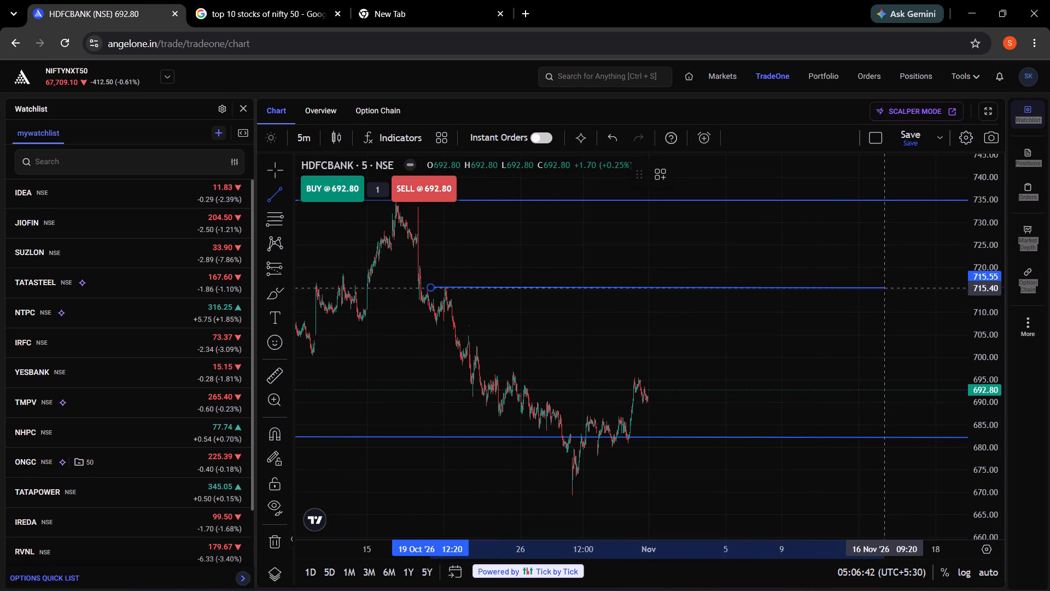
pyautogui.click(892, 286)
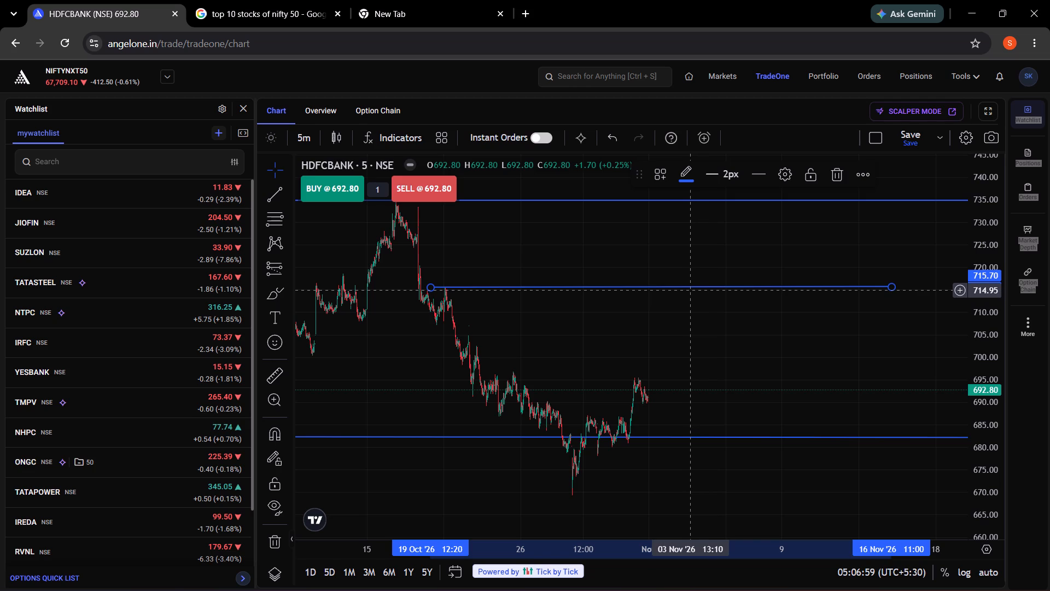
# Calculate 692-715 in the spare browser tab's address bar to get the price difference to the new line.
pyautogui.click(428, 0)
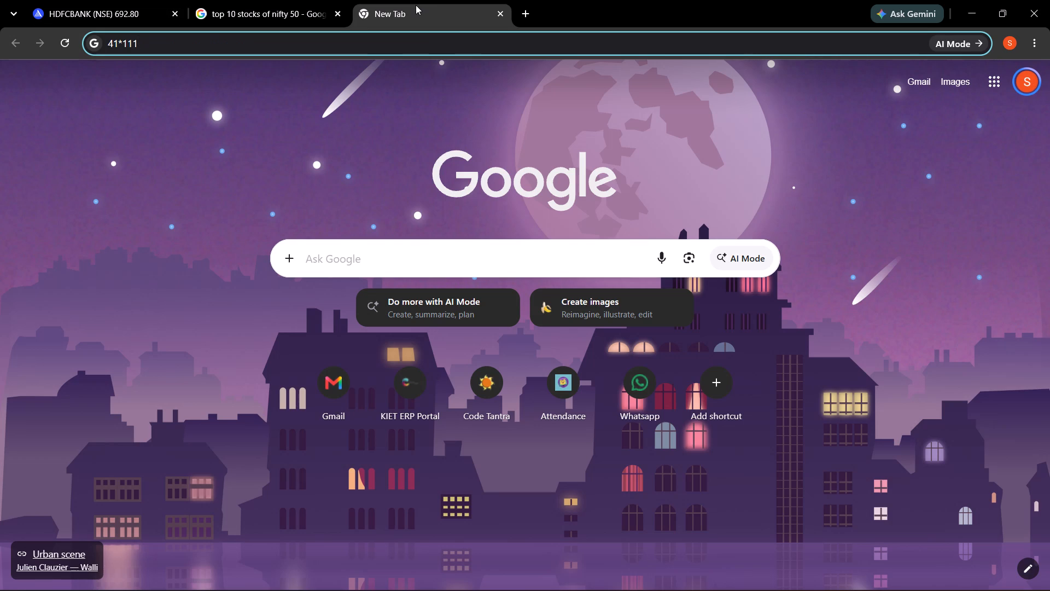
pyautogui.press('BackSpace')
pyautogui.press('BackSpace')
pyautogui.press('BackSpace')
pyautogui.press('BackSpace')
pyautogui.press('BackSpace')
pyautogui.press('BackSpace')
pyautogui.press('BackSpace')
pyautogui.press('BackSpace')
pyautogui.press('BackSpace')
pyautogui.press('BackSpace')
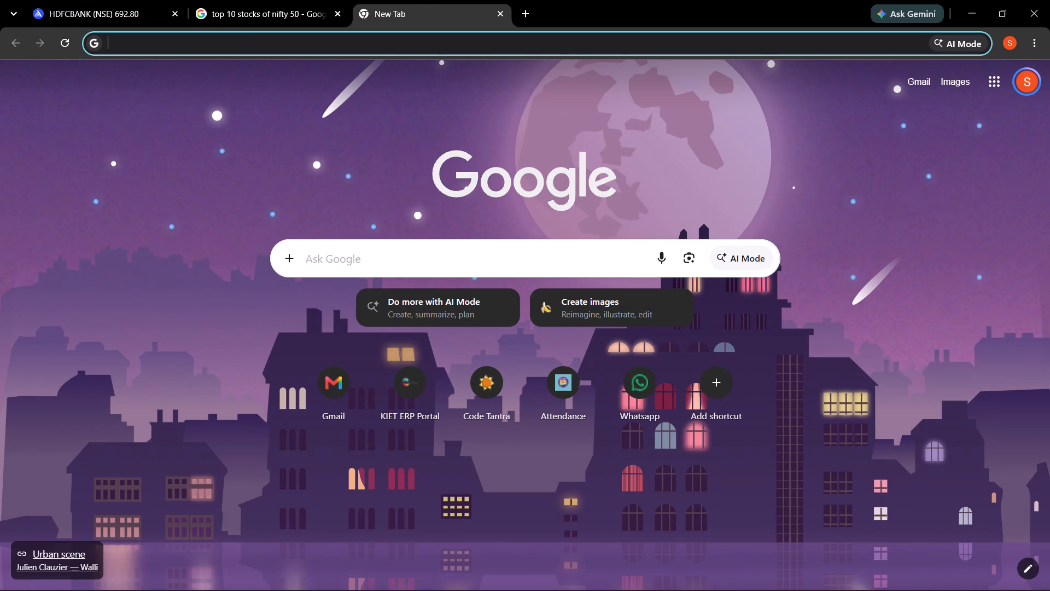
pyautogui.press('6')
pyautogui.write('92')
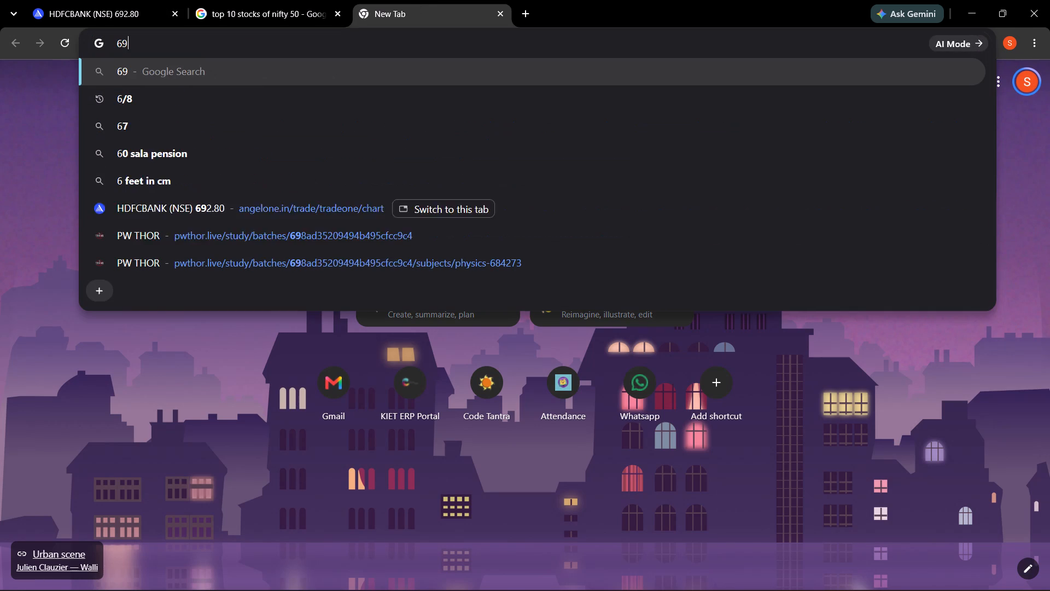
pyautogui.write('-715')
# Calculate 130000/692 to find how many HDFC Bank shares the capital would buy.
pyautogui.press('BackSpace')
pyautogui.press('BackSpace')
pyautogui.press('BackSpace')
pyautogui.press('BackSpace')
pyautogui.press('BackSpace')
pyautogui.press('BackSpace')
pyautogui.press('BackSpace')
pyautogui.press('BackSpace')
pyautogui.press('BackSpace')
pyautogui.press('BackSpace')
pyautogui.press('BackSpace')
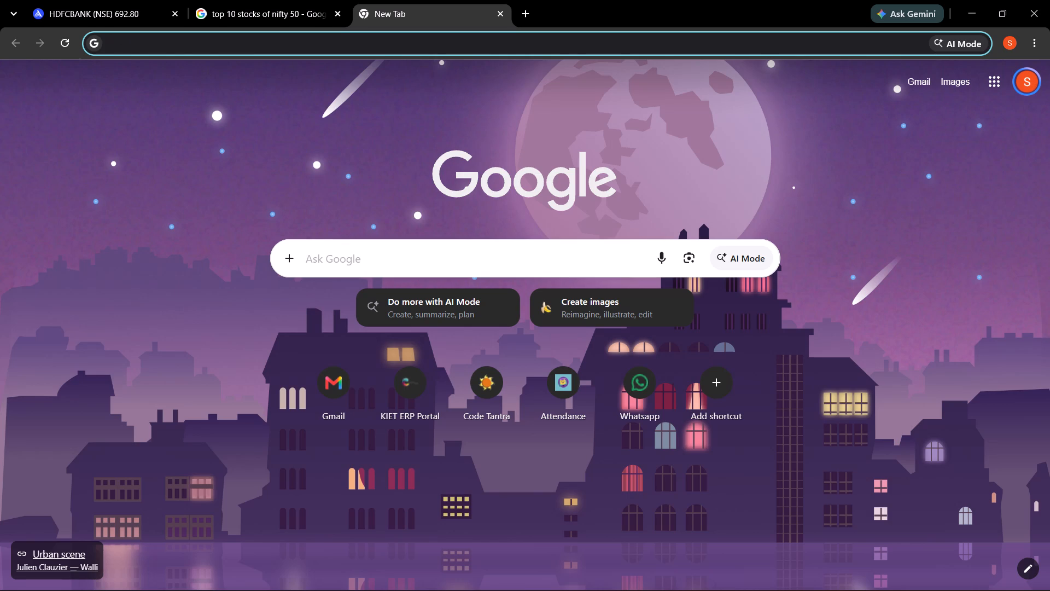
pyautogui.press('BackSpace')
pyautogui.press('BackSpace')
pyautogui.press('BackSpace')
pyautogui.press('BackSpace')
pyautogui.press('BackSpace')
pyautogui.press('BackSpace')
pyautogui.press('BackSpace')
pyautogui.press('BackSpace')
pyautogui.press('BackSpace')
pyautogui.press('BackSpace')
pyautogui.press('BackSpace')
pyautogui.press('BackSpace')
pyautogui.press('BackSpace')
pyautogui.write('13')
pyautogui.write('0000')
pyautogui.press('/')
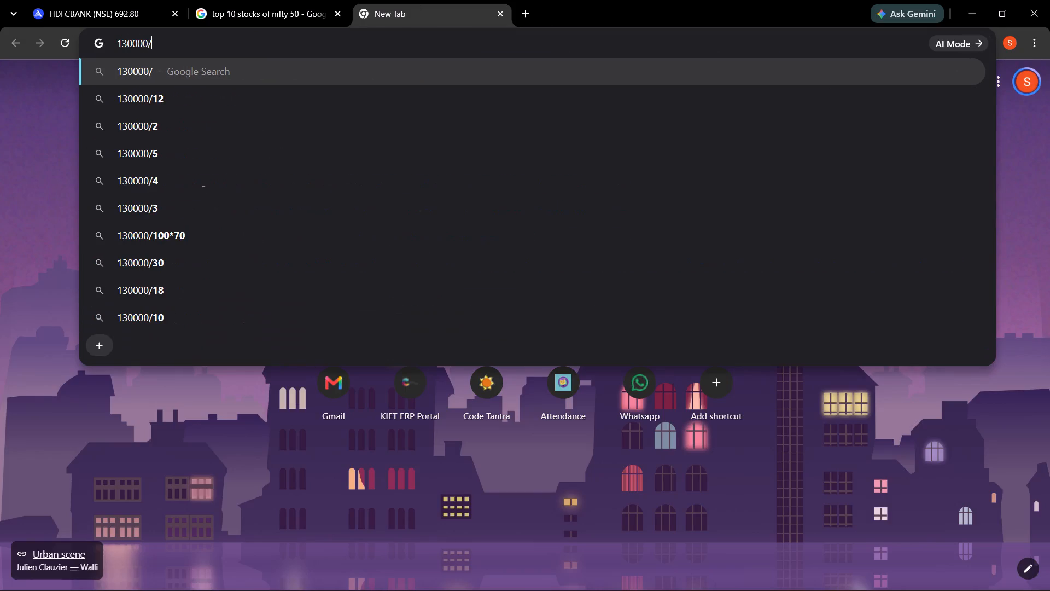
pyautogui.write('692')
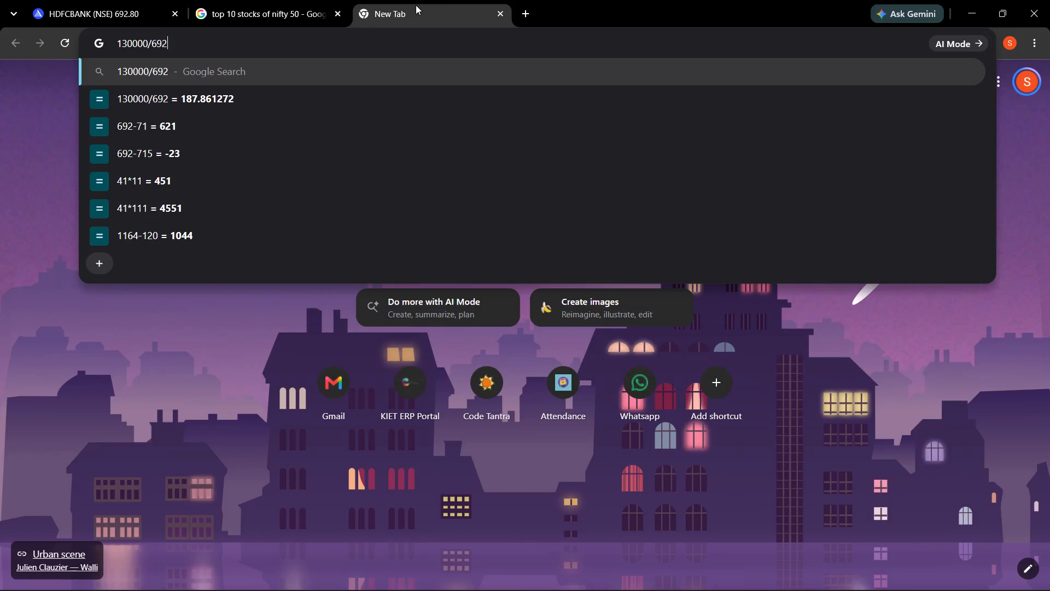
# Calculate 187*27 to estimate the trade's gain.
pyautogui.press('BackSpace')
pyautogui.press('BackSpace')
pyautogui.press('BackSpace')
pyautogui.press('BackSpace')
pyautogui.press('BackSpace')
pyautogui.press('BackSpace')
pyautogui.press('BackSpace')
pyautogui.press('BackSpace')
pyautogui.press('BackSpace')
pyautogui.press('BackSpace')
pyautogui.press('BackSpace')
pyautogui.press('BackSpace')
pyautogui.press('BackSpace')
pyautogui.press('BackSpace')
pyautogui.press('BackSpace')
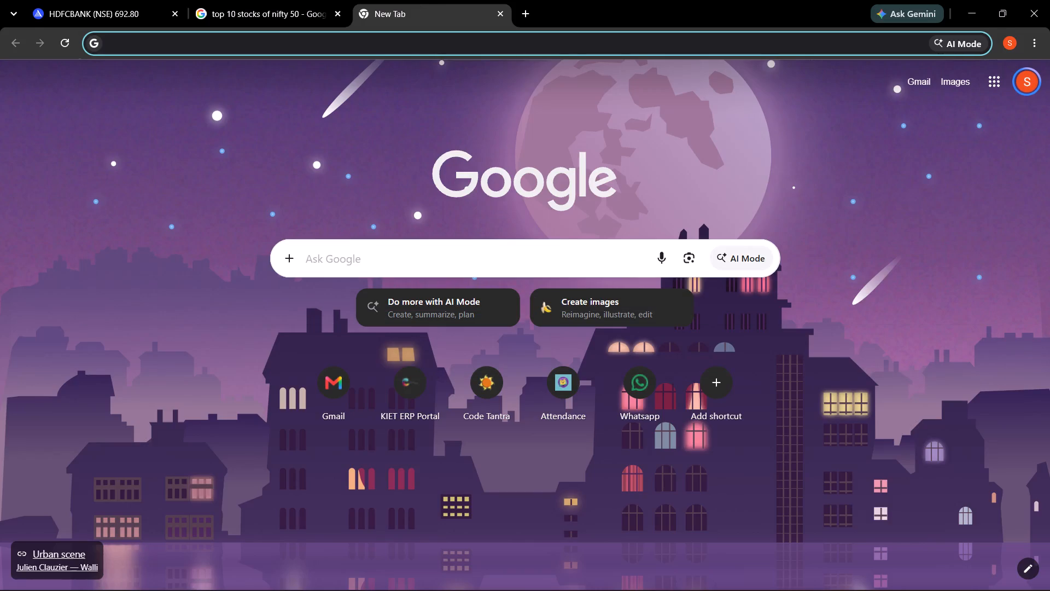
pyautogui.write('187')
pyautogui.hotkey('shift', '*')
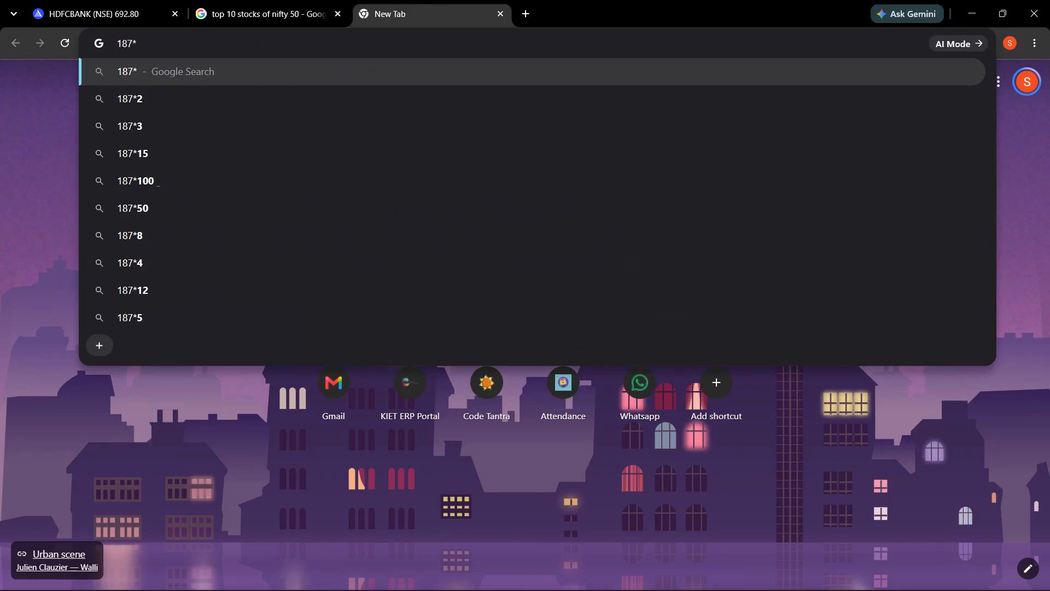
pyautogui.write('27')
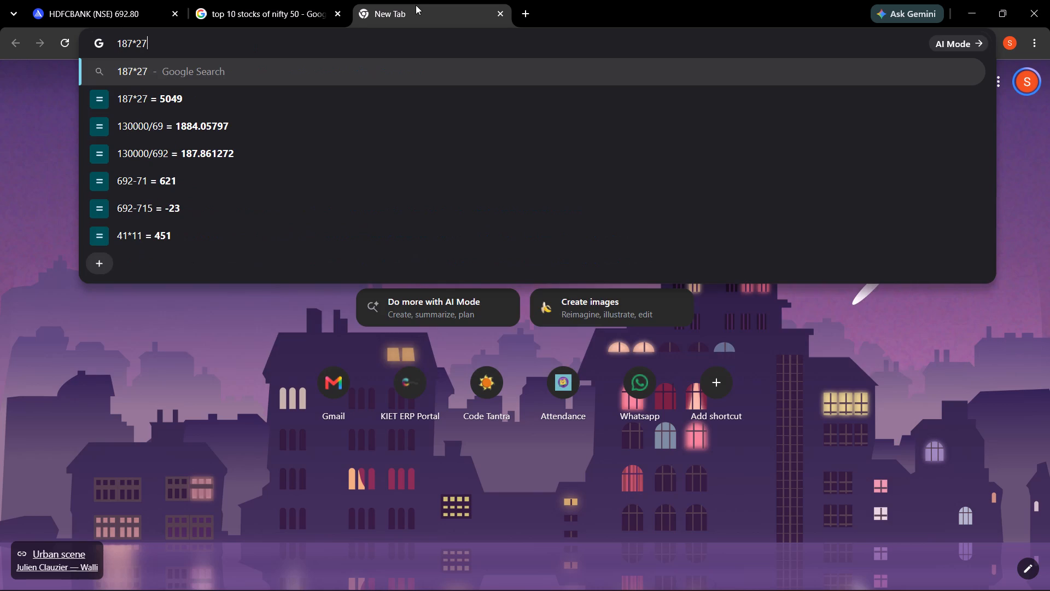
# Clear the calculation, close the spare tab and return to the HDFCBANK chart.
pyautogui.press('BackSpace')
pyautogui.press('BackSpace')
pyautogui.press('BackSpace')
pyautogui.press('BackSpace')
pyautogui.press('BackSpace')
pyautogui.press('BackSpace')
pyautogui.press('BackSpace')
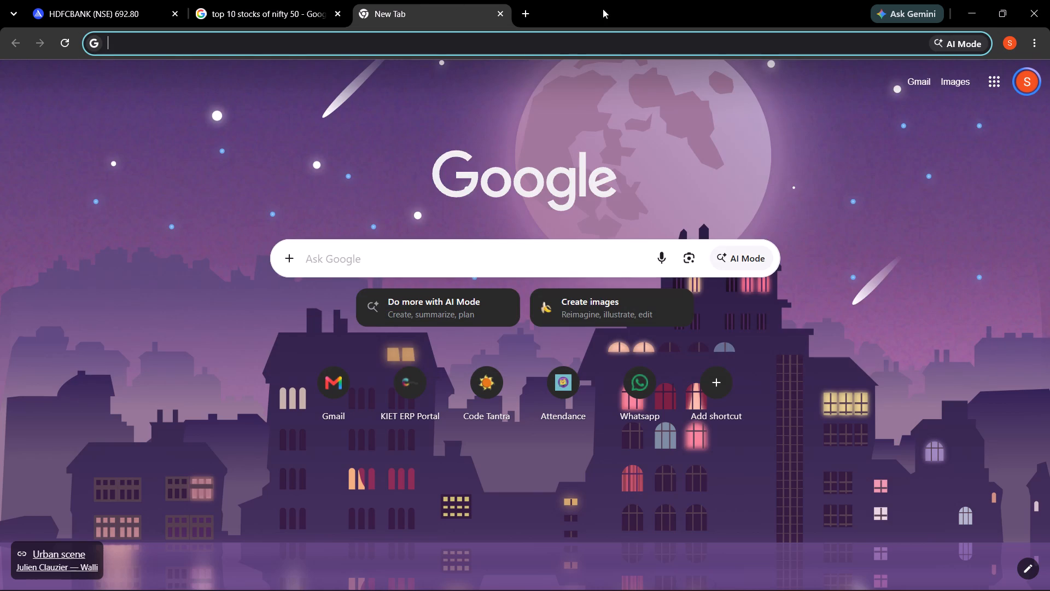
pyautogui.click(504, 14)
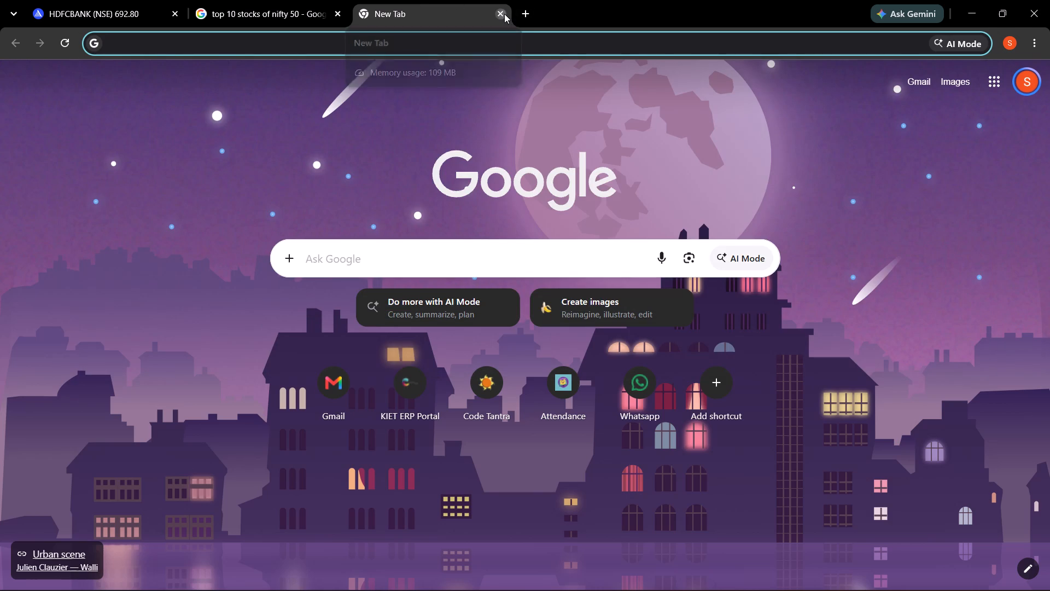
pyautogui.click(77, 0)
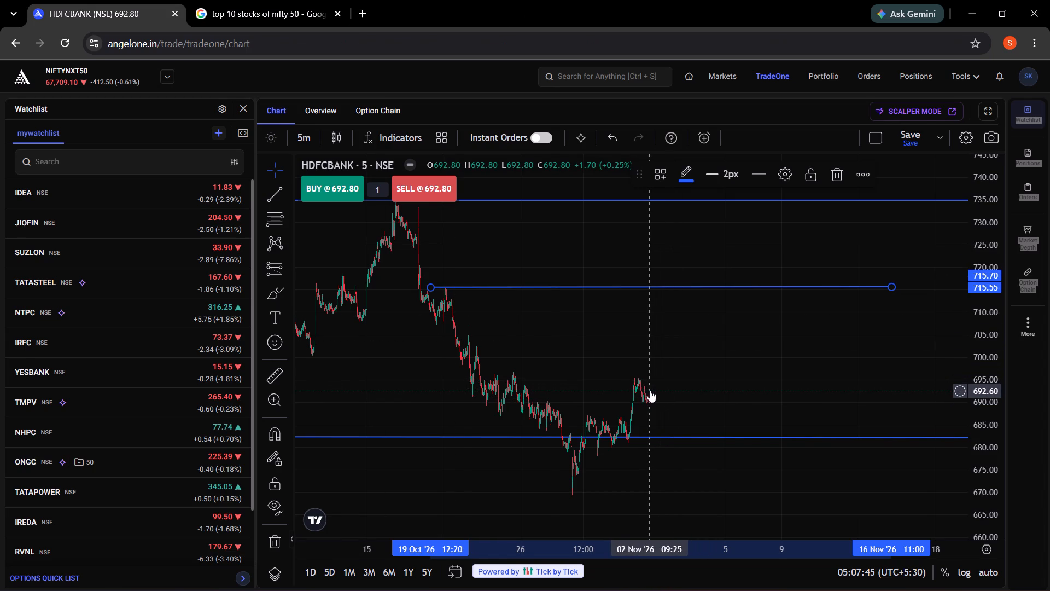
# Draw a horizontal trend line on the HDFCBANK chart at about 696.55, from 23 October to 5 November.
pyautogui.moveTo(684, 391); pyautogui.dragTo(763, 346)
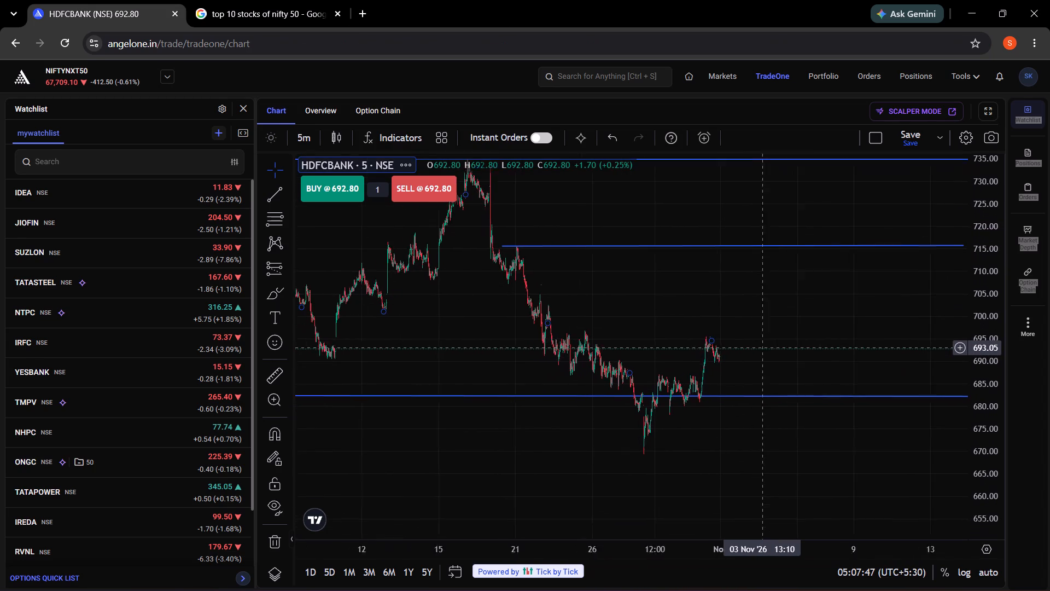
pyautogui.moveTo(763, 346); pyautogui.dragTo(744, 335)
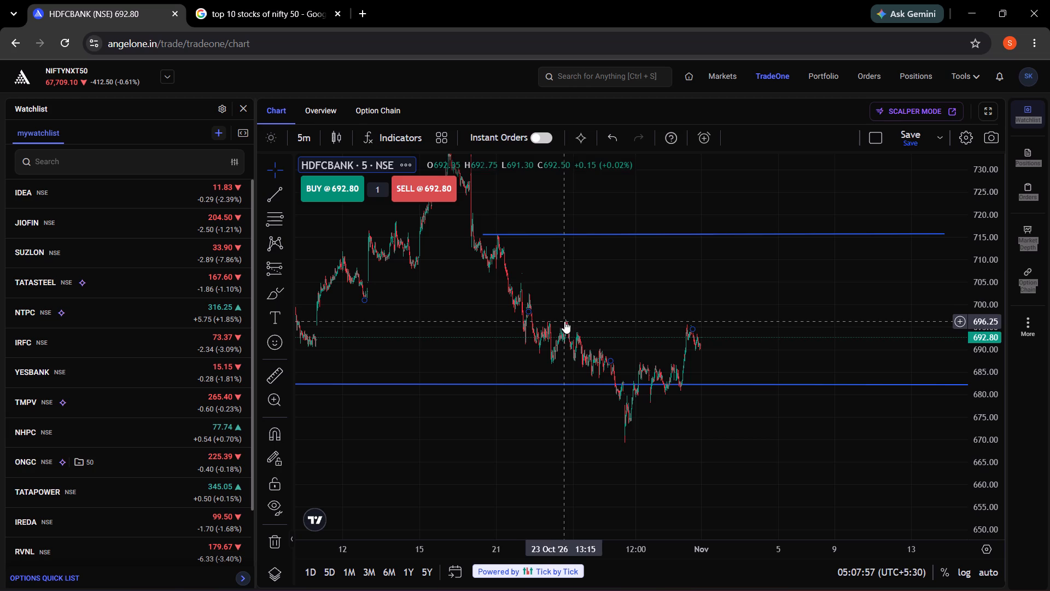
pyautogui.click(267, 195)
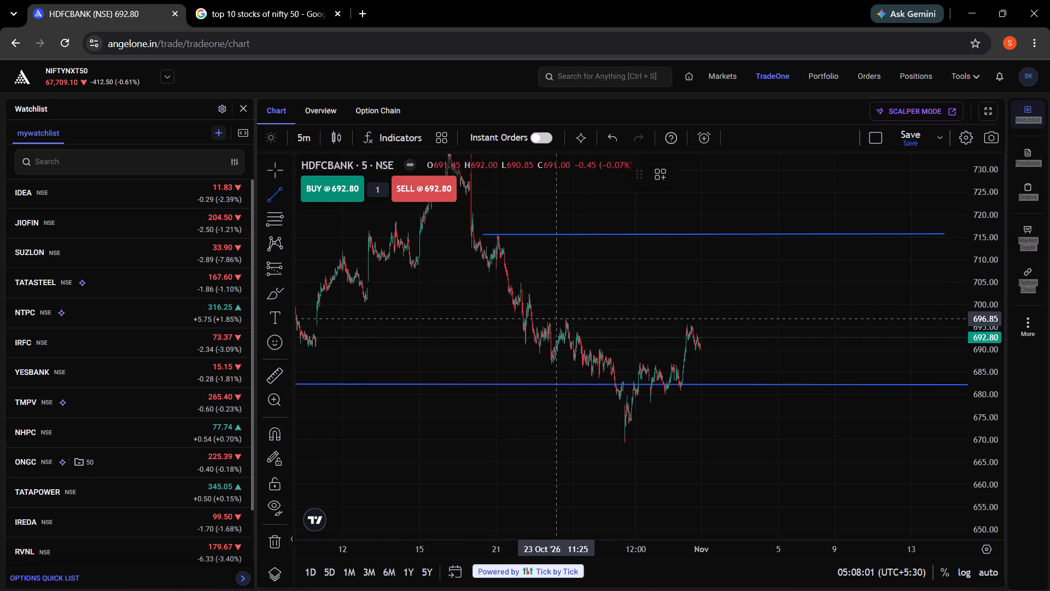
pyautogui.moveTo(557, 320); pyautogui.dragTo(762, 320)
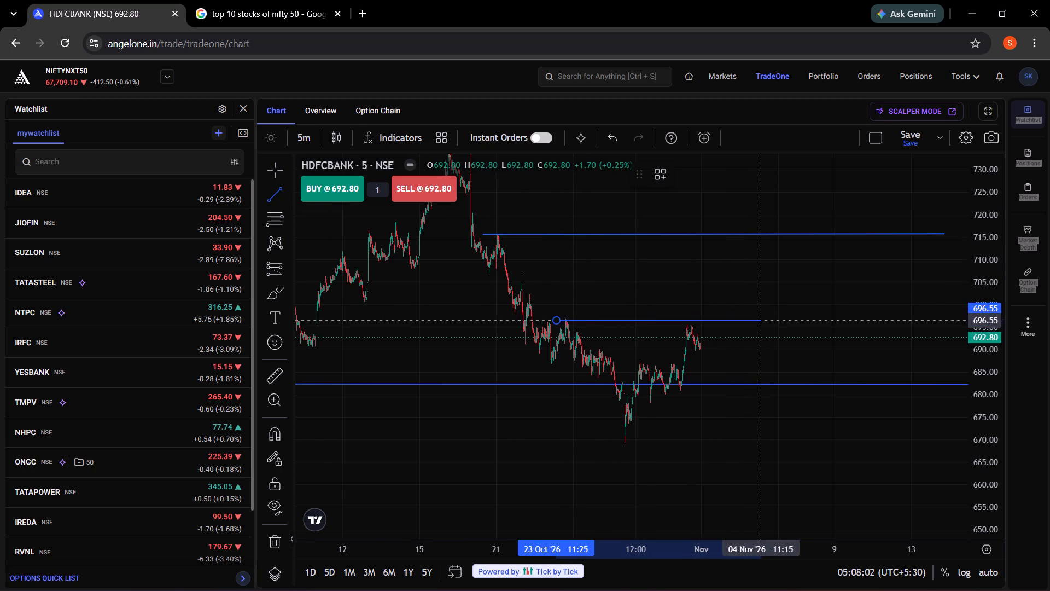
pyautogui.moveTo(762, 320); pyautogui.dragTo(792, 320)
pyautogui.click(792, 320)
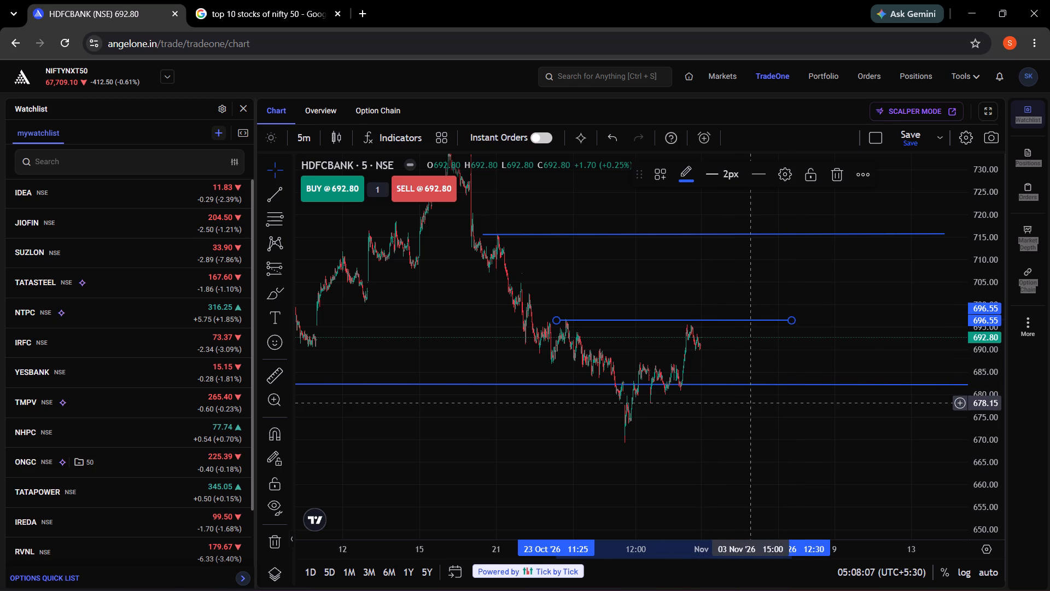
# Close the Nifty 50 search results and the HDFCBANK chart tabs, keeping one new blank tab open.
pyautogui.click(246, 0)
pyautogui.click(334, 13)
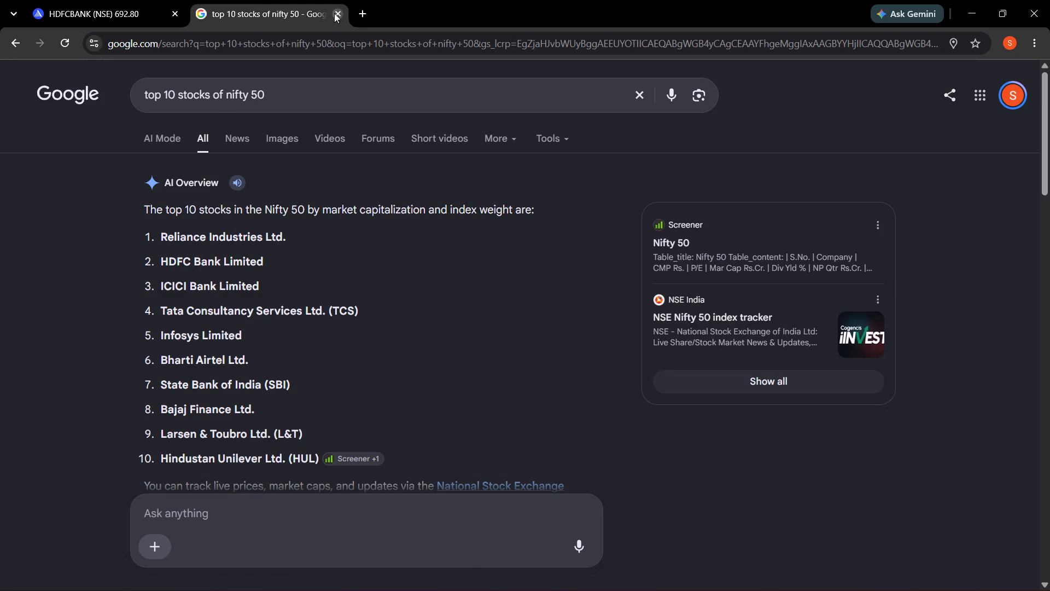
pyautogui.click(202, 3)
pyautogui.click(182, 13)
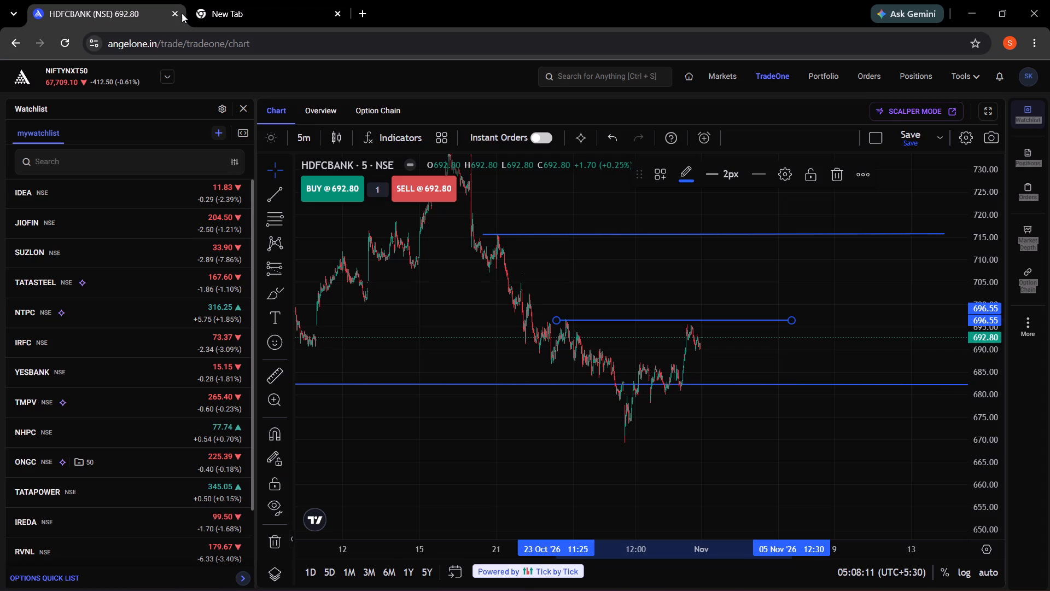
pyautogui.click(178, 13)
# Go to TradingView, search the symbols for solana and open the SOLUSD chart.
pyautogui.write('trading')
pyautogui.press('Return')
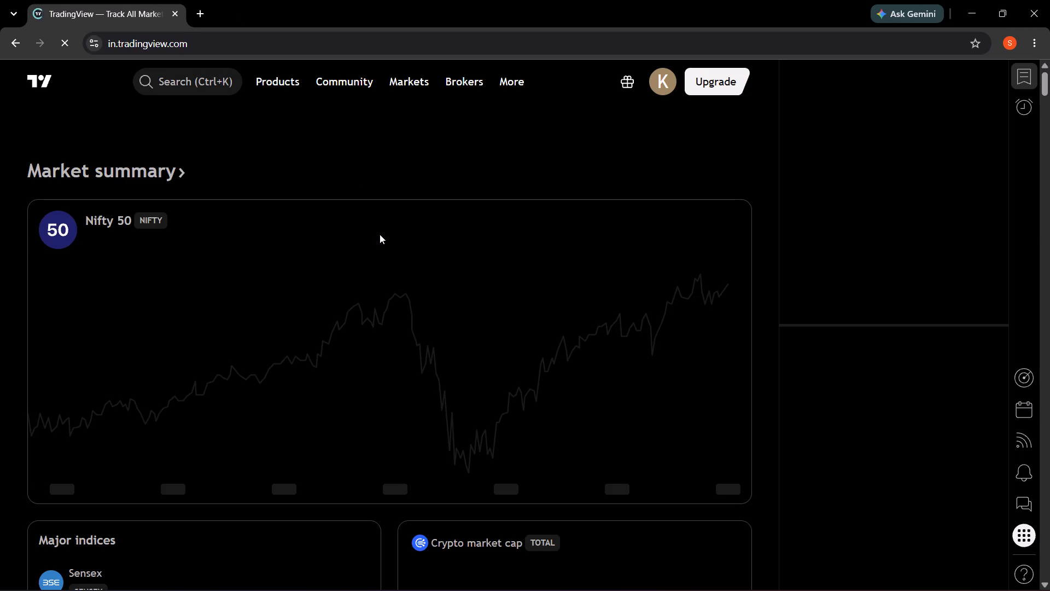
pyautogui.click(185, 85)
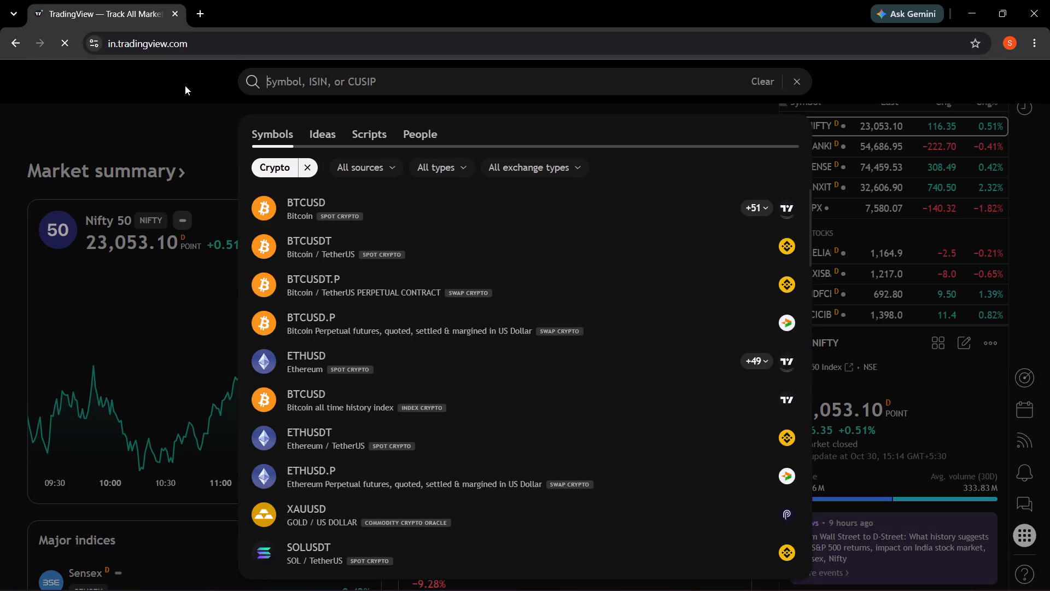
pyautogui.write('solana')
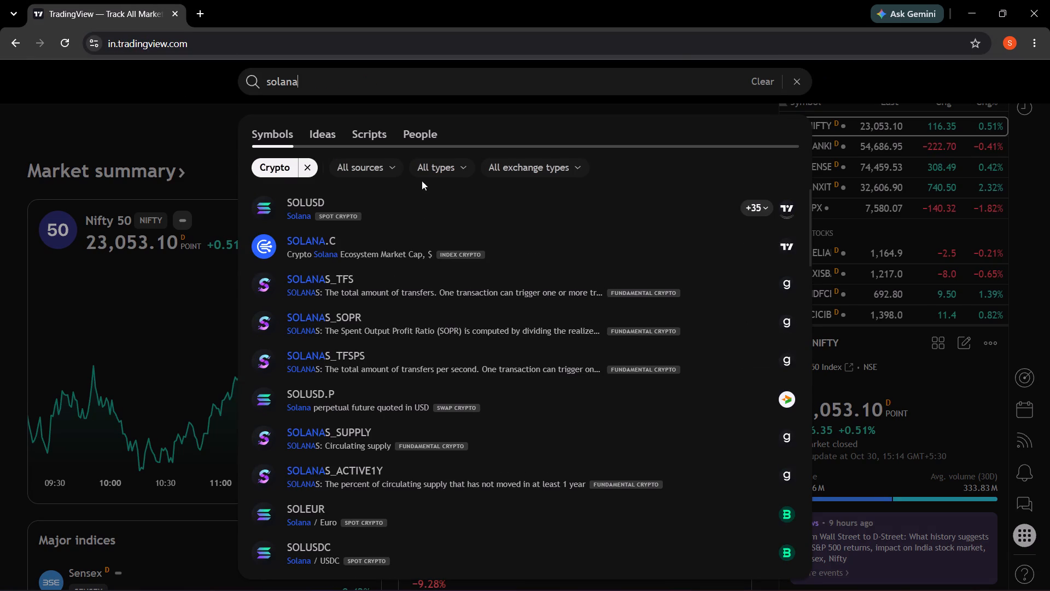
pyautogui.click(459, 191)
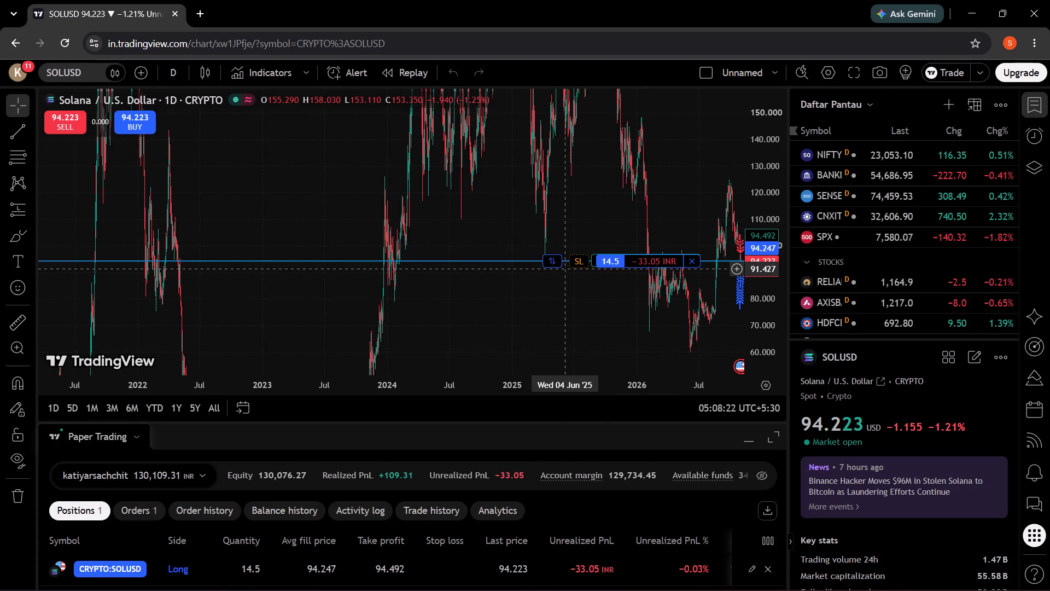
# Examine SOLUSD's daily price history and the open paper trading position on a compressed price scale.
pyautogui.scroll(-2, 565, 269)
pyautogui.scroll(4, 565, 269)
pyautogui.scroll(-7, 565, 269)
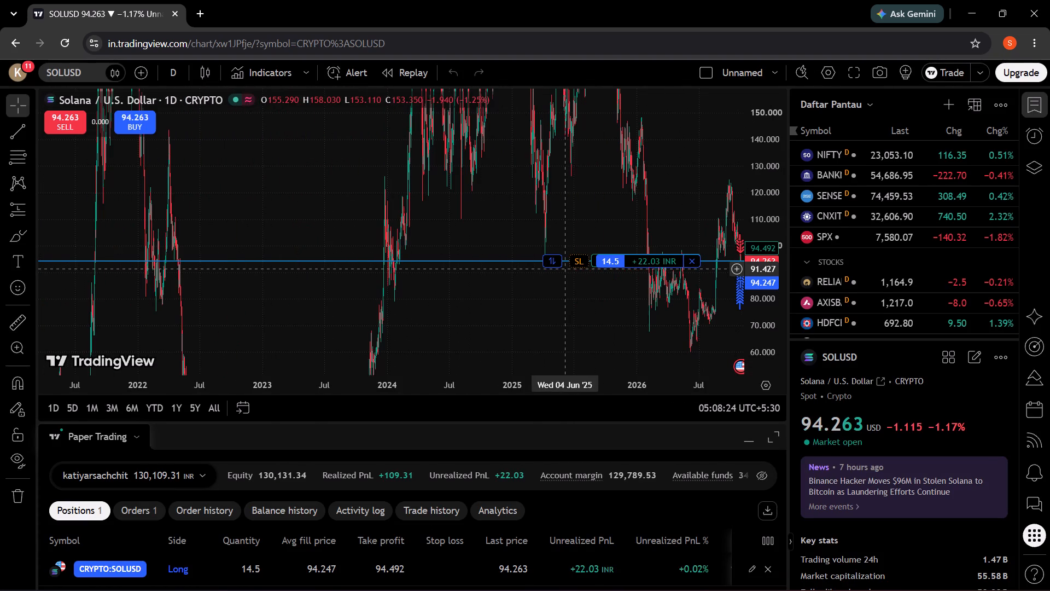
pyautogui.moveTo(762, 202); pyautogui.dragTo(786, 223)
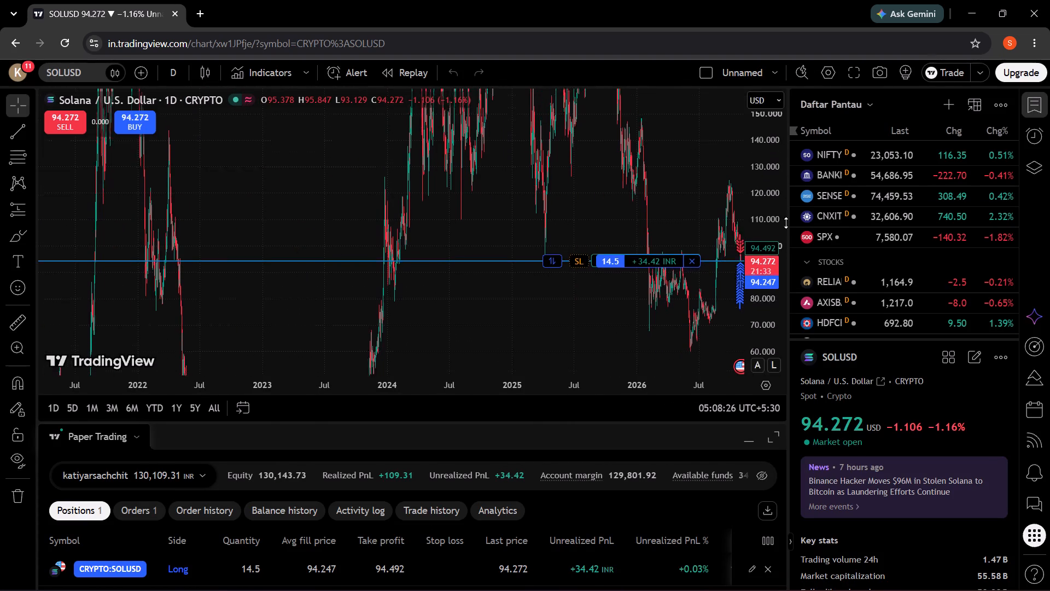
pyautogui.moveTo(786, 223); pyautogui.dragTo(793, 374)
pyautogui.hscroll(-2, 682, 282)
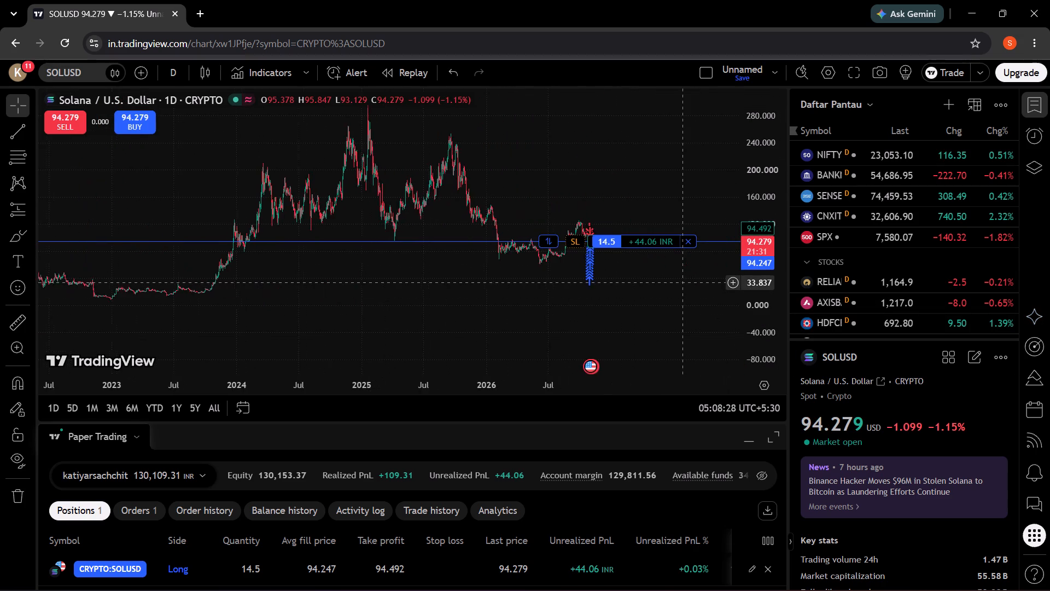
pyautogui.hscroll(-1, 682, 282)
pyautogui.moveTo(764, 298); pyautogui.dragTo(778, 181)
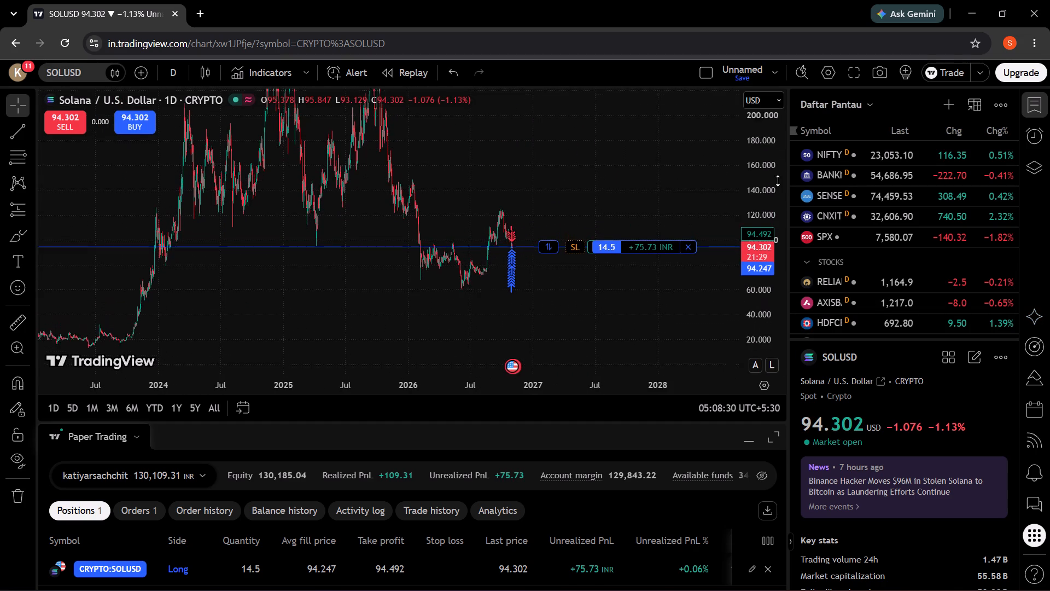
pyautogui.moveTo(778, 181); pyautogui.dragTo(780, 259)
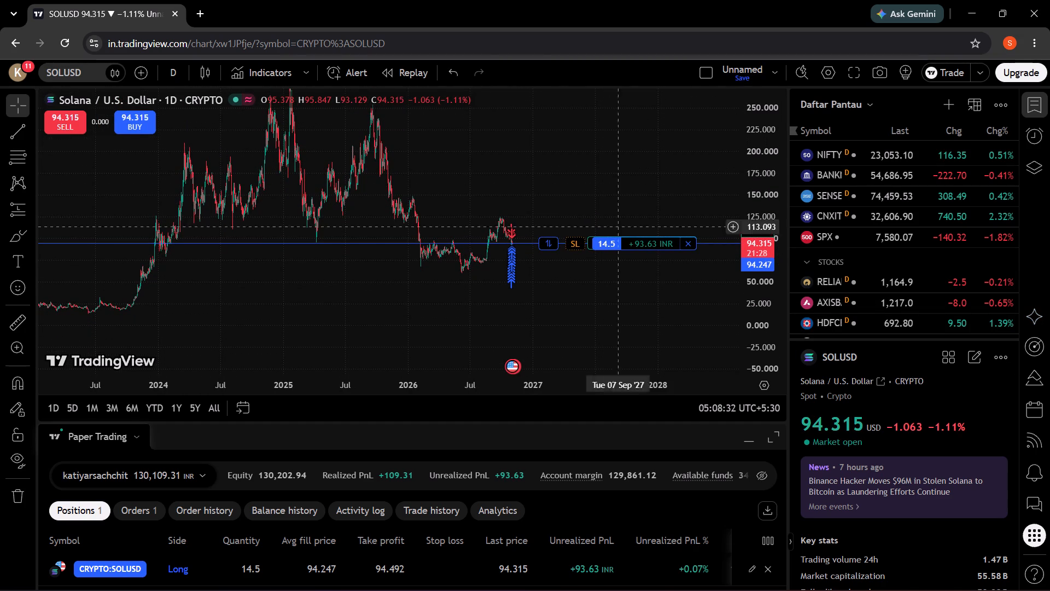
# Set the SOLUSD chart's interval to 5 minutes.
pyautogui.click(166, 74)
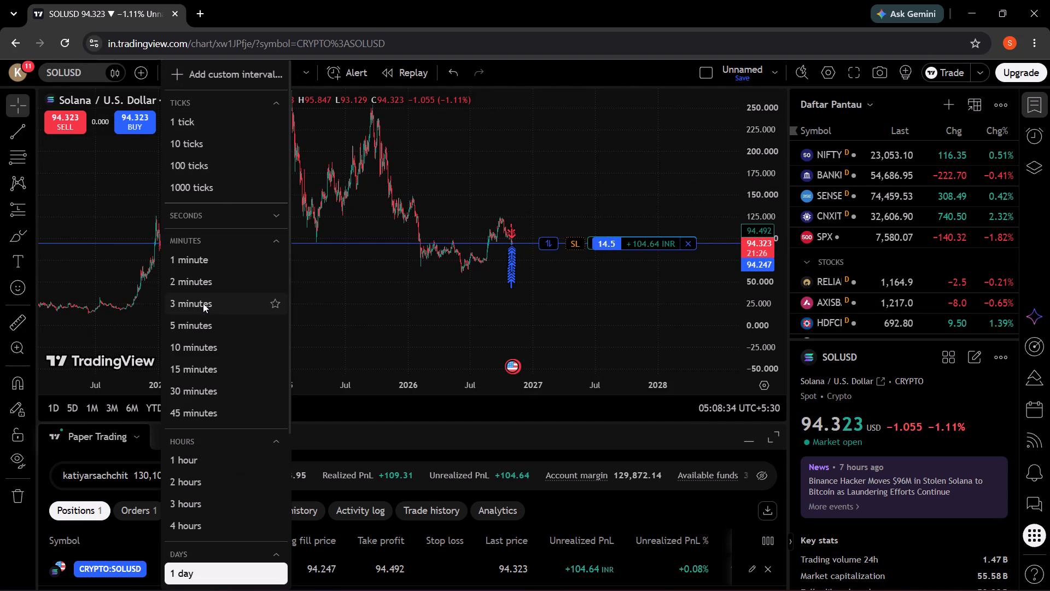
pyautogui.click(209, 322)
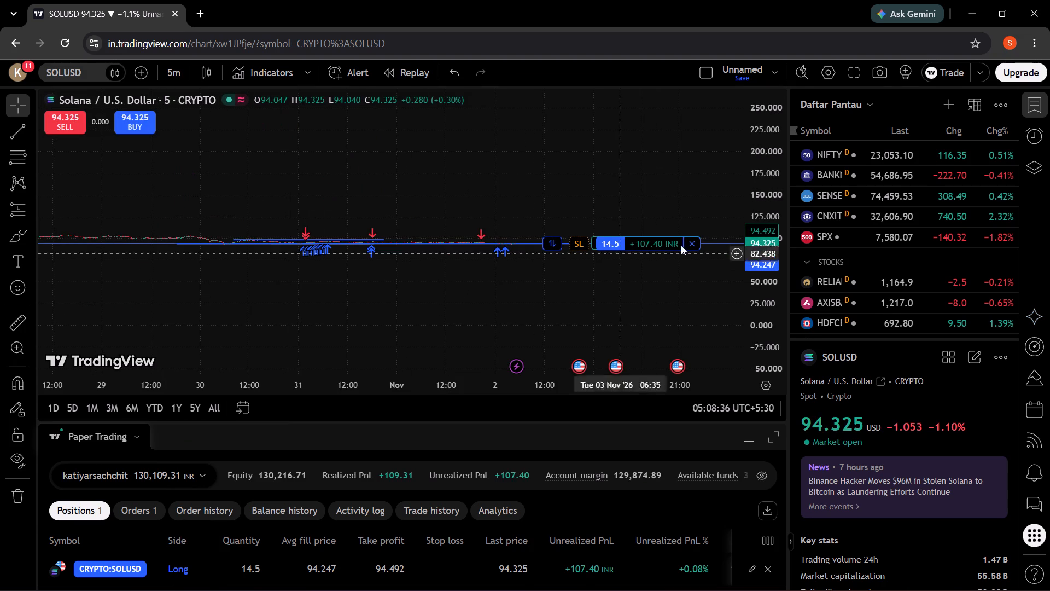
# Examine SOLUSD's recent 5-minute price action around the drawn levels, trade markers and open paper position on an expanded price scale.
pyautogui.moveTo(757, 294); pyautogui.dragTo(773, 320)
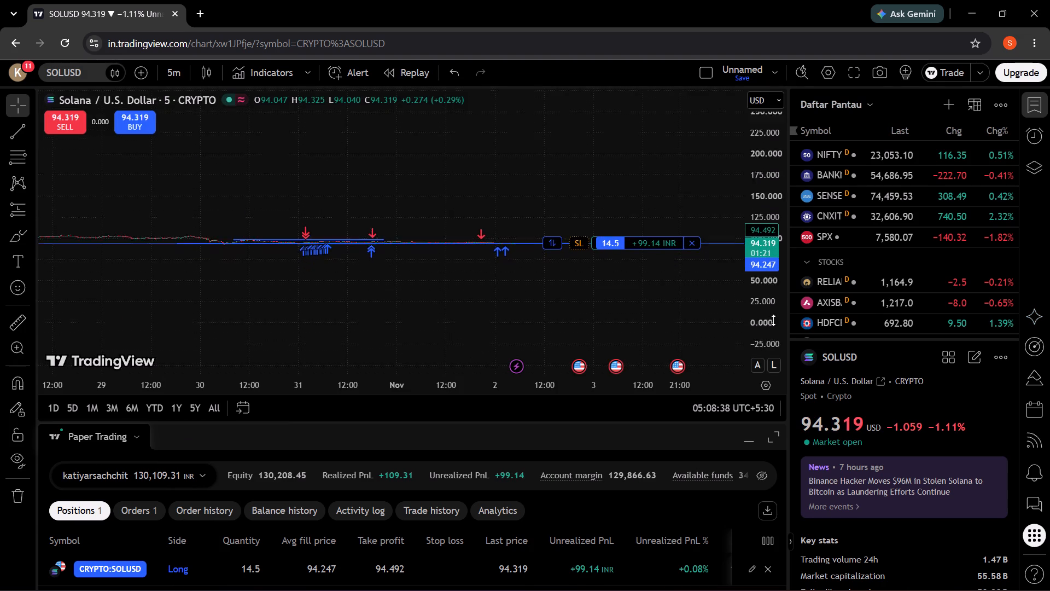
pyautogui.moveTo(773, 320); pyautogui.dragTo(773, 75)
pyautogui.moveTo(767, 311); pyautogui.dragTo(763, 249)
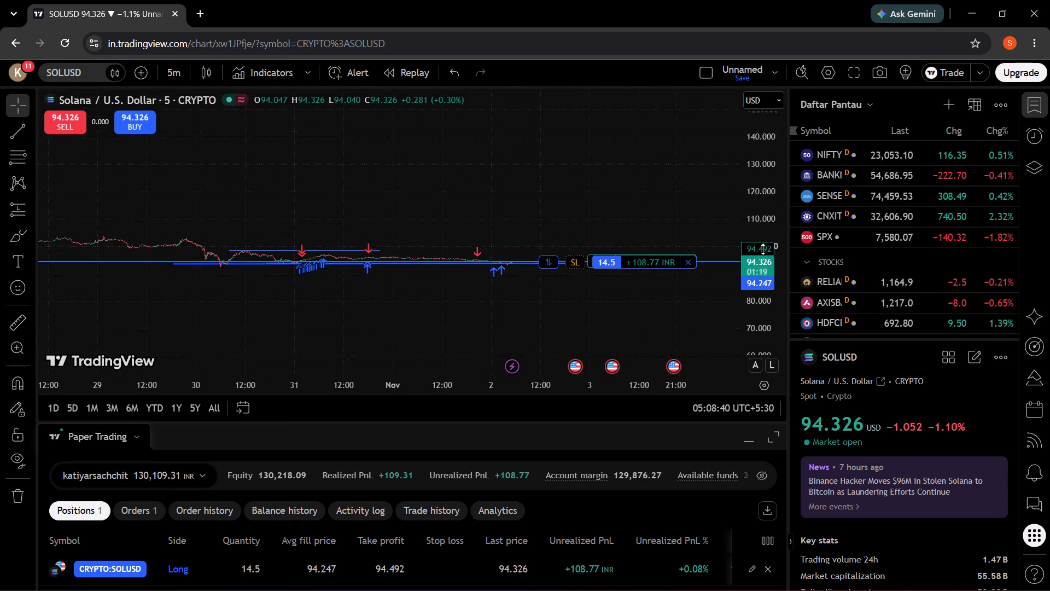
pyautogui.moveTo(763, 249); pyautogui.dragTo(756, 50)
pyautogui.moveTo(769, 227); pyautogui.dragTo(766, 89)
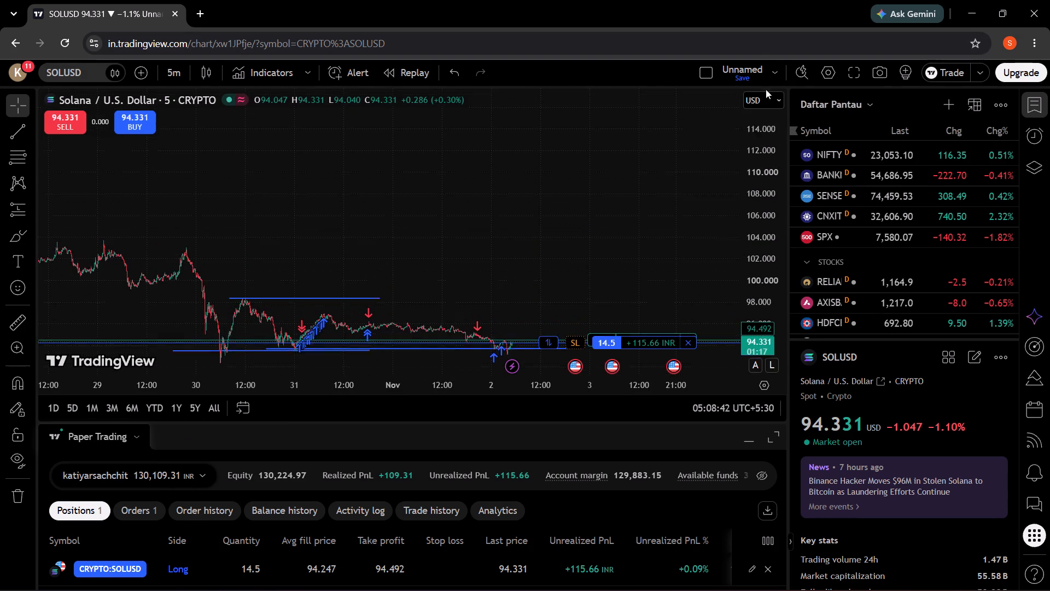
pyautogui.moveTo(766, 89); pyautogui.dragTo(771, 31)
pyautogui.moveTo(622, 194); pyautogui.dragTo(567, 79)
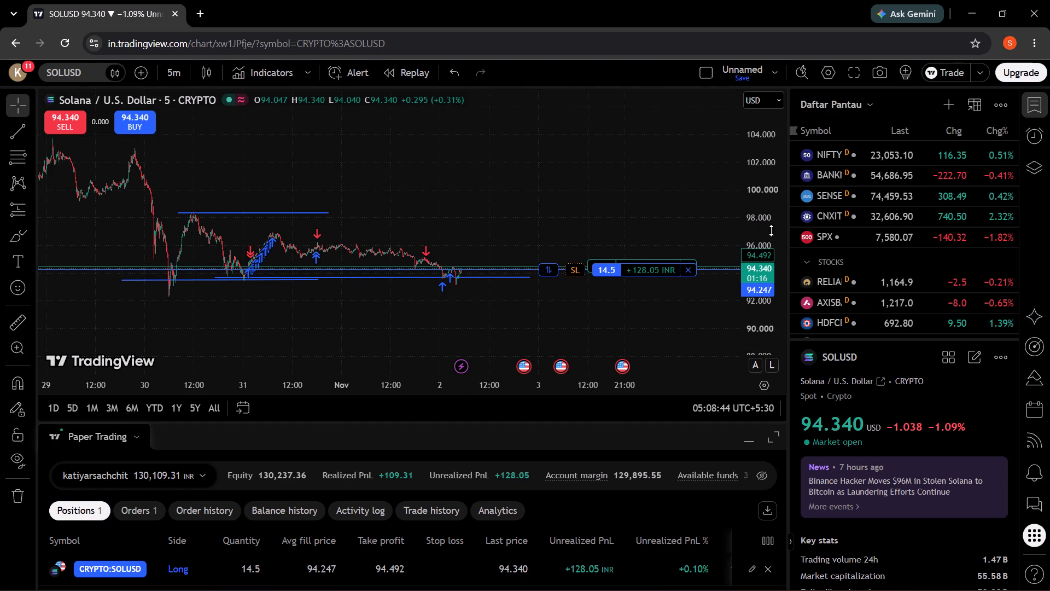
pyautogui.moveTo(756, 219); pyautogui.dragTo(771, 38)
pyautogui.moveTo(612, 161); pyautogui.dragTo(620, 155)
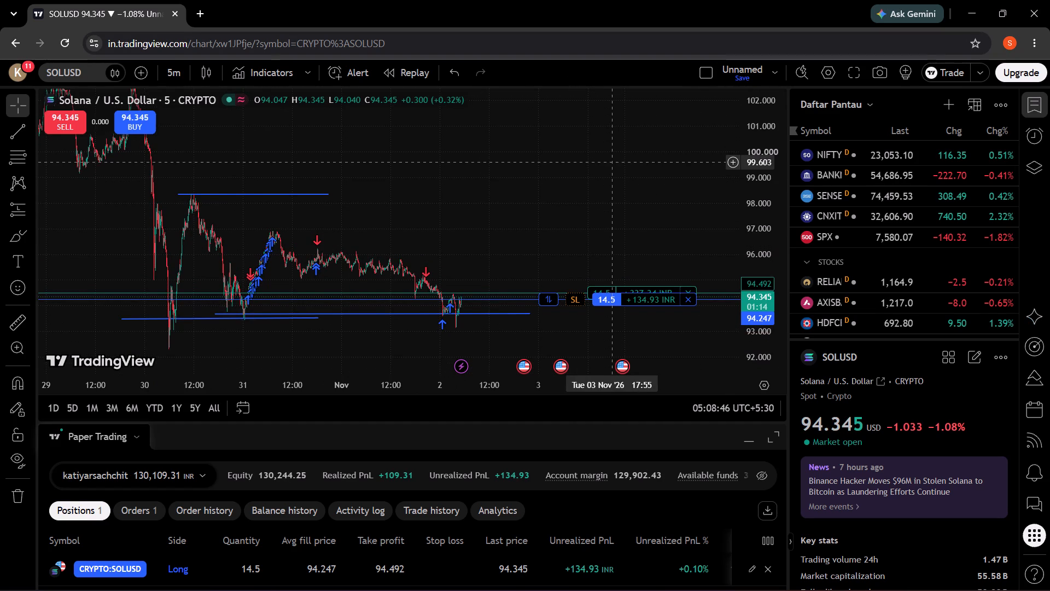
pyautogui.moveTo(620, 155); pyautogui.dragTo(628, 140)
pyautogui.moveTo(775, 225); pyautogui.dragTo(751, 28)
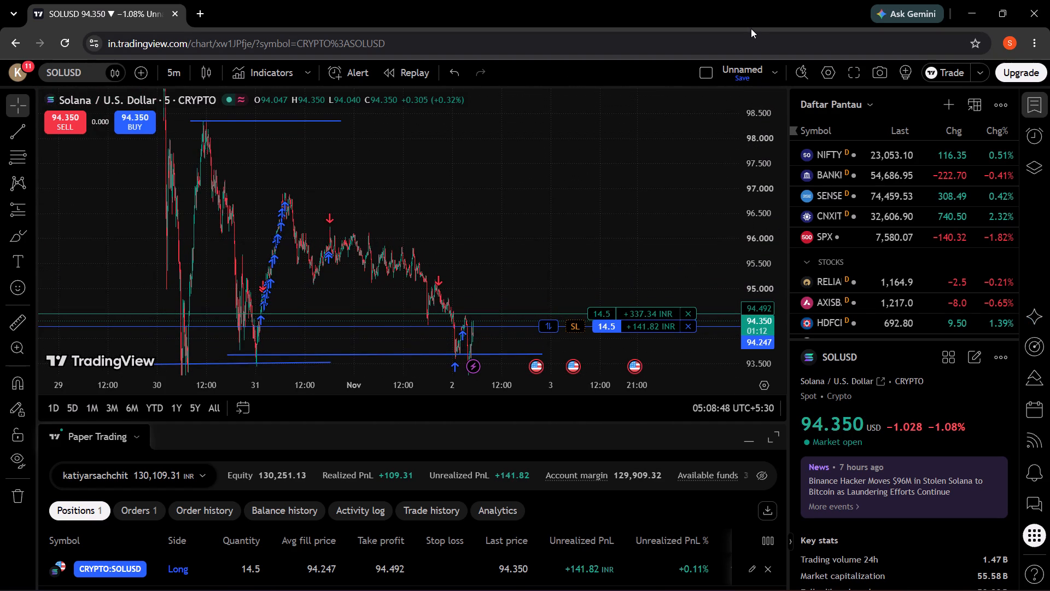
pyautogui.moveTo(608, 172); pyautogui.dragTo(608, 109)
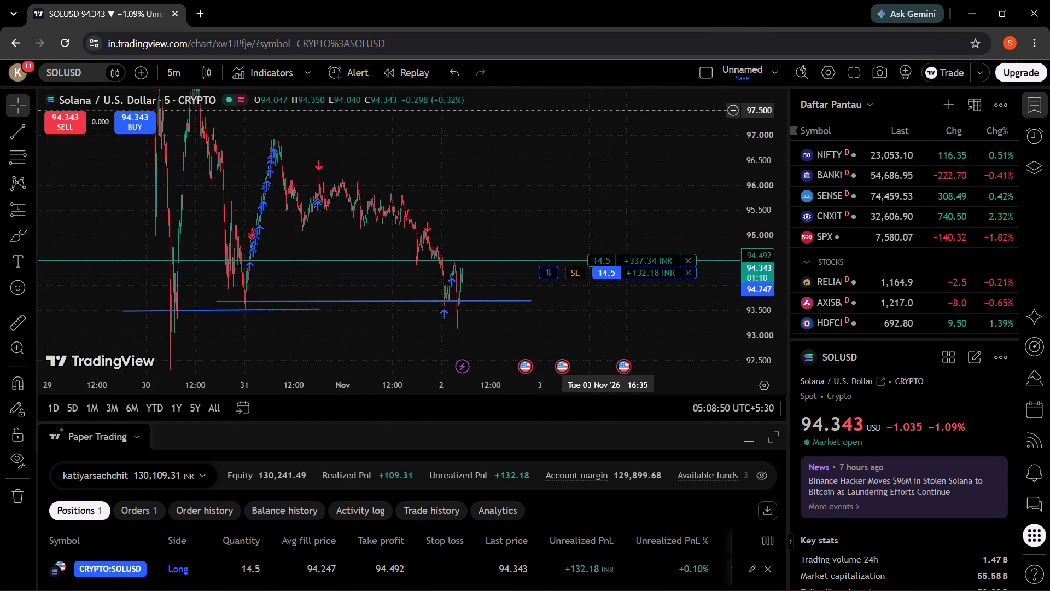
pyautogui.moveTo(525, 160); pyautogui.dragTo(512, 201)
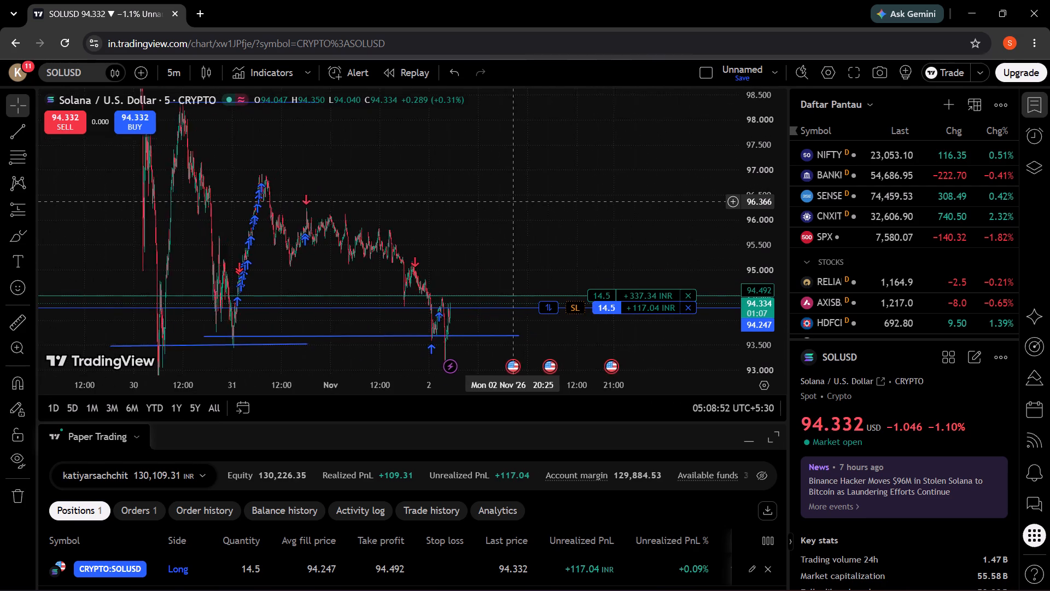
pyautogui.moveTo(512, 201); pyautogui.dragTo(530, 188)
pyautogui.scroll(3, 530, 188)
pyautogui.scroll(-3, 530, 188)
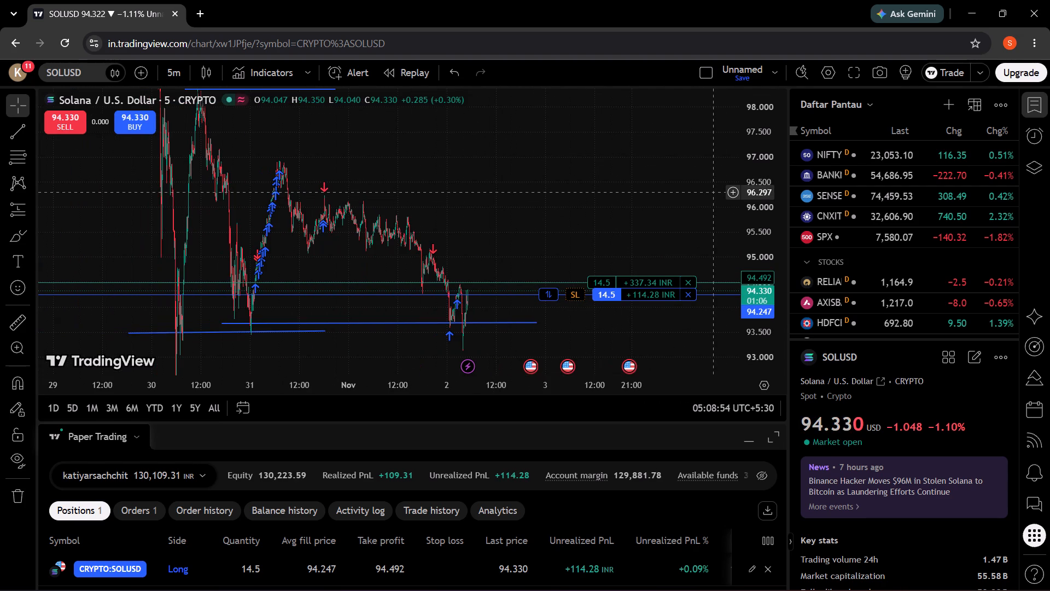
pyautogui.moveTo(754, 189); pyautogui.dragTo(782, 295)
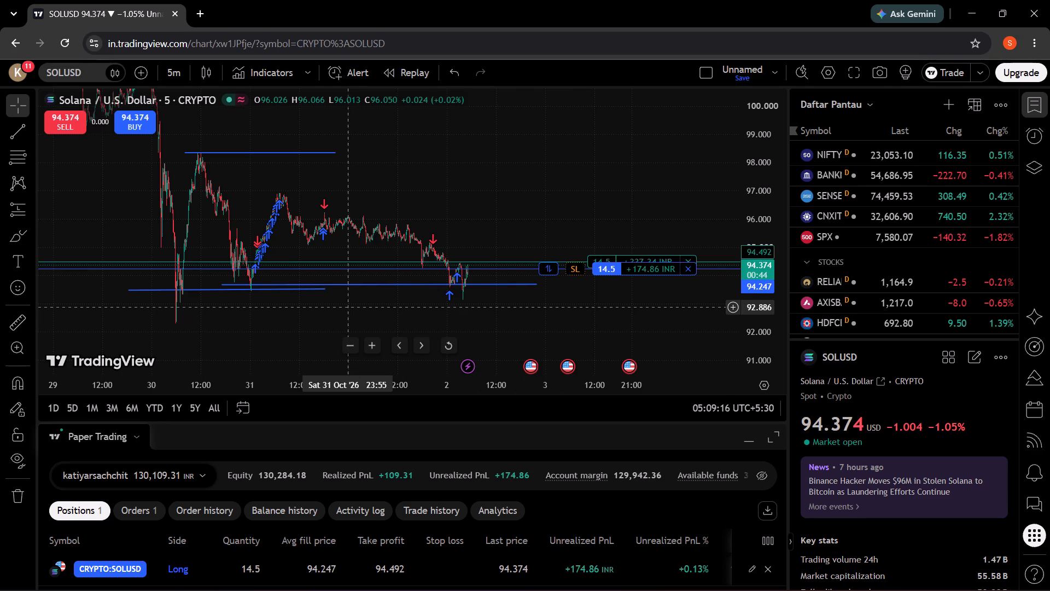
pyautogui.moveTo(611, 296); pyautogui.dragTo(513, 311)
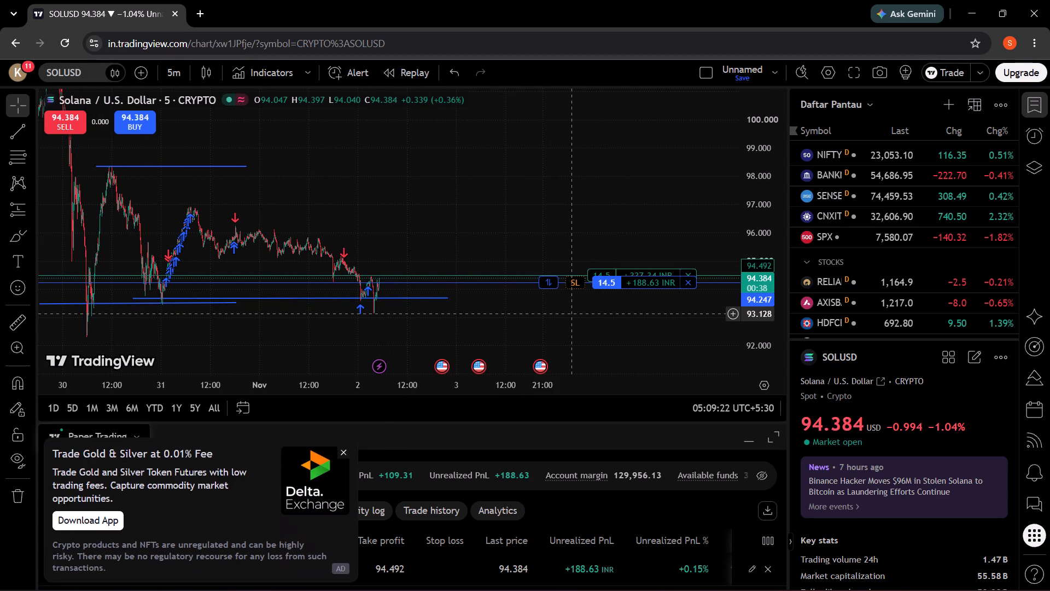
pyautogui.click(346, 447)
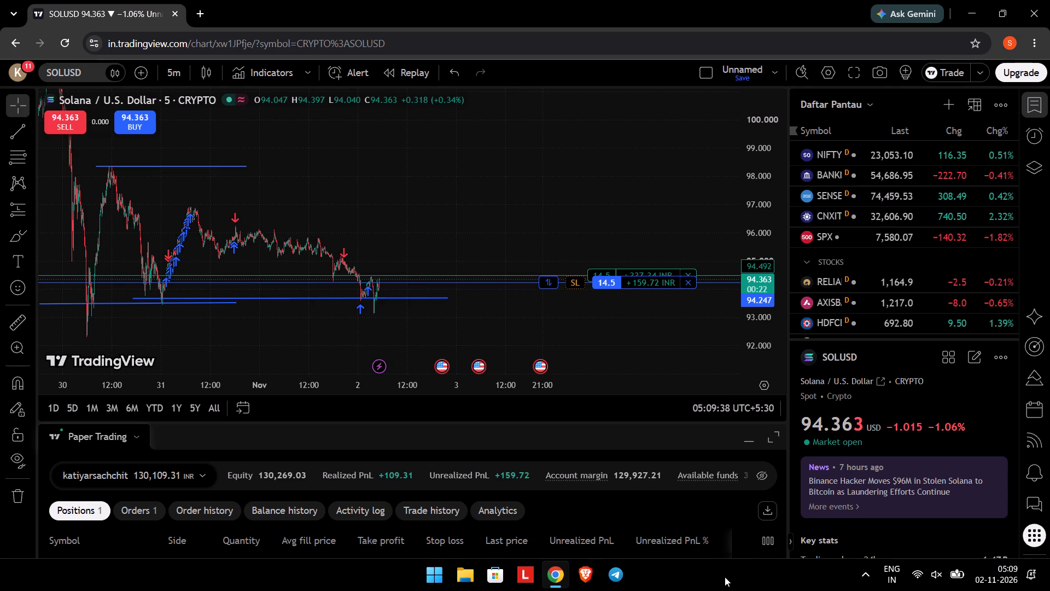
# Switch to the Brave browser and open YouTube.
pyautogui.click(586, 570)
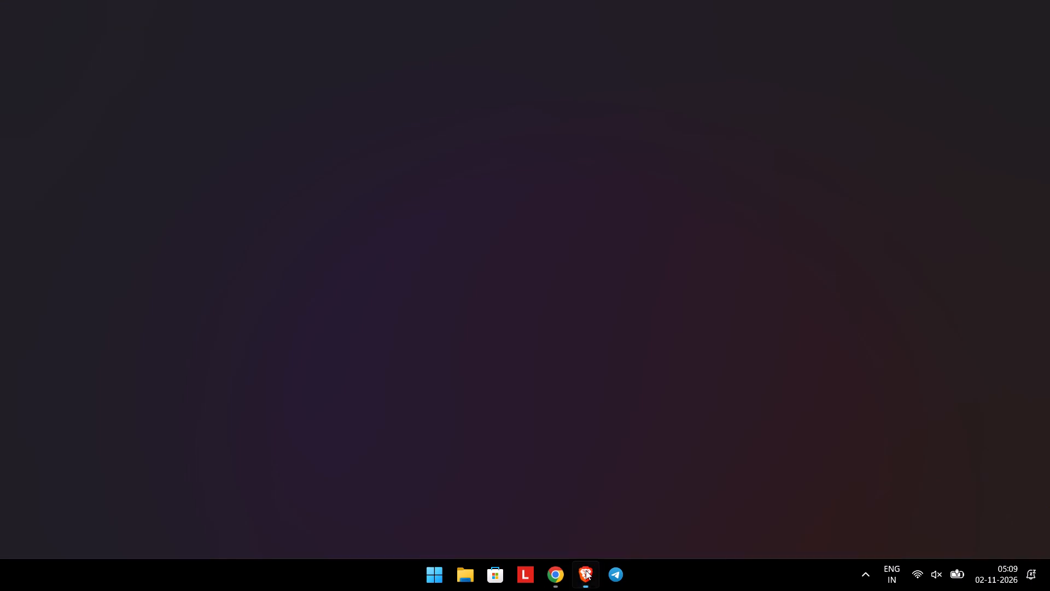
pyautogui.write('youtube')
pyautogui.press('Return')
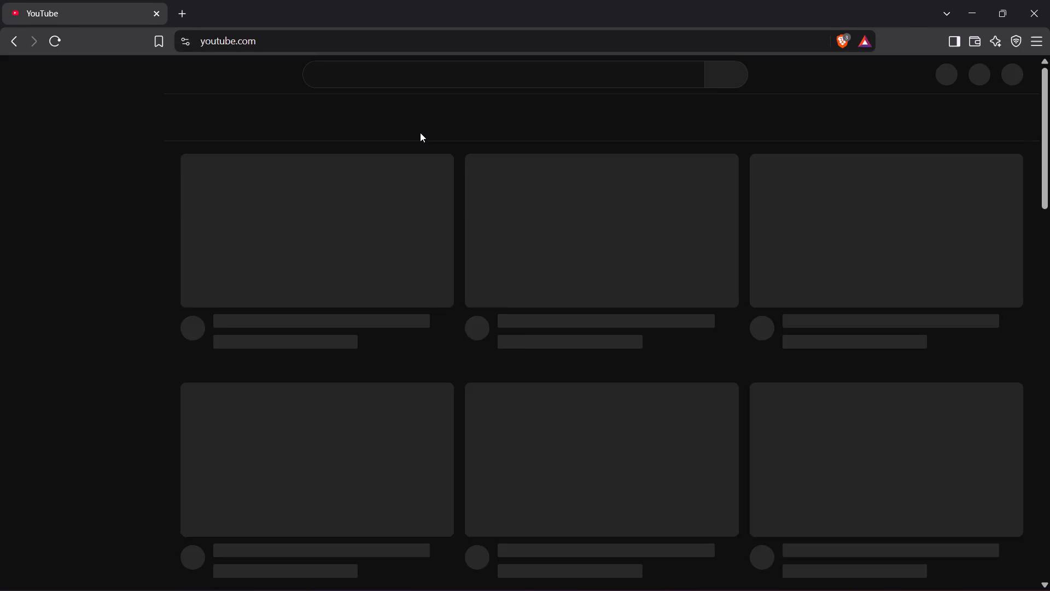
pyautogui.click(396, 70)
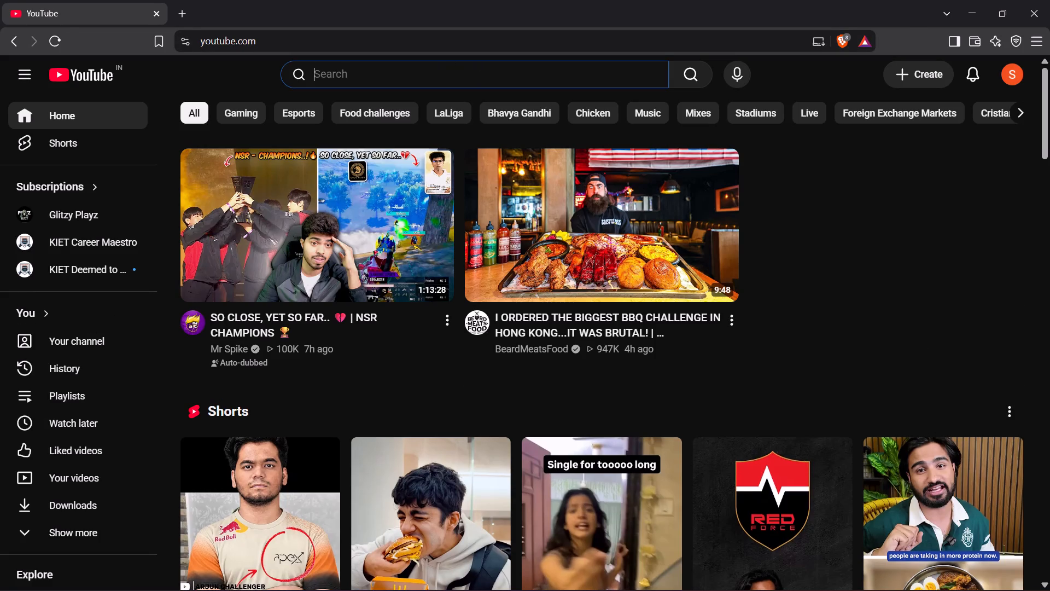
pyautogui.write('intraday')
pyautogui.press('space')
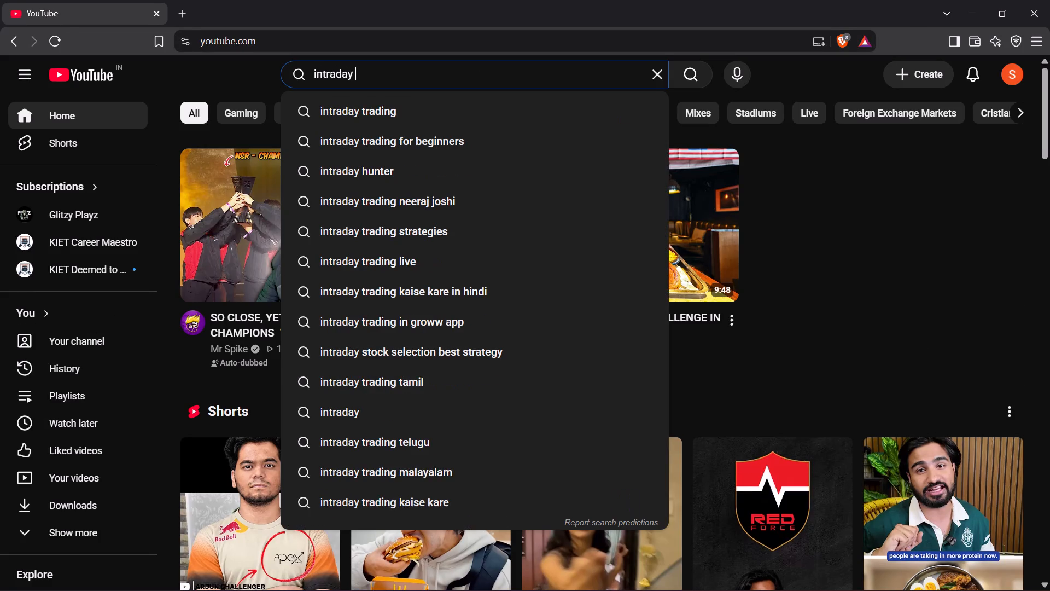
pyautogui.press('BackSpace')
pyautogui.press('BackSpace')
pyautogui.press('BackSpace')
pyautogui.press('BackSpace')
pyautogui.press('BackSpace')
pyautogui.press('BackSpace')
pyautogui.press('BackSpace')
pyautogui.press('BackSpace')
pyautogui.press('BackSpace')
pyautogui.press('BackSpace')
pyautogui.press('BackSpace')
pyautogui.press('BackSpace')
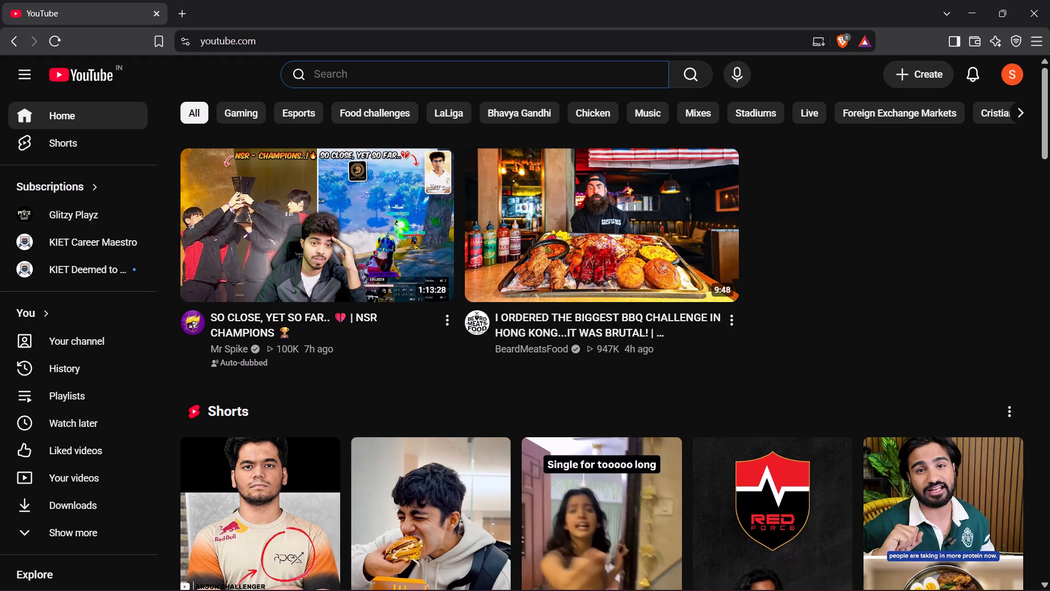
# Search YouTube for "short term stock trading".
pyautogui.click(396, 70)
pyautogui.write('shot term')
pyautogui.press('BackSpace')
pyautogui.press('BackSpace')
pyautogui.press('BackSpace')
pyautogui.press('BackSpace')
pyautogui.press('BackSpace')
pyautogui.press('BackSpace')
pyautogui.write('rt term stock trading')
pyautogui.press('Return')
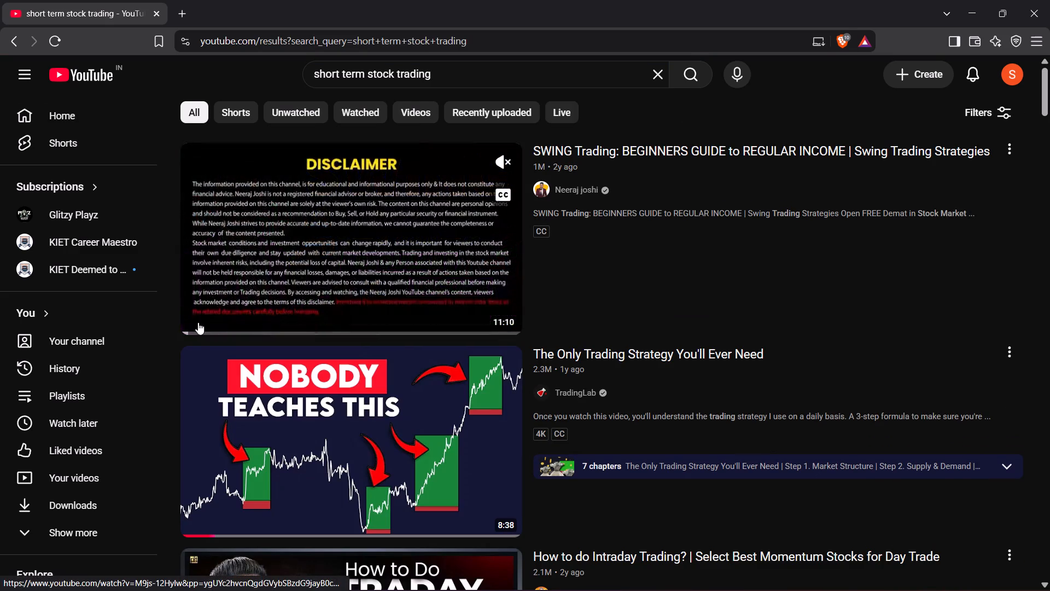
# Look through the short term stock trading results for a suitable strategy video.
pyautogui.scroll(-2, 173, 356)
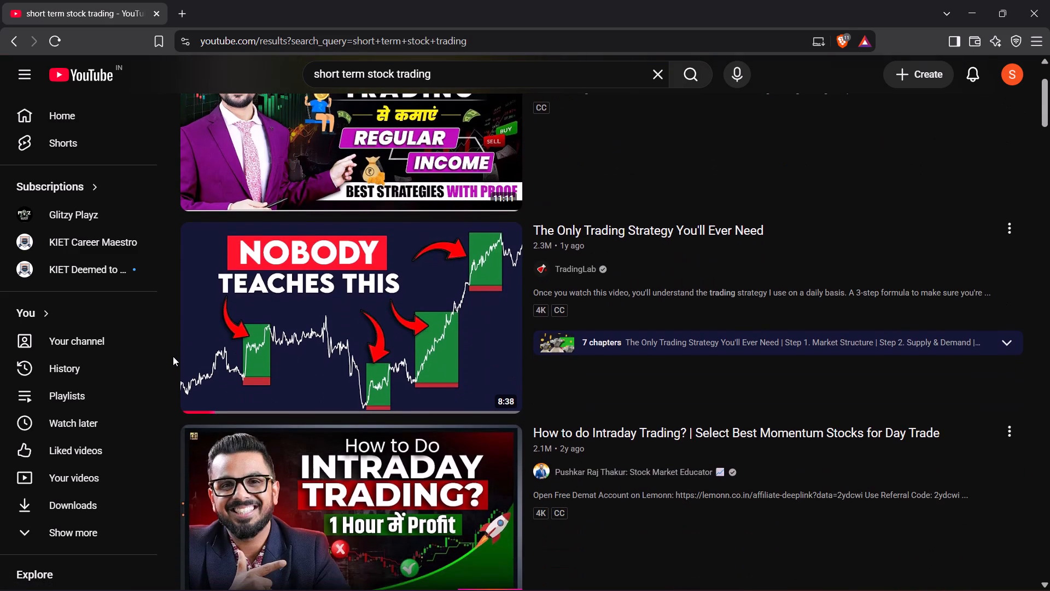
pyautogui.scroll(-3, 173, 356)
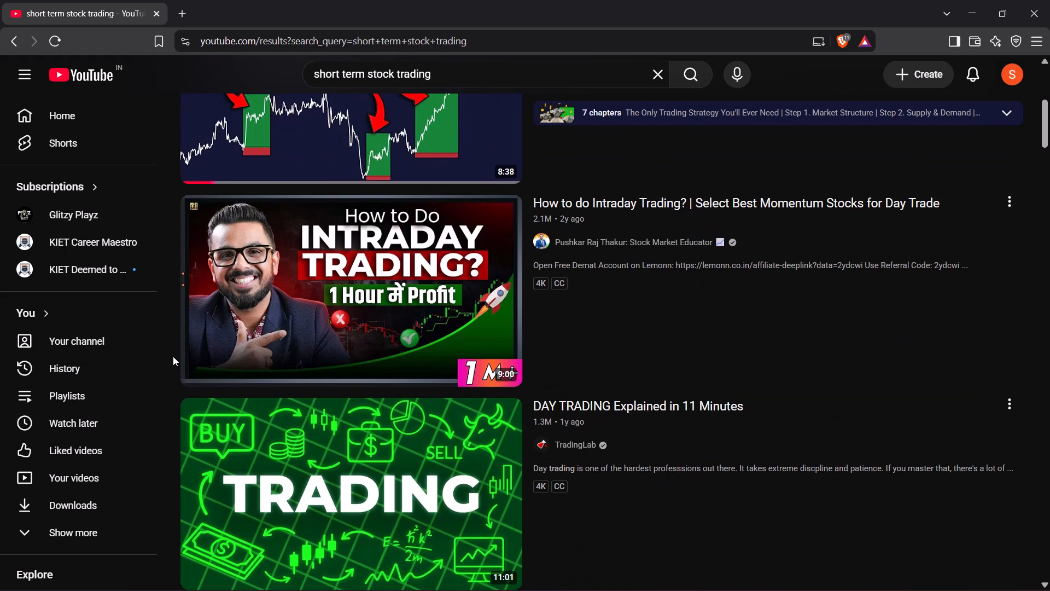
pyautogui.scroll(-4, 173, 356)
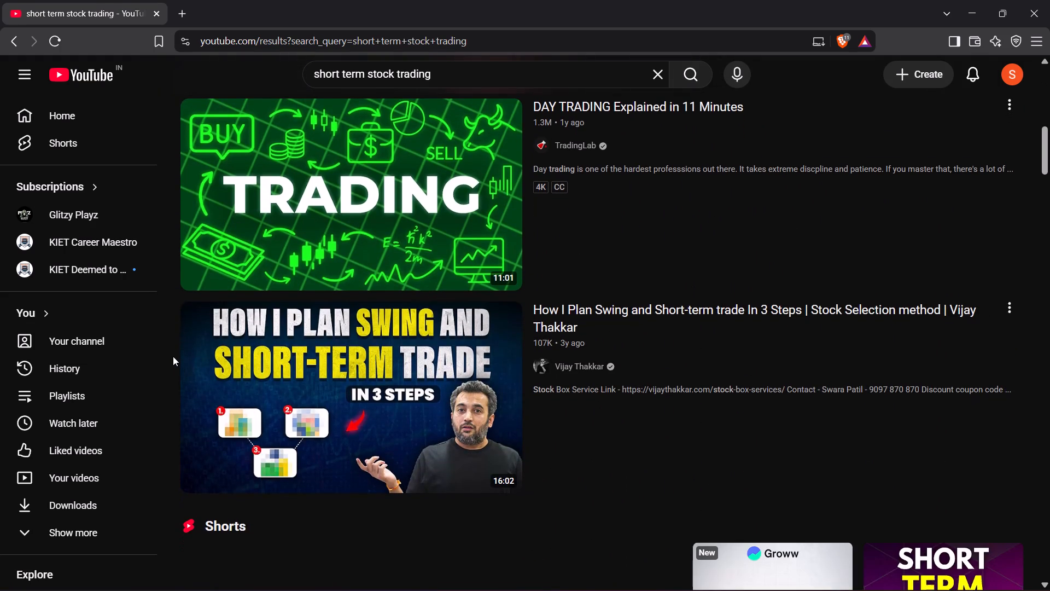
pyautogui.scroll(3, 173, 356)
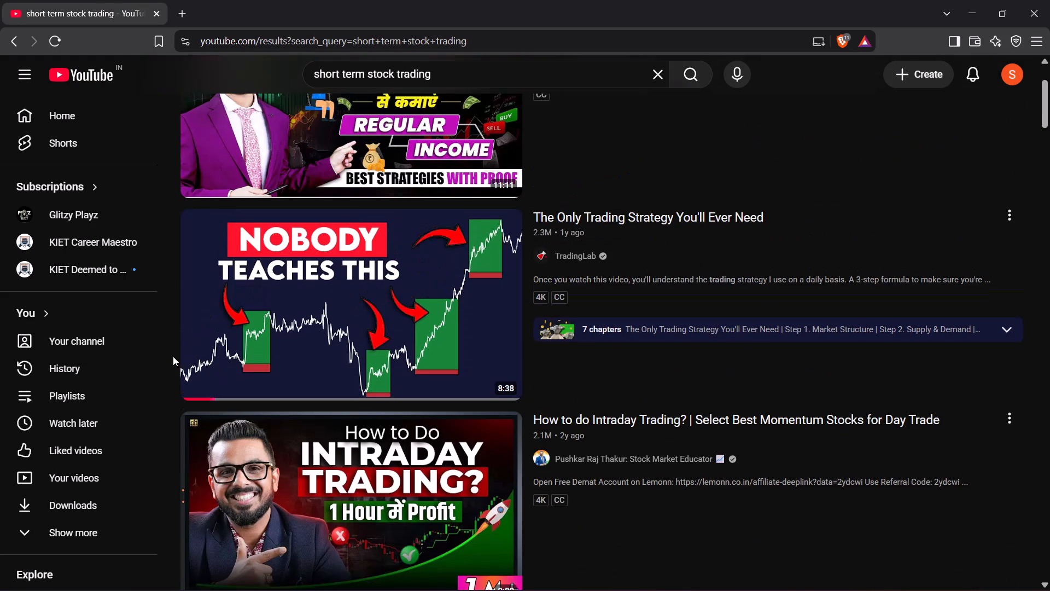
pyautogui.scroll(1, 173, 356)
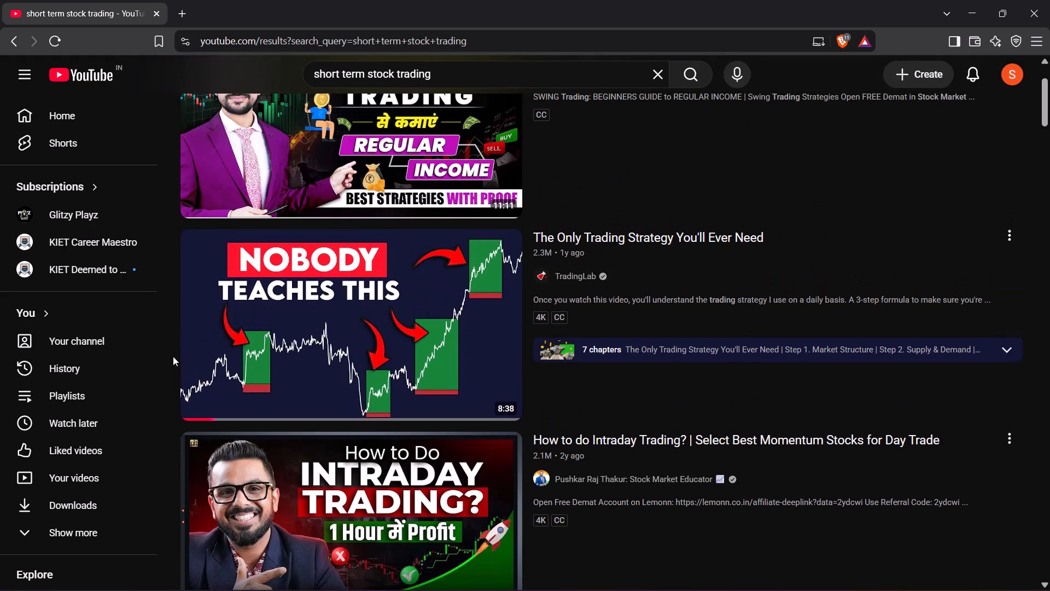
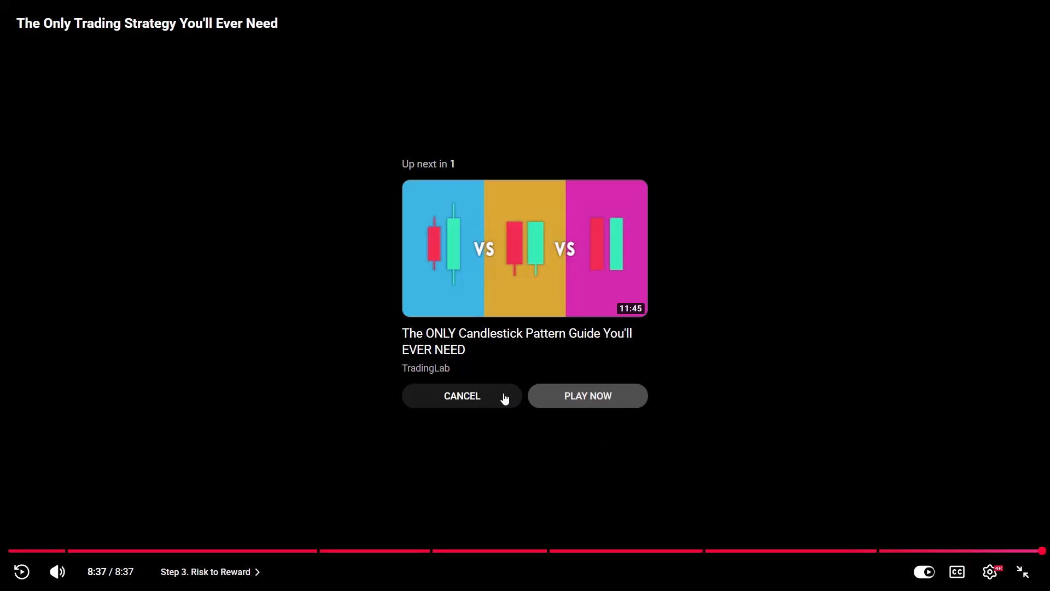
# Exit full screen, go back from the autoplayed video to "The Only Trading Strategy You'll Ever Need", and pause it.
pyautogui.click(490, 391)
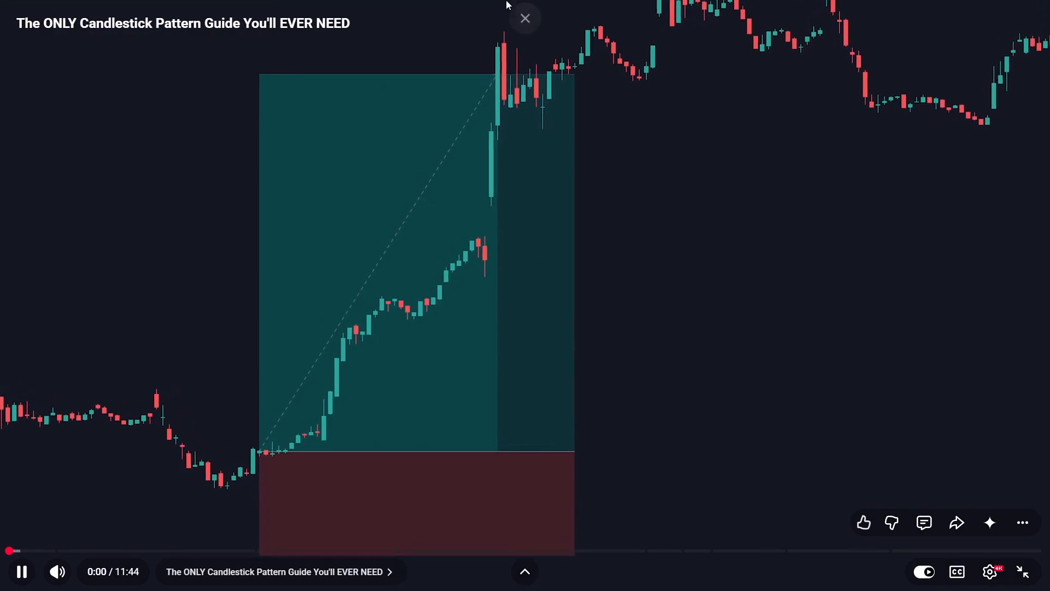
pyautogui.click(526, 47)
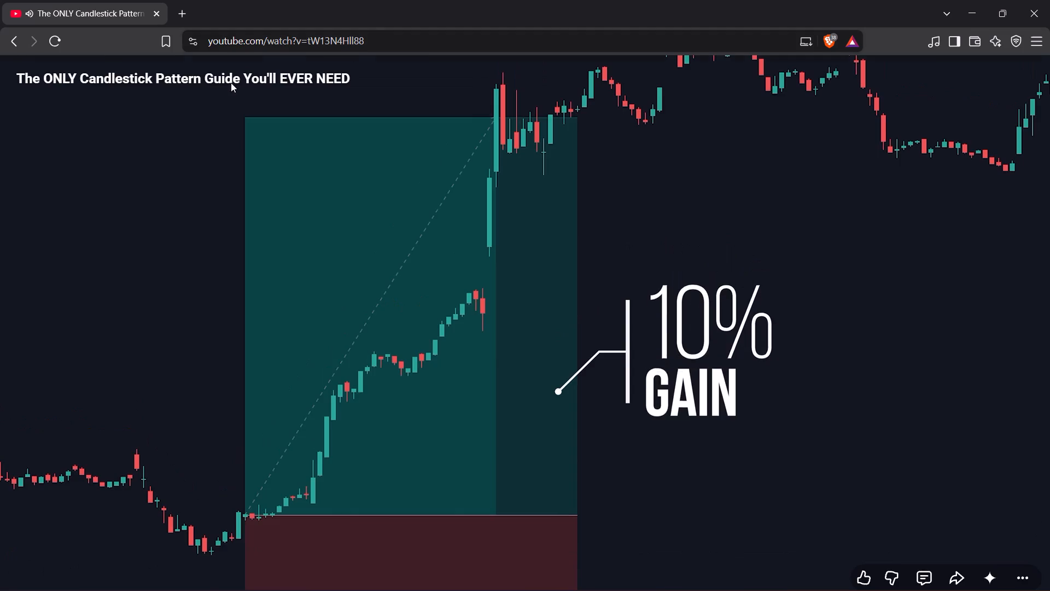
pyautogui.click(16, 50)
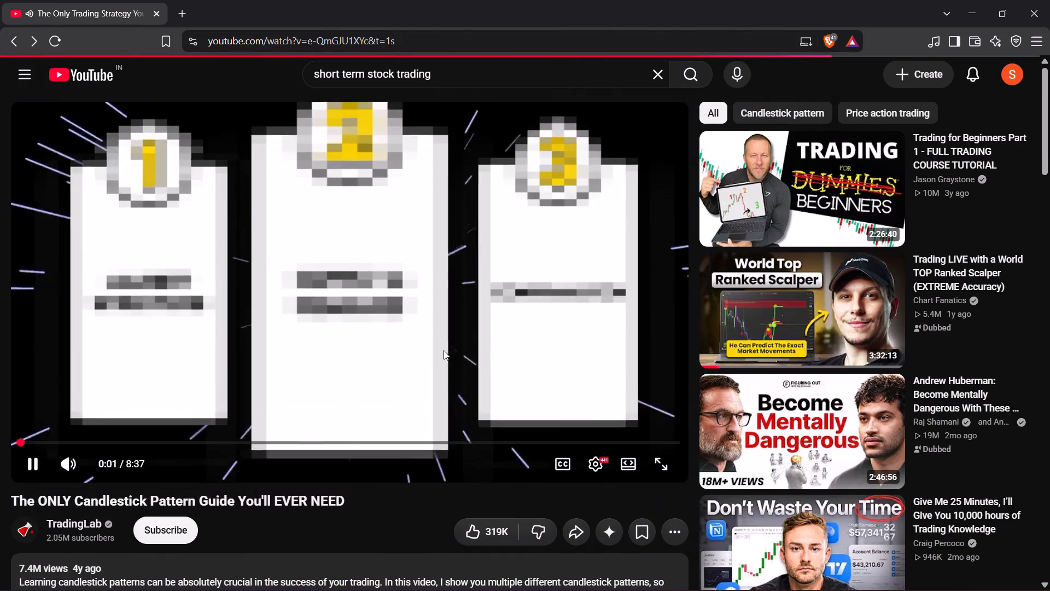
pyautogui.click(489, 322)
# Read through the viewer comments under "The Only Trading Strategy You'll Ever Need" for opinions on the strategy.
pyautogui.scroll(-2, 364, 335)
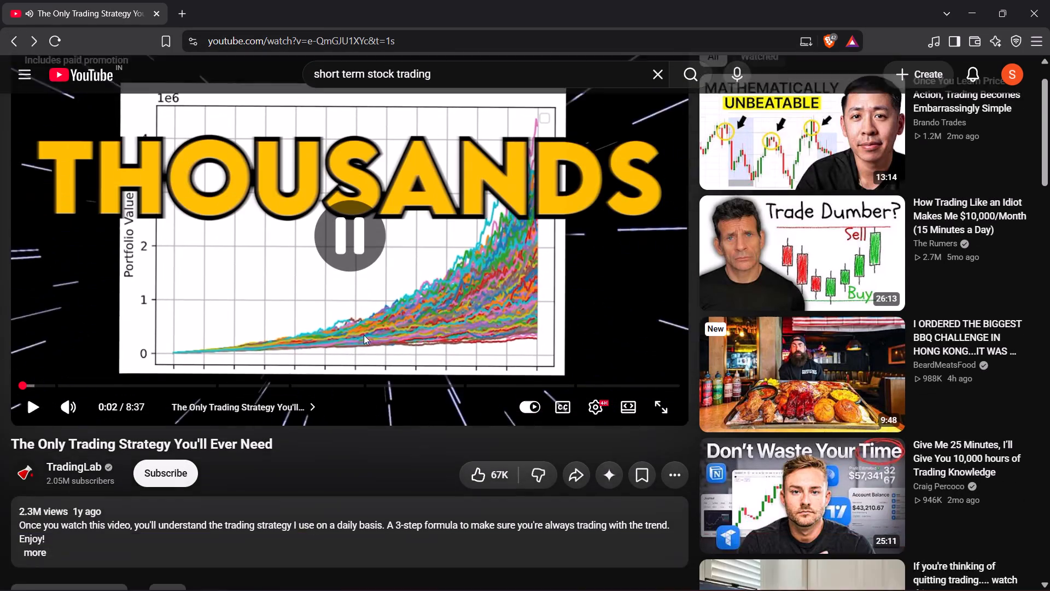
pyautogui.scroll(-7, 364, 335)
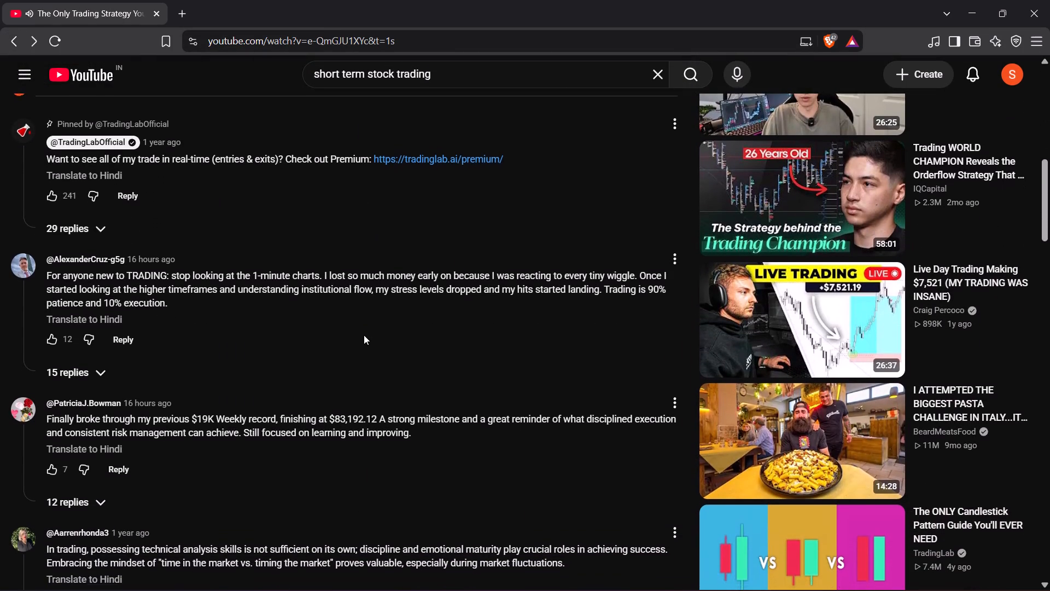
pyautogui.scroll(-1, 364, 335)
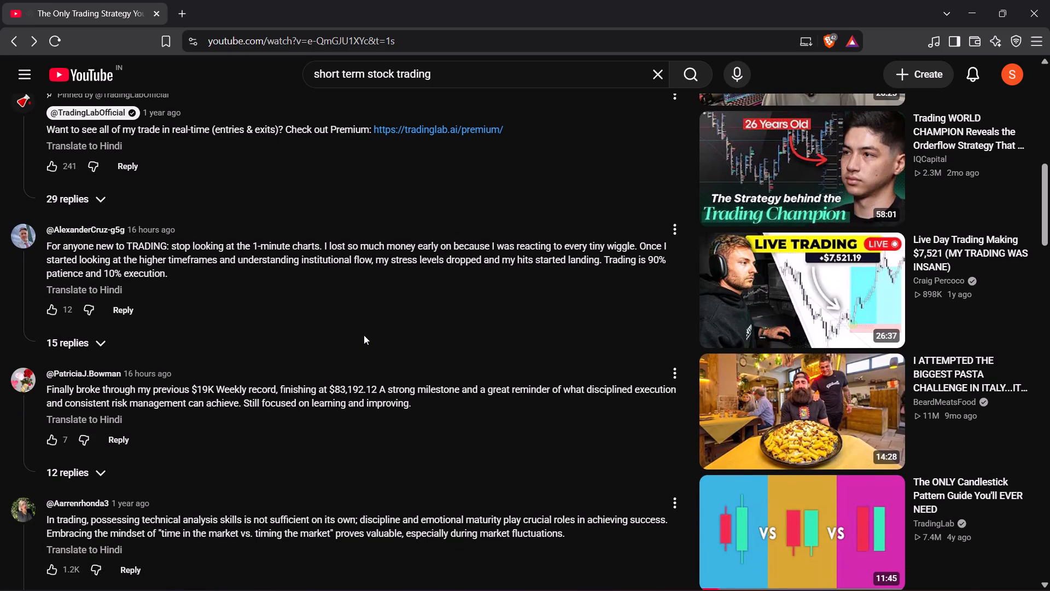
pyautogui.scroll(-1, 364, 335)
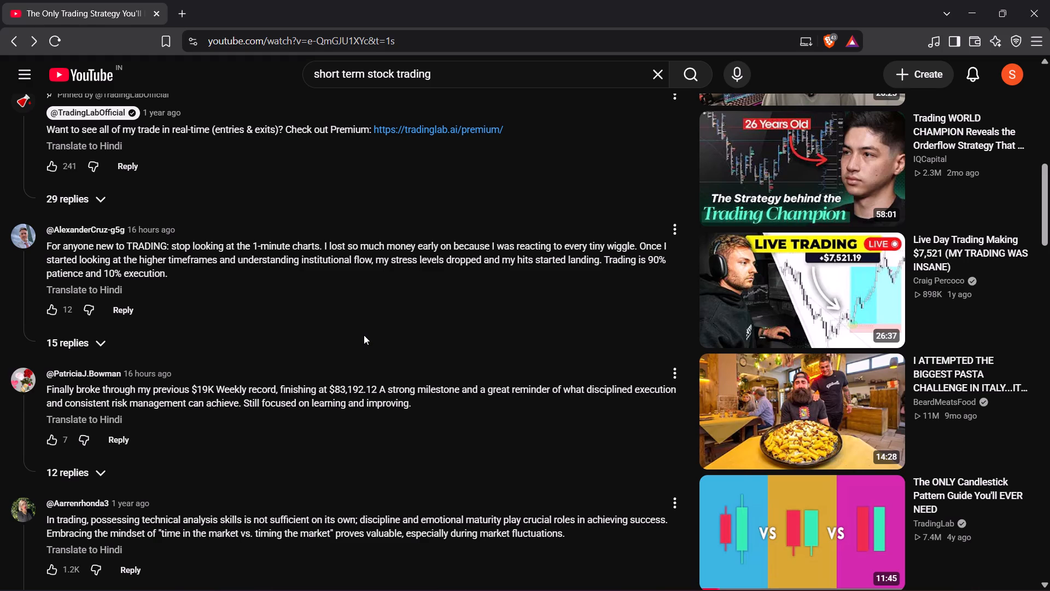
pyautogui.scroll(-4, 364, 335)
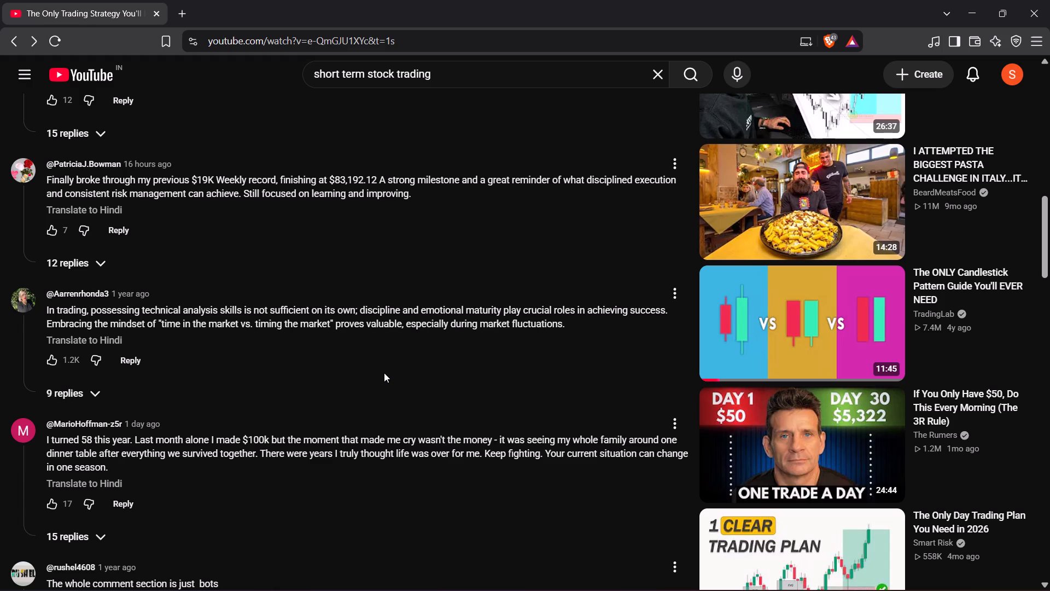
pyautogui.scroll(-2, 384, 373)
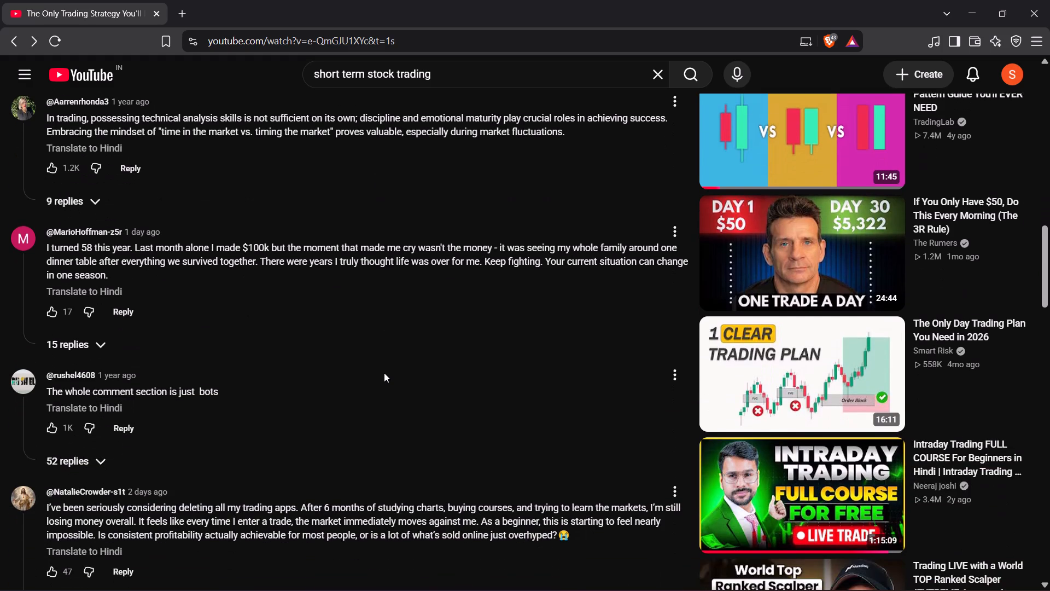
pyautogui.scroll(-1, 384, 373)
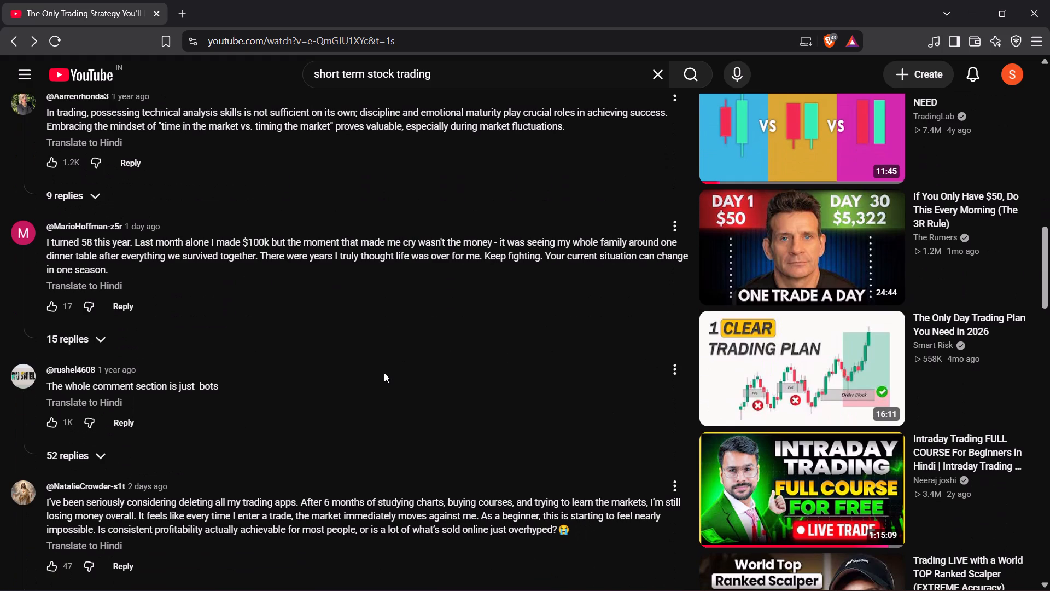
pyautogui.scroll(-5, 384, 373)
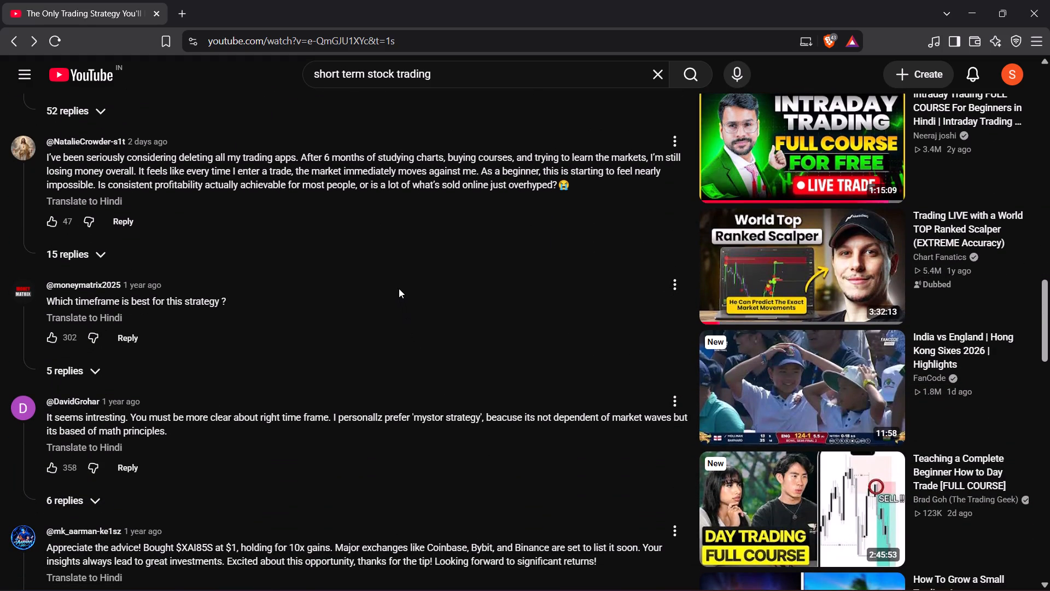
pyautogui.scroll(-4, 393, 281)
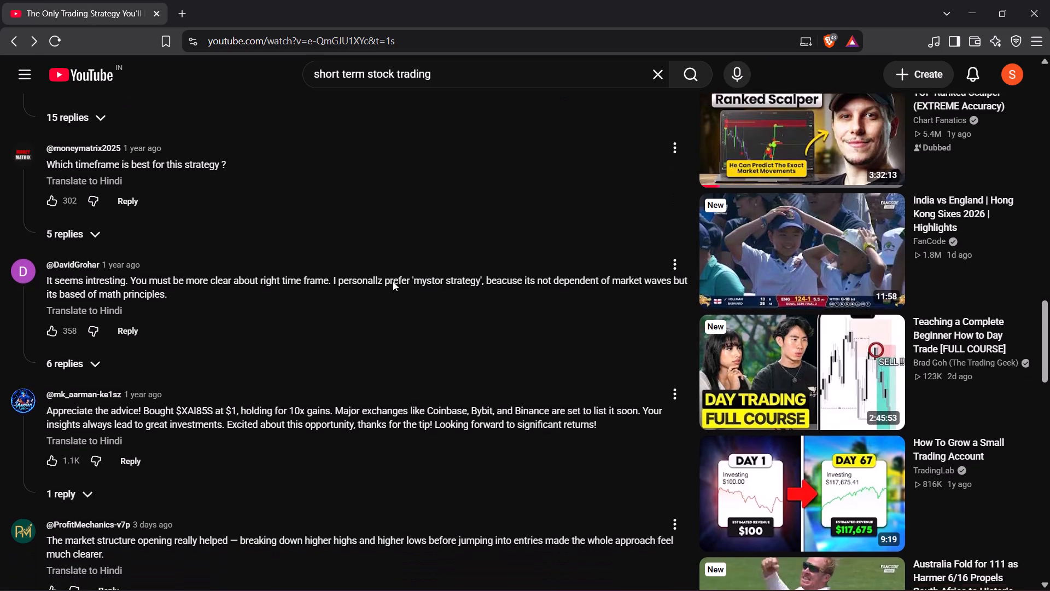
# Expand and read the replies to the comment asking which timeframe is best for this strategy.
pyautogui.scroll(-1, 393, 281)
pyautogui.click(108, 182)
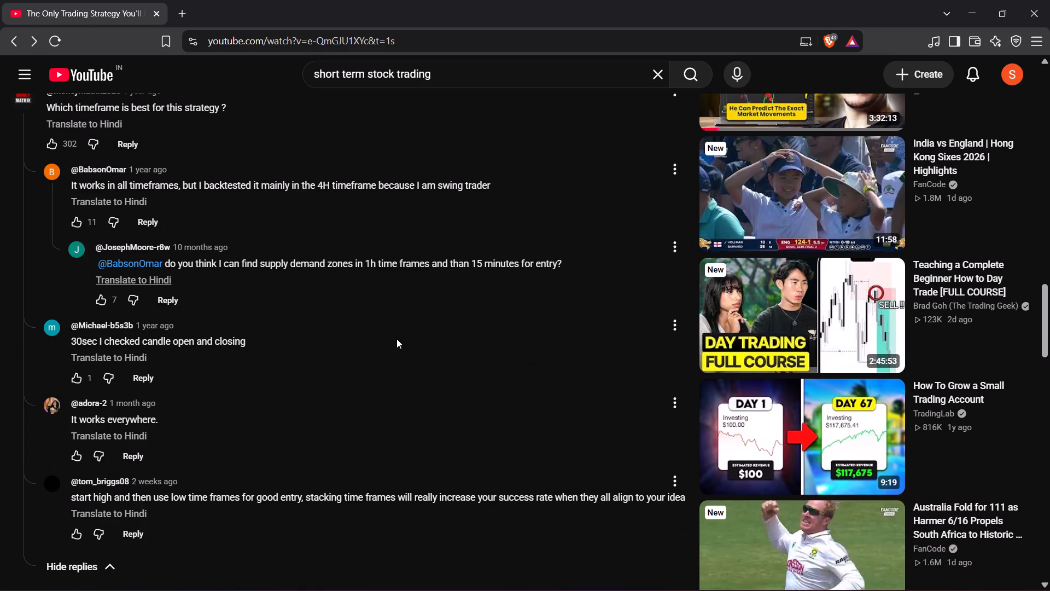
pyautogui.scroll(-1, 396, 339)
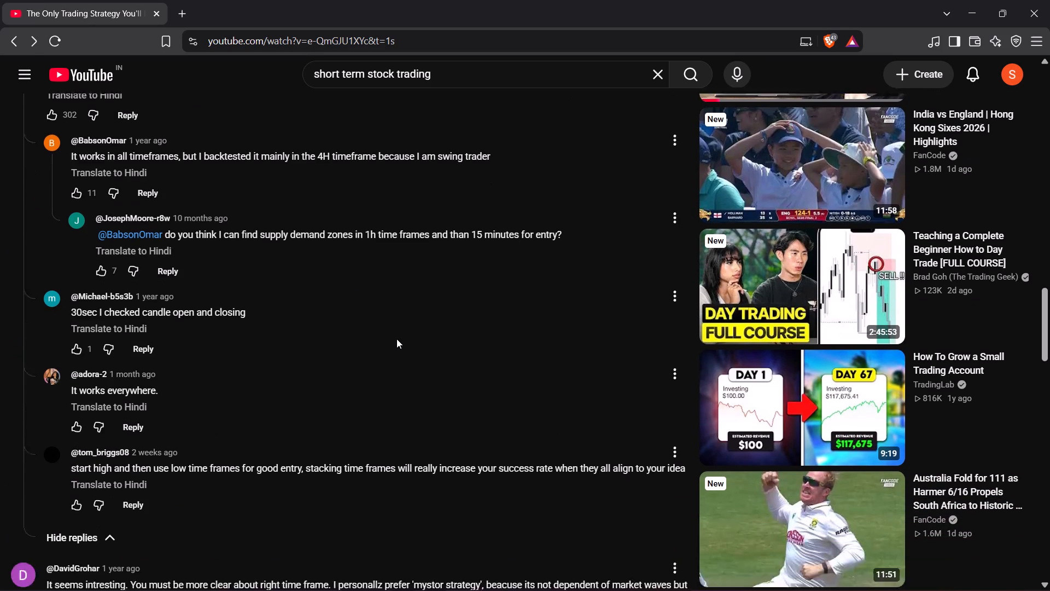
pyautogui.scroll(-2, 396, 339)
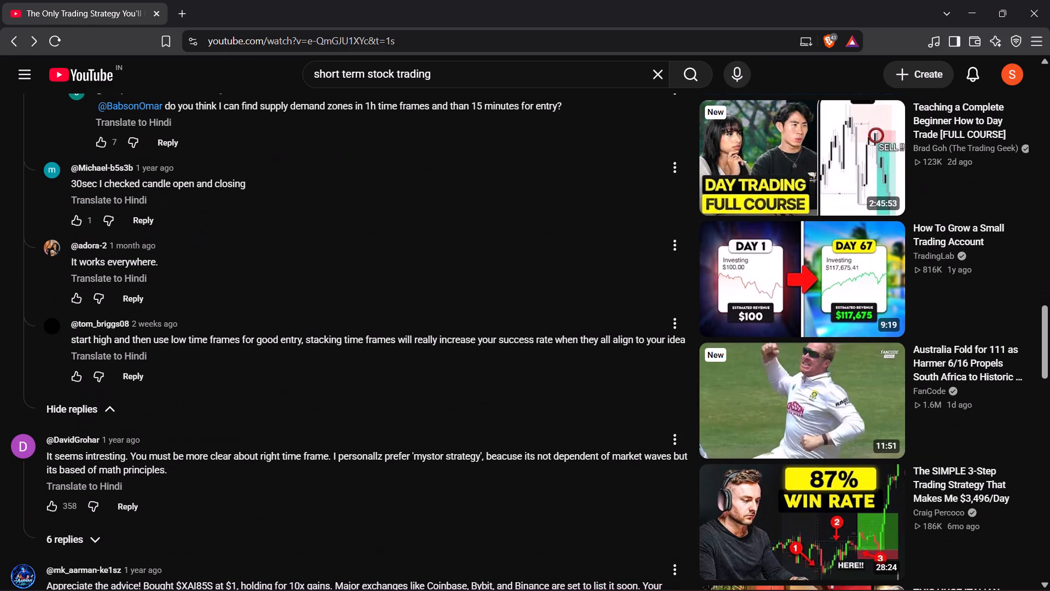
pyautogui.scroll(13, 396, 339)
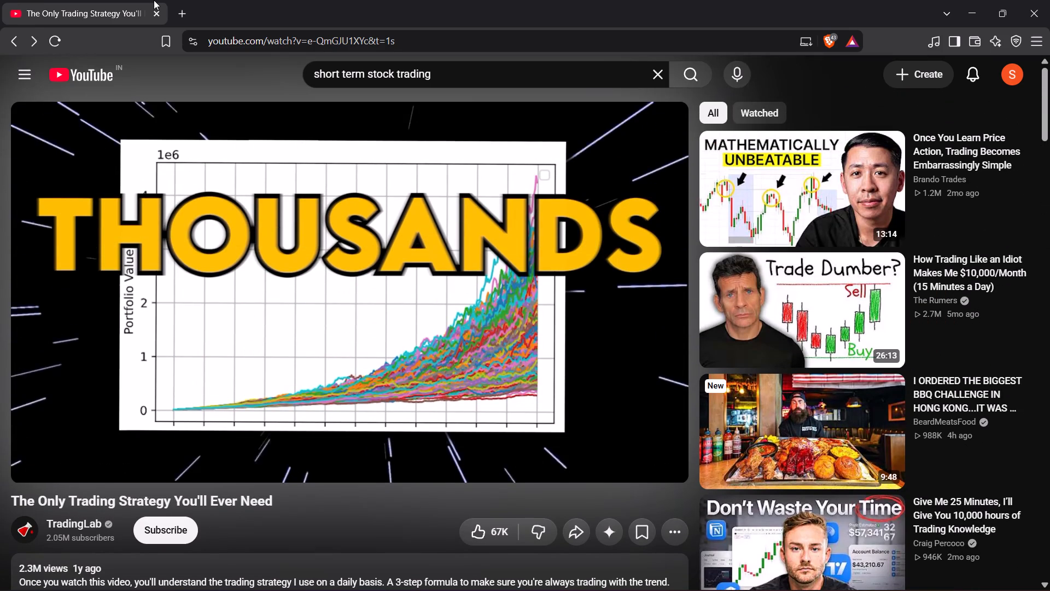
# Open a new tab in the Brave browser.
pyautogui.click(179, 3)
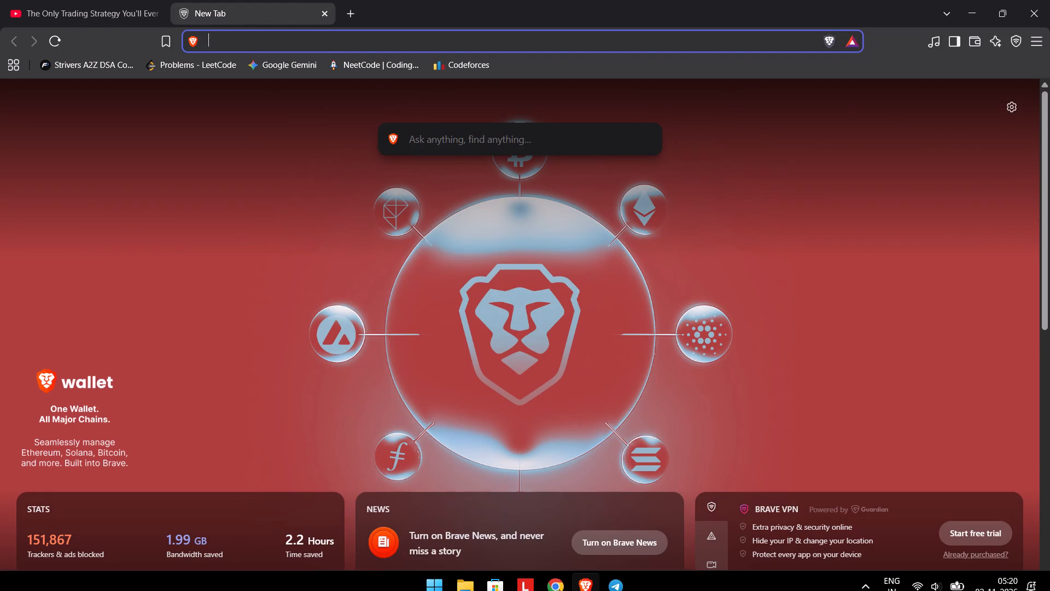
# Switch to the SOLUSD chart in Google Chrome and close the advertisement covering the Paper Trading positions.
pyautogui.click(558, 575)
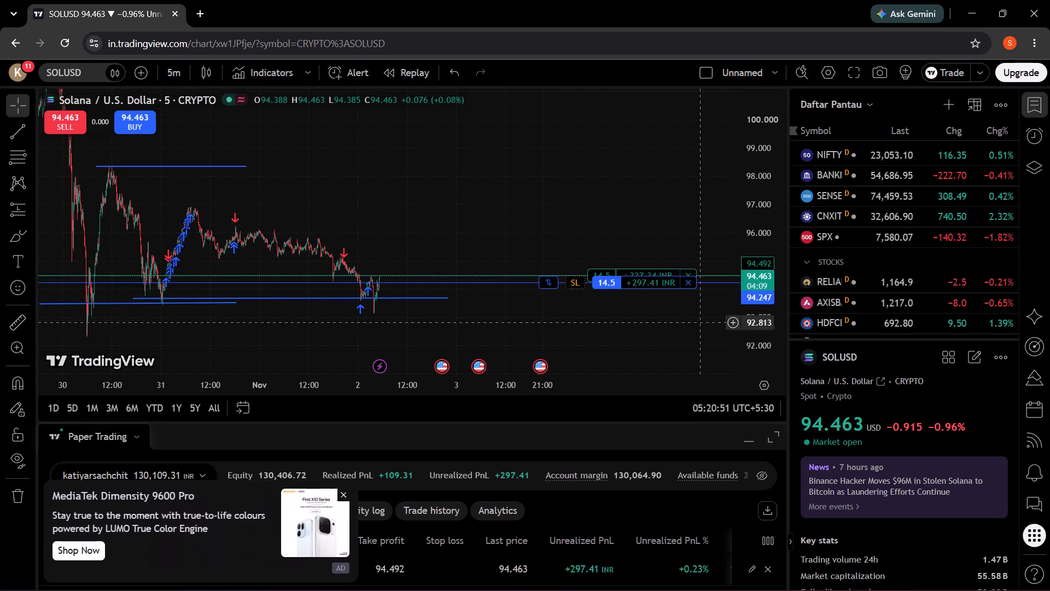
pyautogui.moveTo(759, 333); pyautogui.dragTo(769, 283)
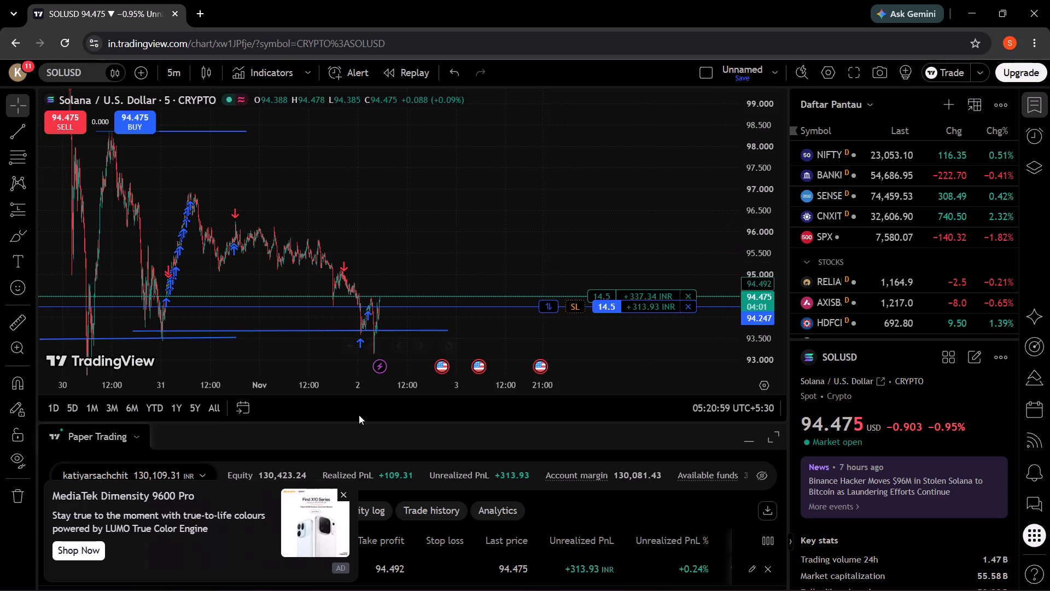
pyautogui.click(343, 497)
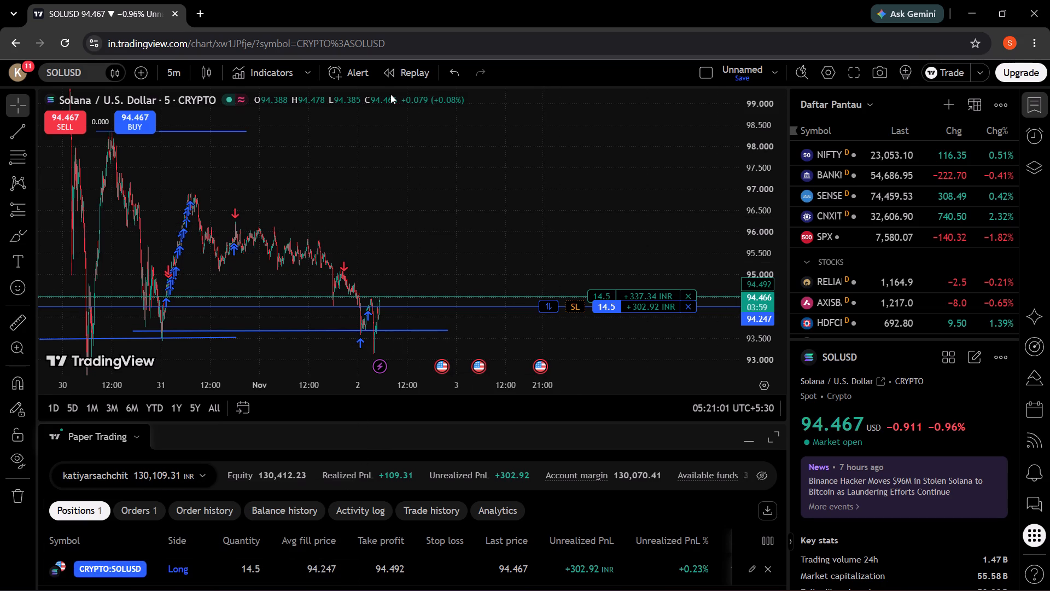
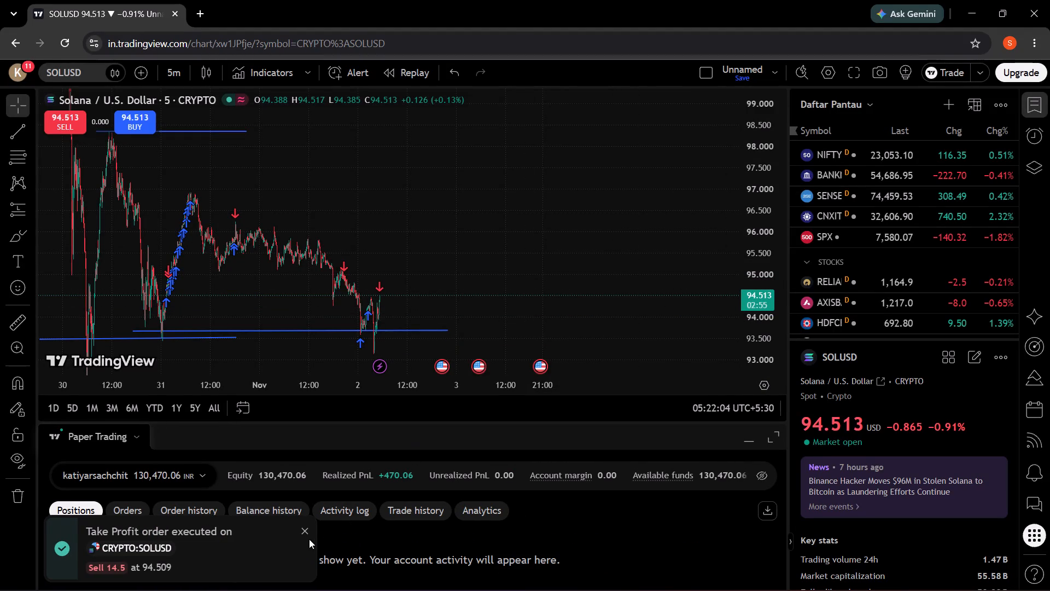
# Dismiss the Take Profit order notification covering the Paper Trading positions.
pyautogui.click(307, 529)
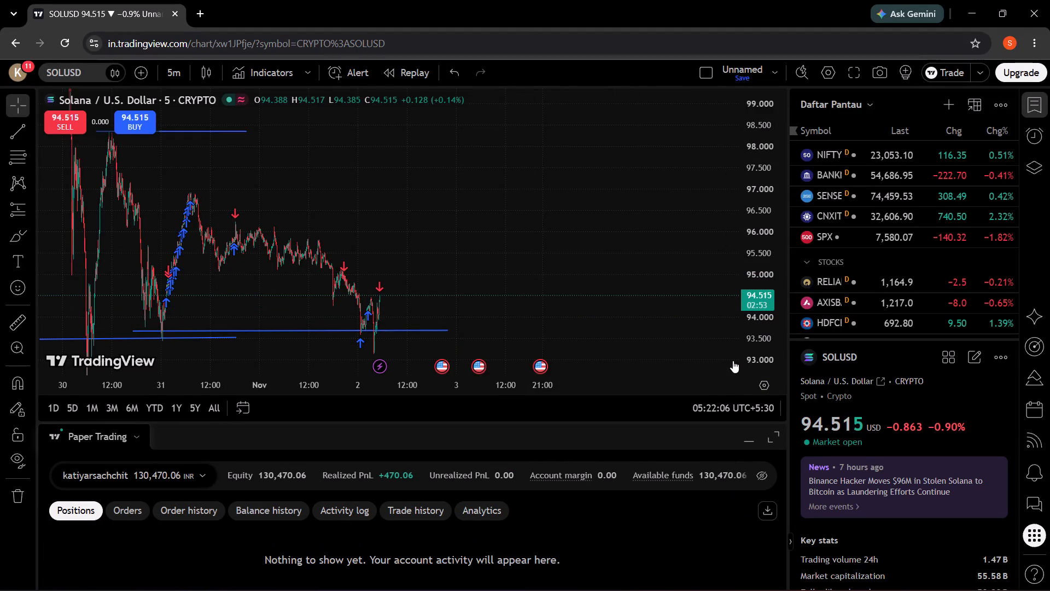
# Check the first upcoming US economic event and the latest Solana news from the markers along the SOLUSD chart's time axis.
pyautogui.moveTo(755, 311); pyautogui.dragTo(756, 279)
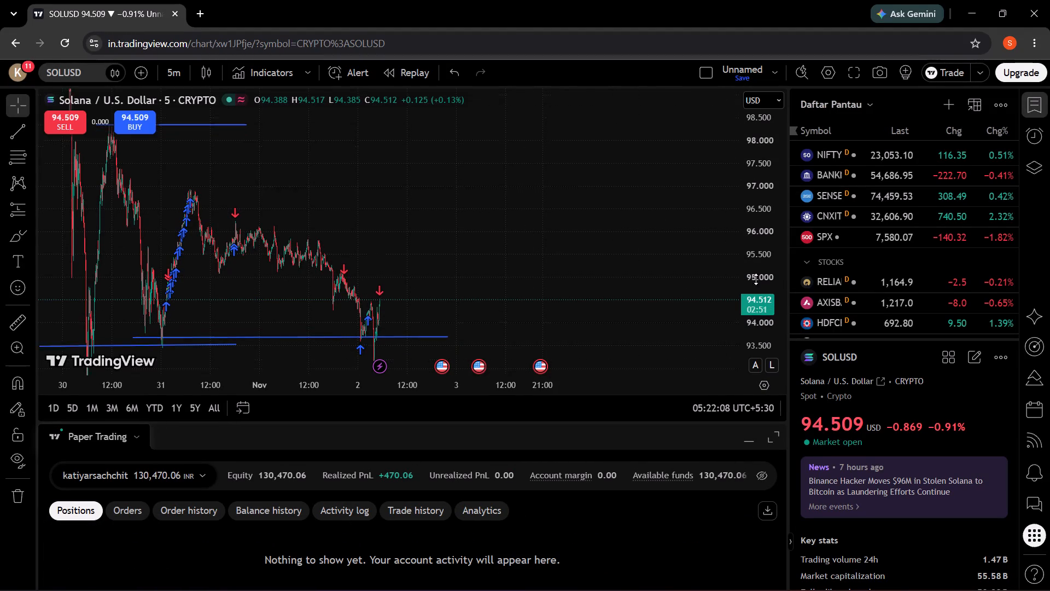
pyautogui.moveTo(756, 279); pyautogui.dragTo(746, 356)
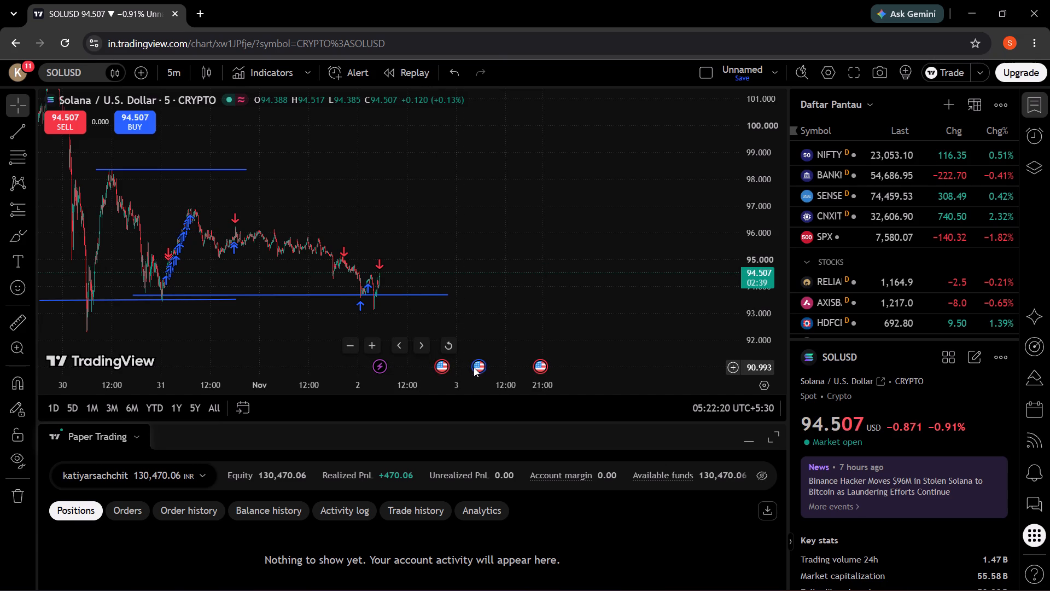
pyautogui.click(446, 369)
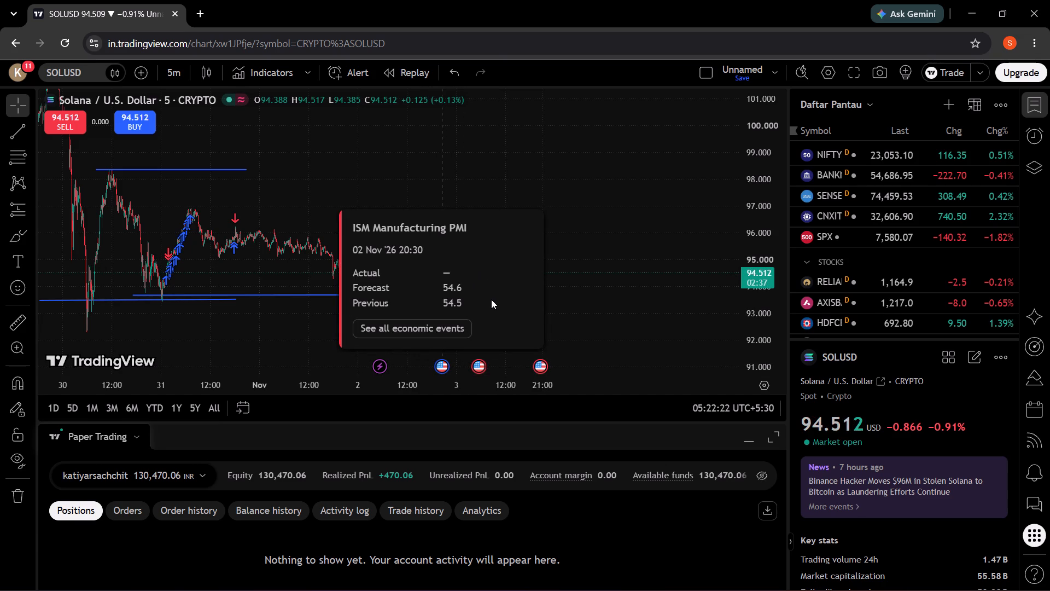
pyautogui.click(588, 225)
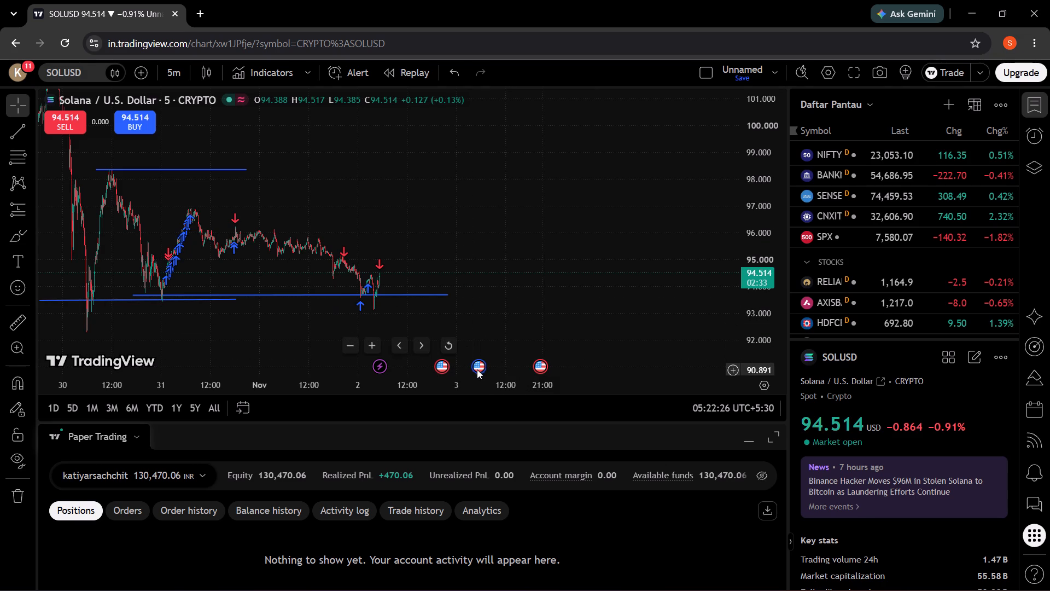
pyautogui.scroll(-4, 474, 253)
pyautogui.scroll(4, 474, 253)
pyautogui.middleClick(474, 253)
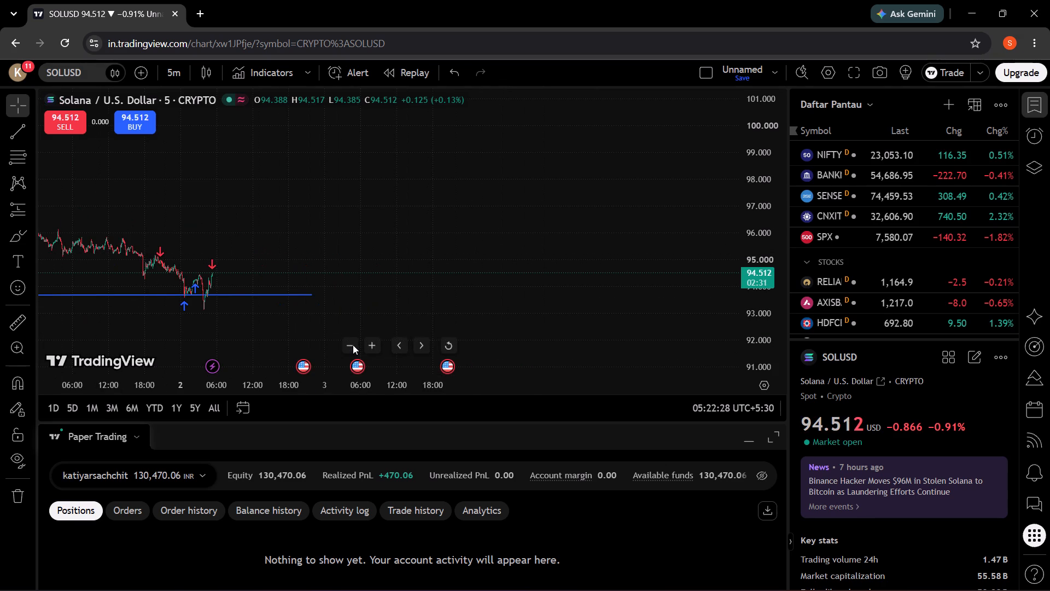
pyautogui.click(213, 367)
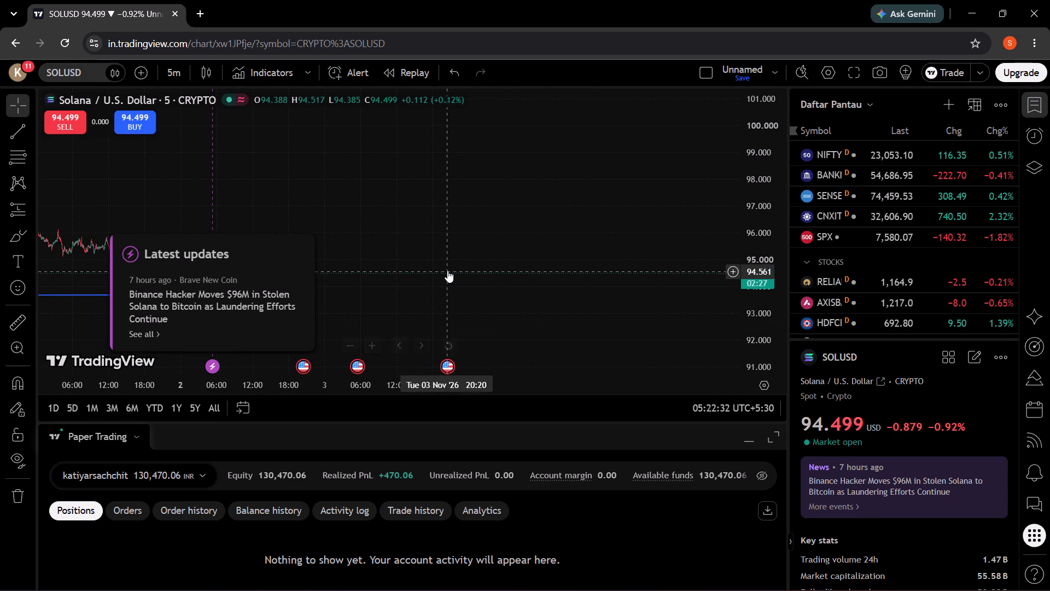
pyautogui.click(482, 236)
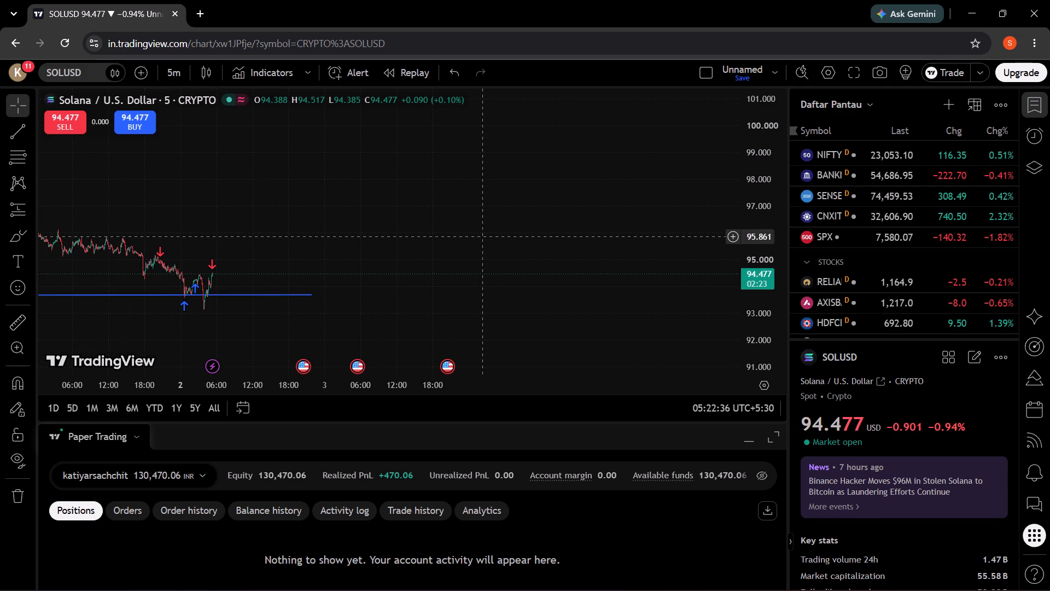
# Examine the recent SOLUSD price action against the drawn horizontal levels and earlier trade markers.
pyautogui.moveTo(383, 282); pyautogui.dragTo(640, 312)
pyautogui.scroll(-2, 590, 268)
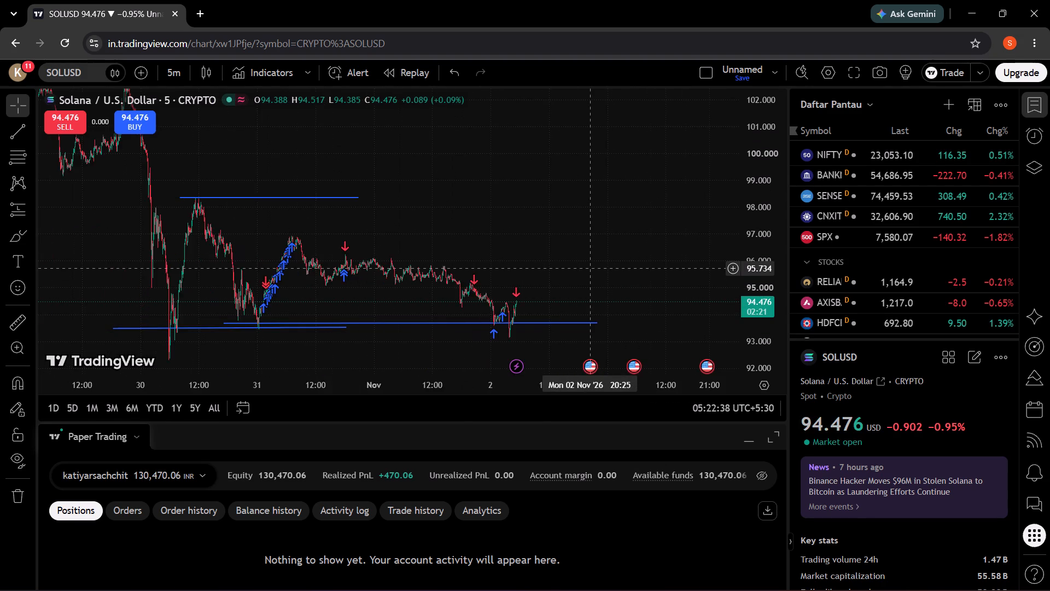
pyautogui.scroll(6, 590, 268)
pyautogui.scroll(-16, 590, 268)
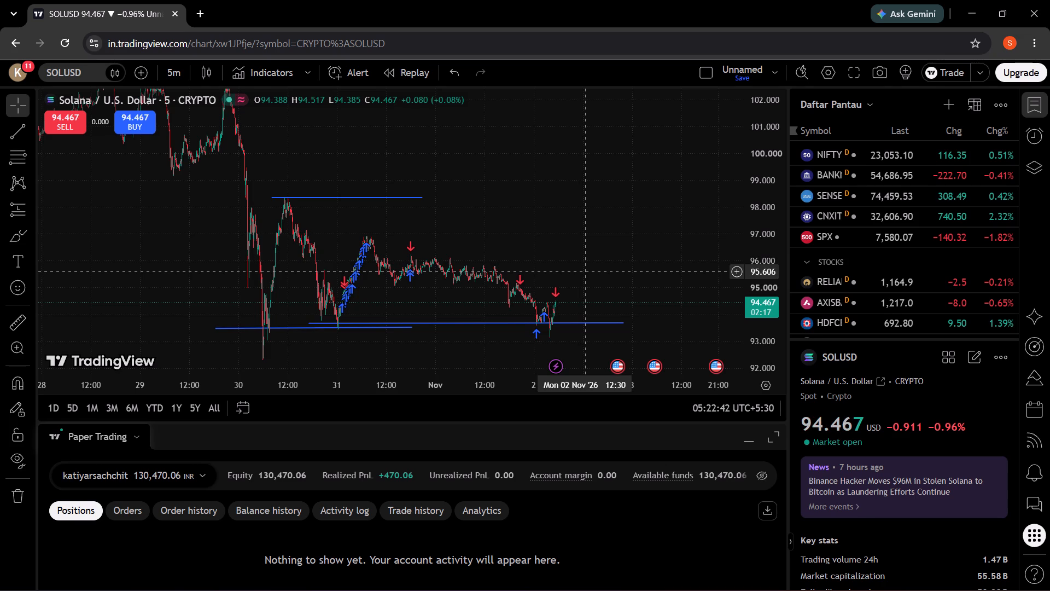
pyautogui.moveTo(610, 259); pyautogui.dragTo(550, 202)
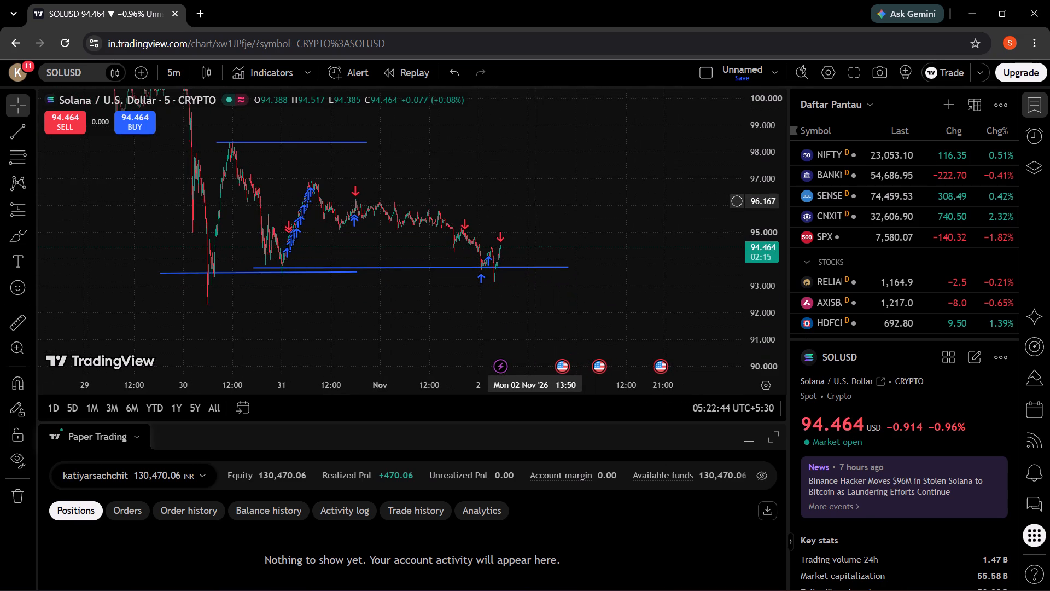
pyautogui.moveTo(530, 160); pyautogui.dragTo(541, 198)
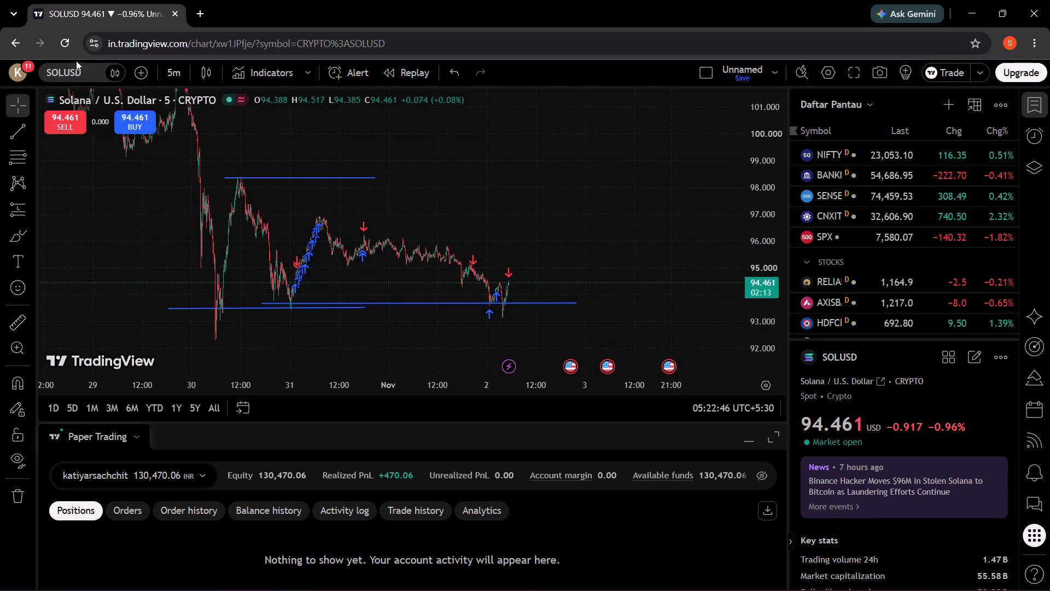
# Search the symbols for "bitcoin" and switch the chart to BTCUSD, the spot crypto listing.
pyautogui.click(94, 72)
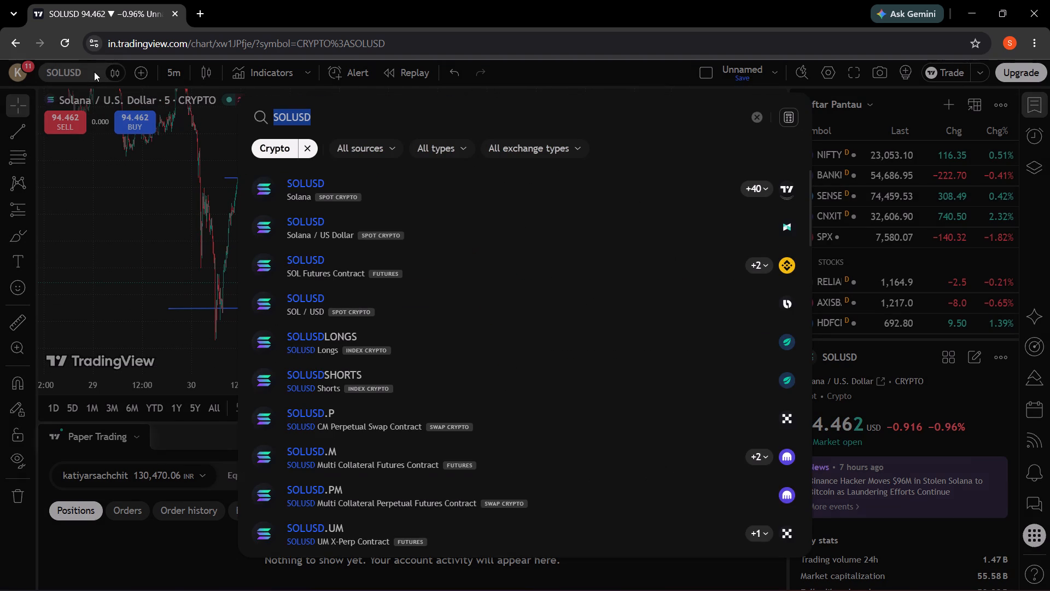
pyautogui.write('bitcco')
pyautogui.press('BackSpace')
pyautogui.press('BackSpace')
pyautogui.write('oin')
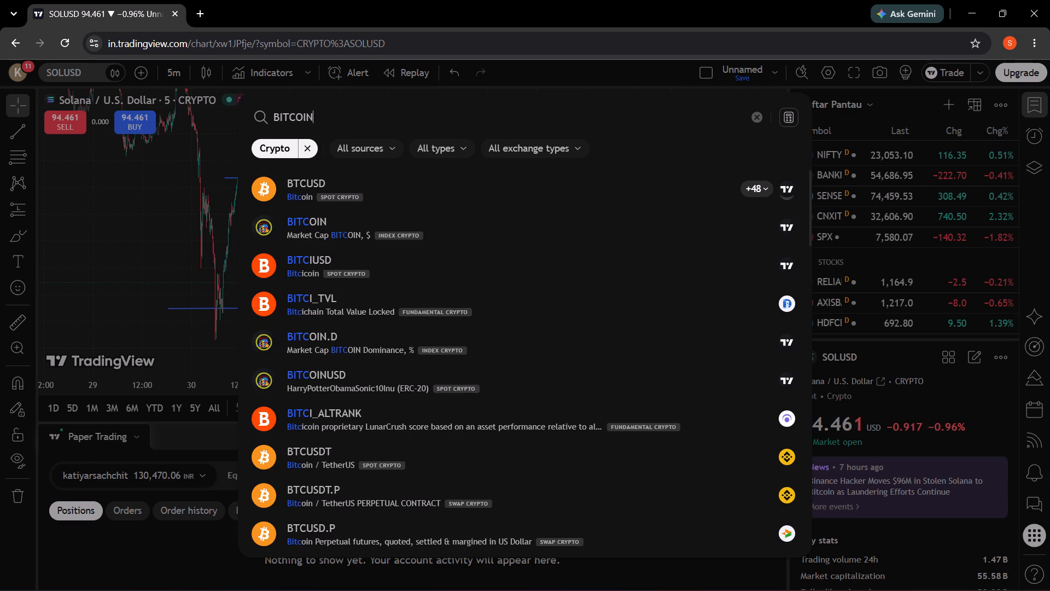
pyautogui.click(431, 187)
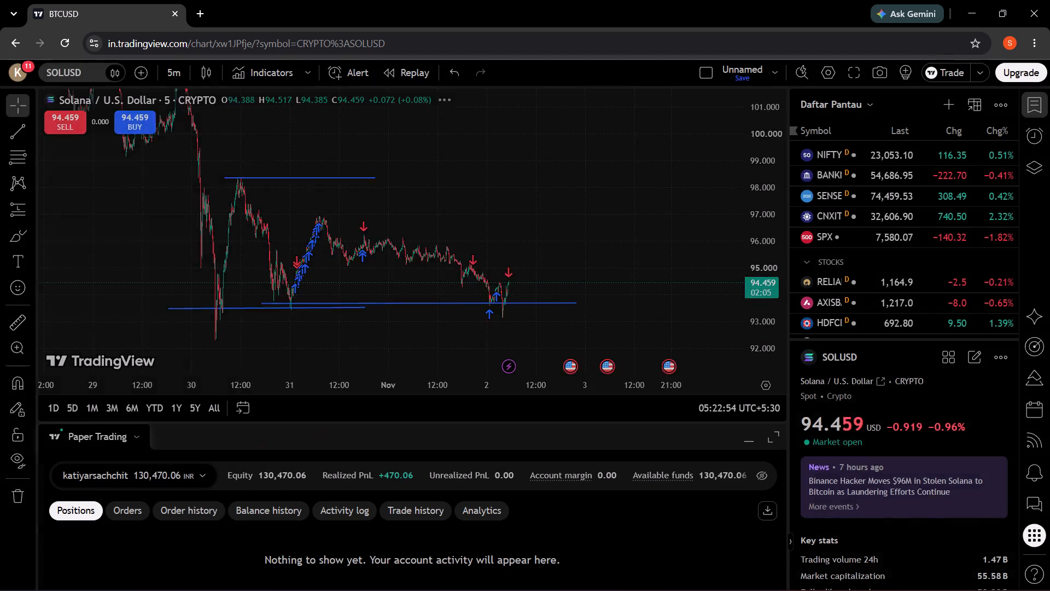
# Delete both blue horizontal level lines from the BTCUSD chart, at 77,538.08 and 76,511.03.
pyautogui.moveTo(742, 182); pyautogui.dragTo(785, 244)
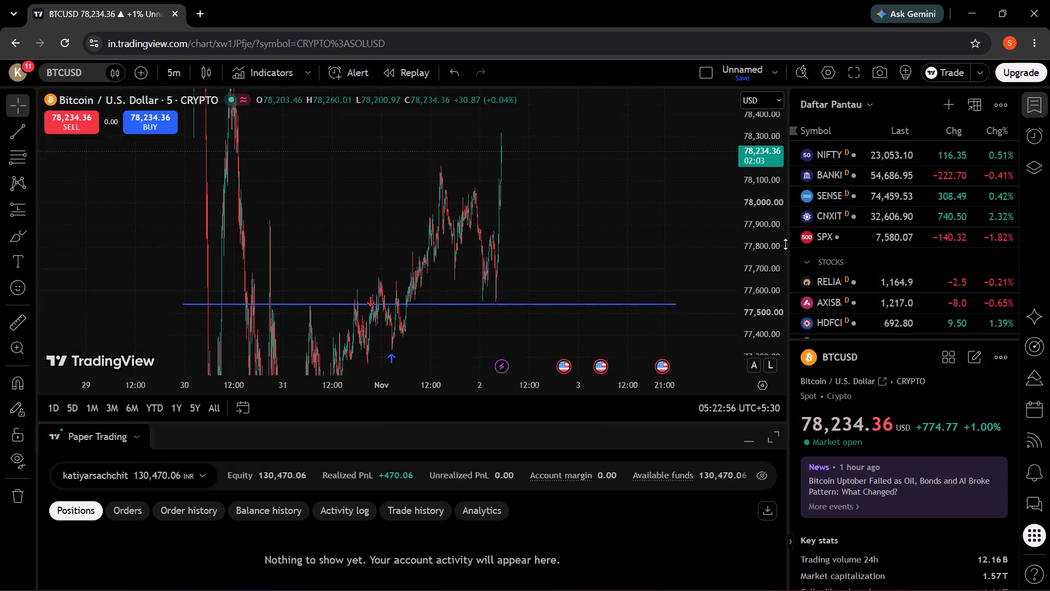
pyautogui.moveTo(785, 244); pyautogui.dragTo(818, 365)
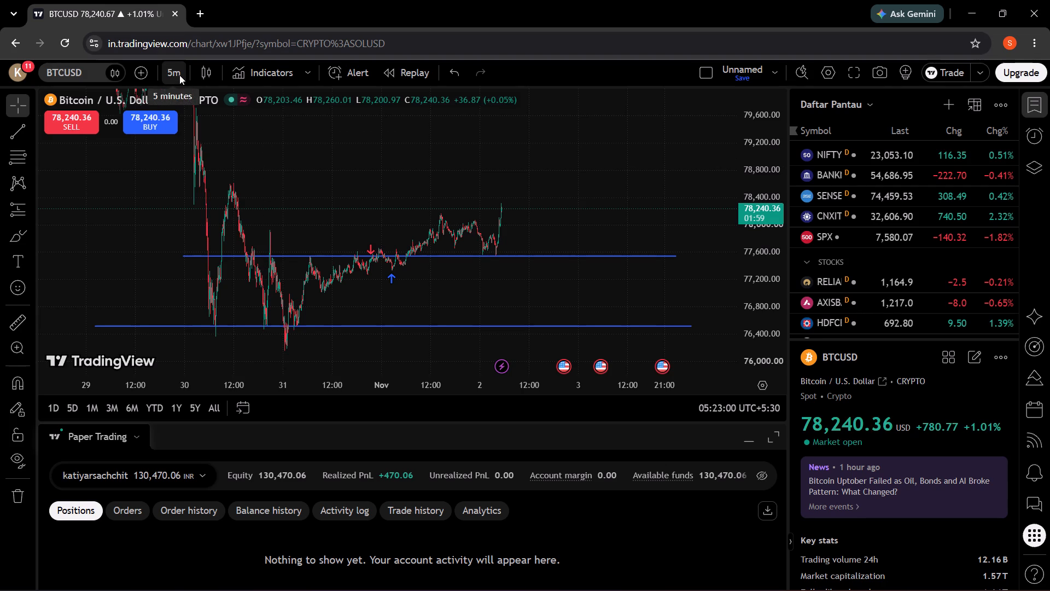
pyautogui.moveTo(771, 268); pyautogui.dragTo(771, 235)
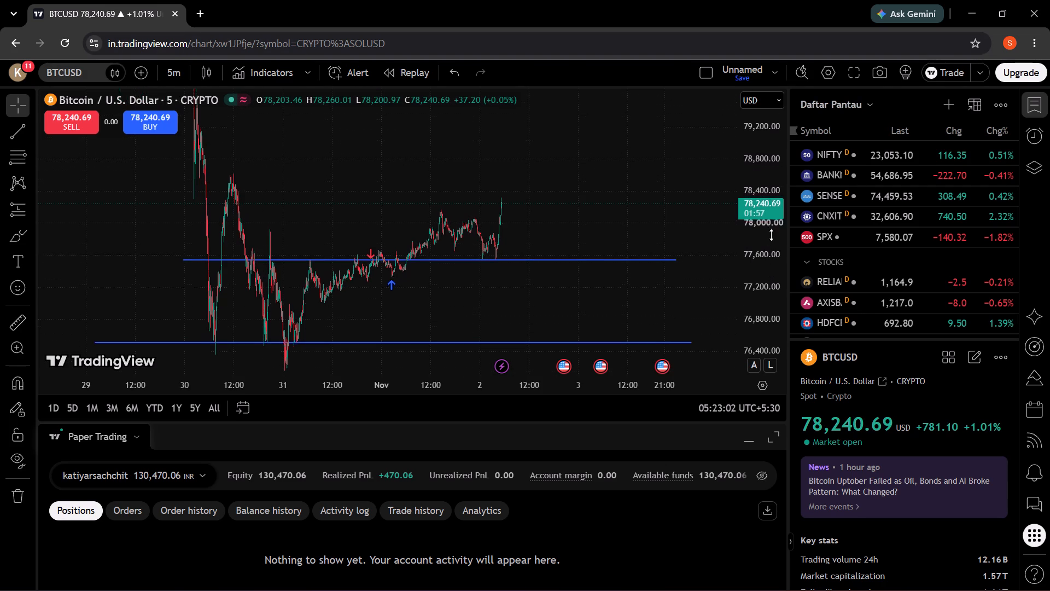
pyautogui.moveTo(771, 235); pyautogui.dragTo(783, 267)
pyautogui.click(640, 259)
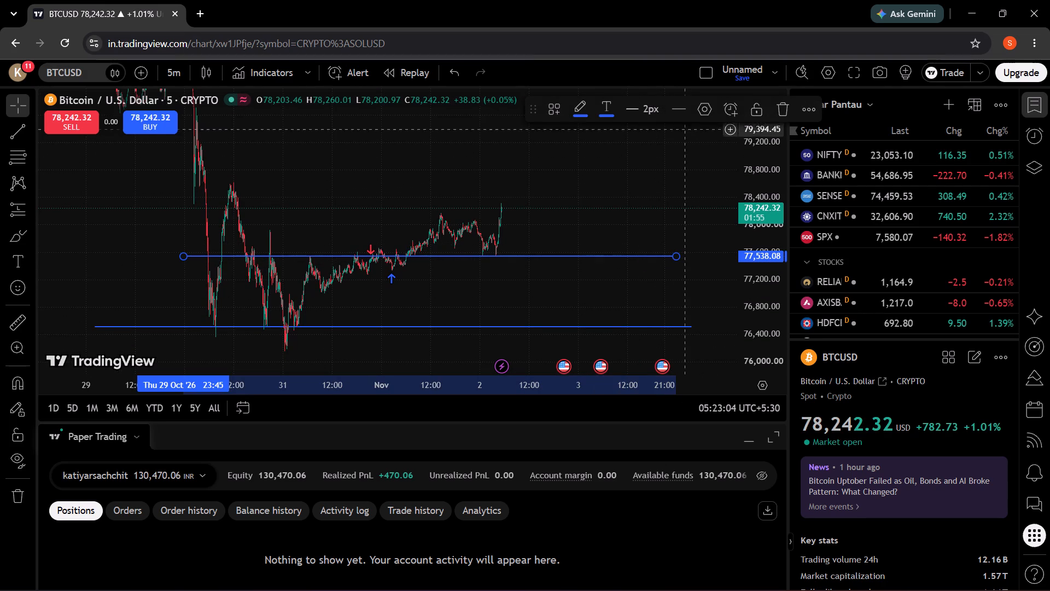
pyautogui.click(775, 100)
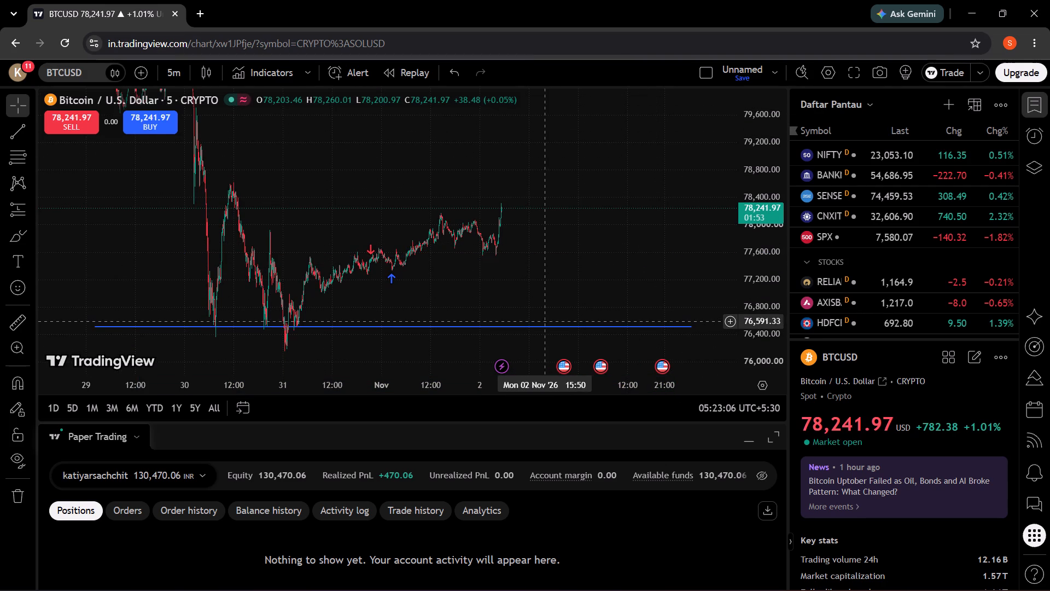
pyautogui.click(564, 325)
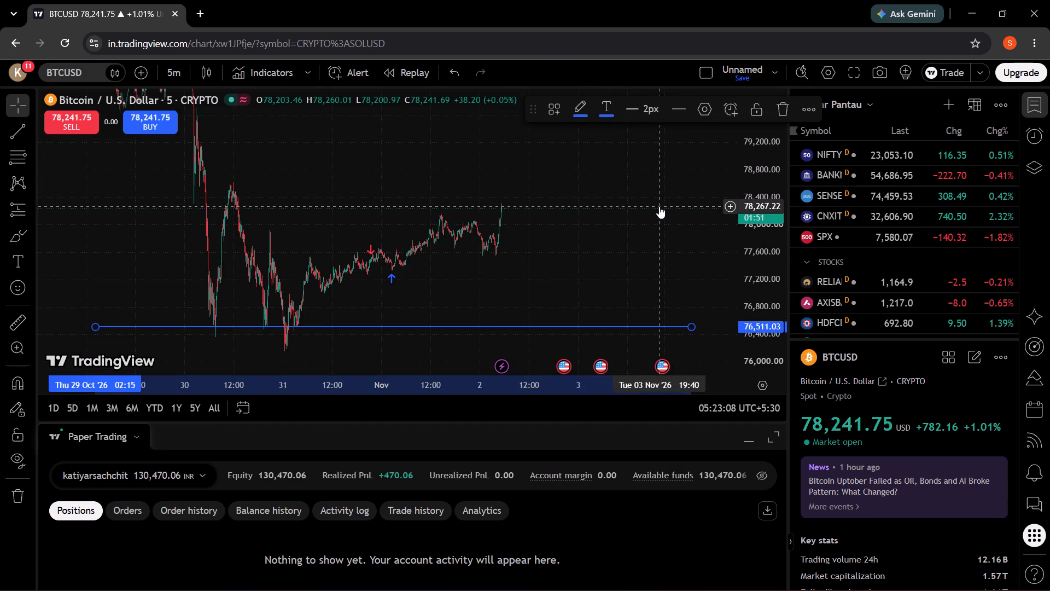
pyautogui.click(774, 112)
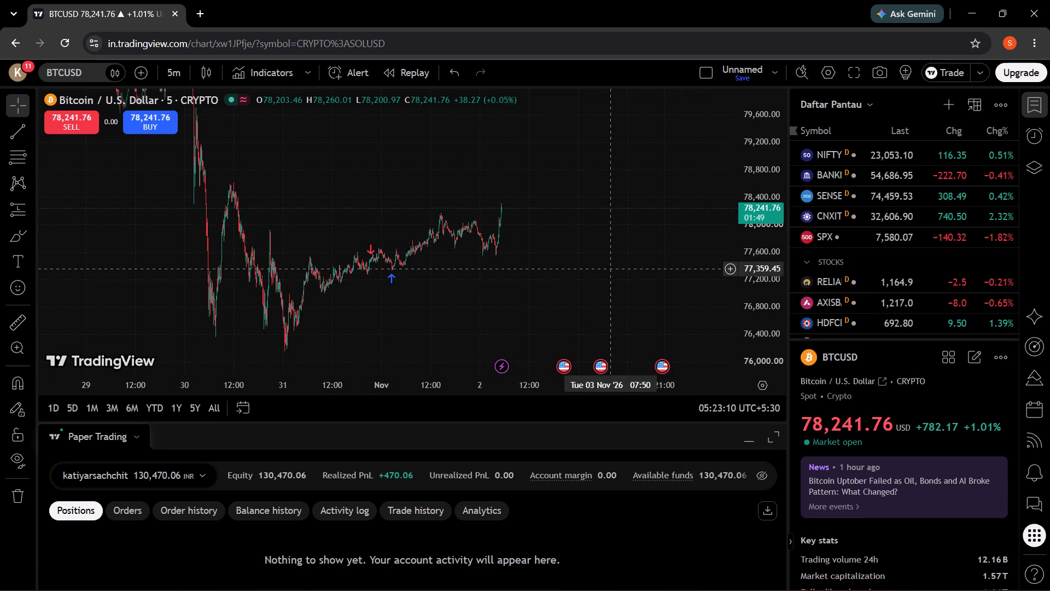
# Examine the 5-minute BTCUSD price action since 30 October, including its swing highs and lows, at different scales.
pyautogui.scroll(-2, 611, 268)
pyautogui.scroll(4, 611, 268)
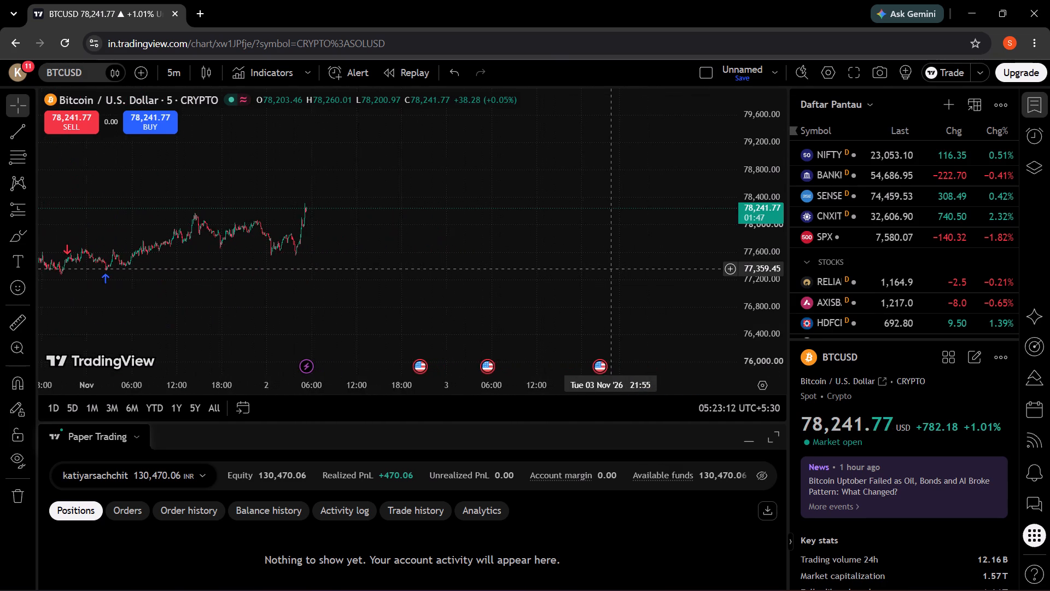
pyautogui.scroll(-3, 611, 268)
pyautogui.moveTo(767, 259); pyautogui.dragTo(769, 195)
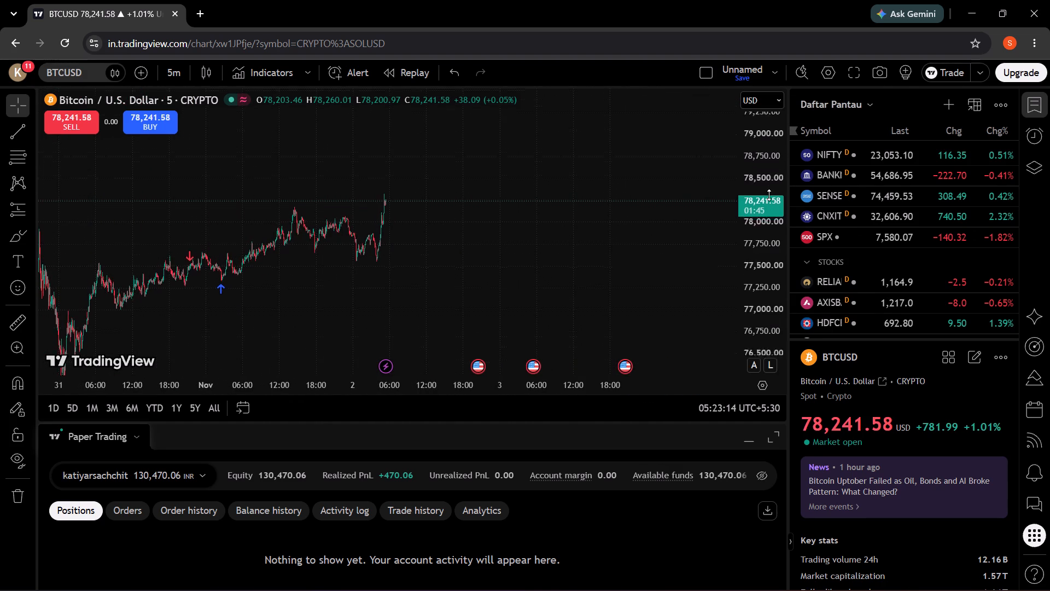
pyautogui.moveTo(769, 195); pyautogui.dragTo(763, 122)
pyautogui.moveTo(764, 280); pyautogui.dragTo(757, 218)
pyautogui.scroll(2, 551, 213)
pyautogui.scroll(-5, 551, 213)
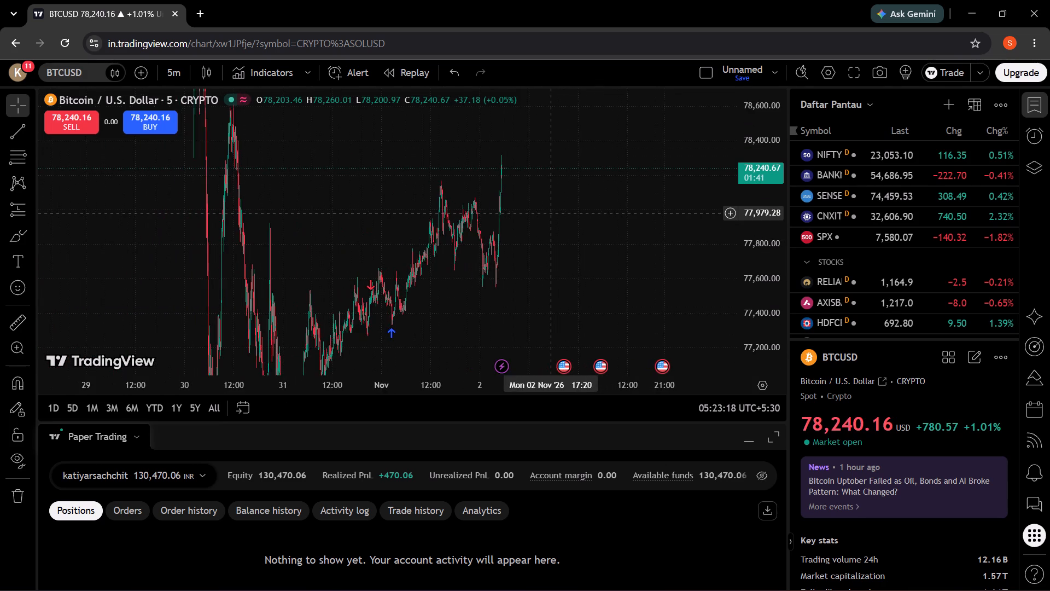
pyautogui.scroll(6, 551, 213)
pyautogui.moveTo(342, 273); pyautogui.dragTo(632, 187)
pyautogui.moveTo(482, 251); pyautogui.dragTo(609, 303)
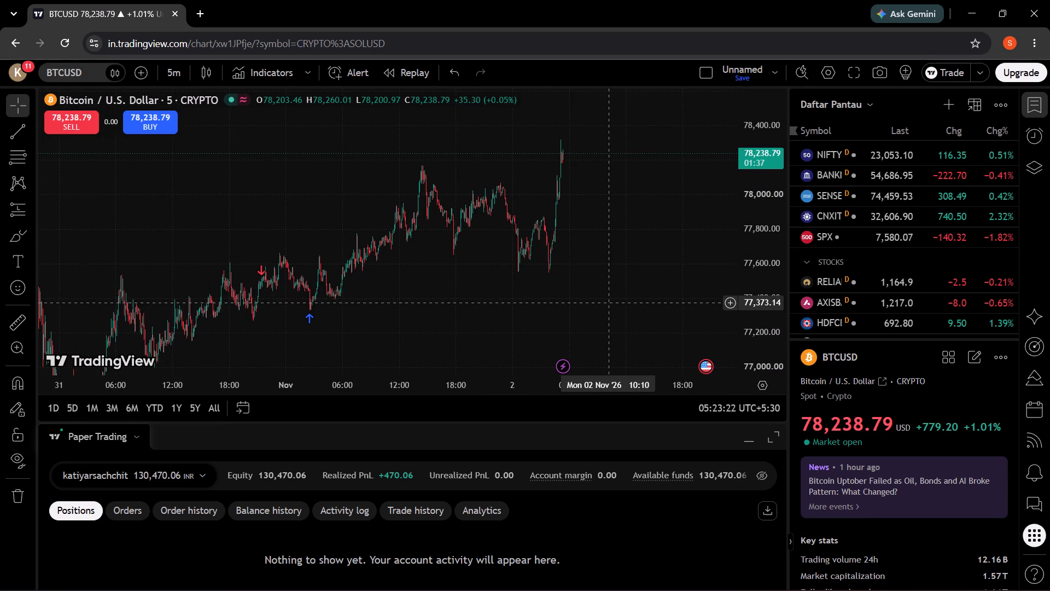
pyautogui.moveTo(492, 296); pyautogui.dragTo(550, 232)
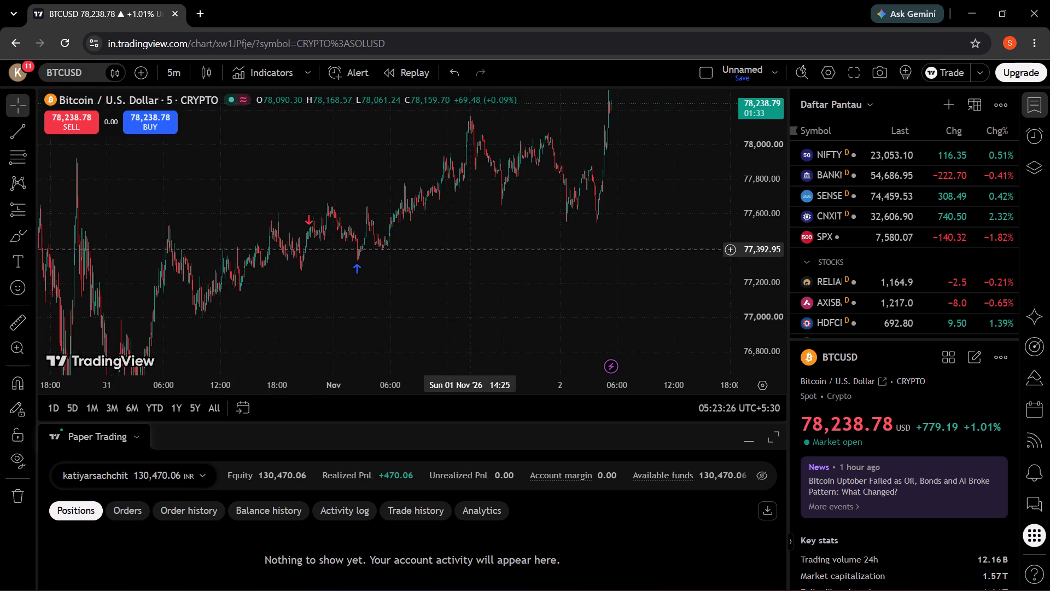
pyautogui.moveTo(470, 249); pyautogui.dragTo(421, 283)
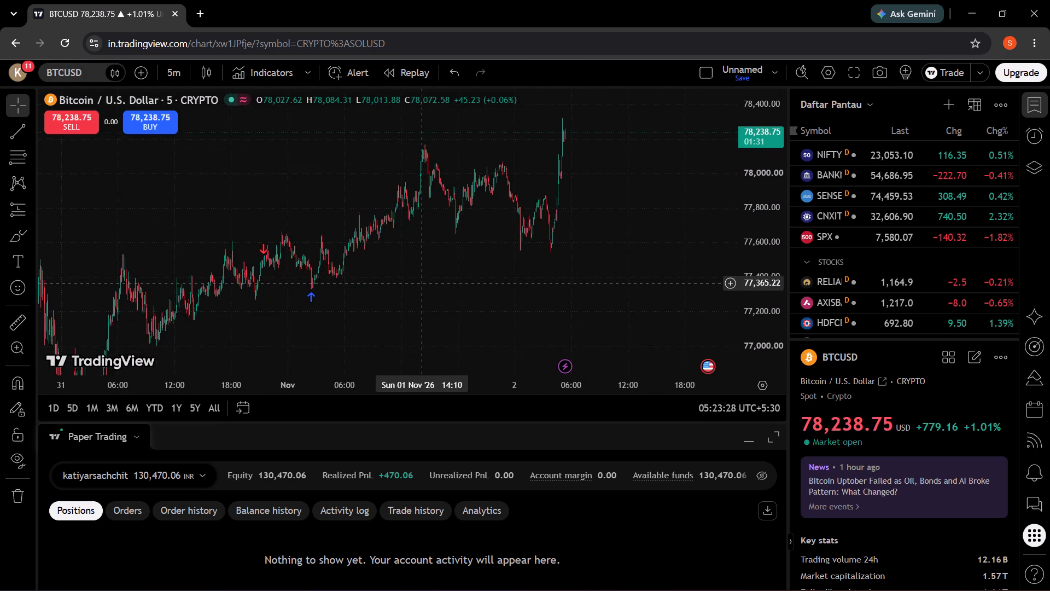
pyautogui.moveTo(421, 283); pyautogui.dragTo(446, 212)
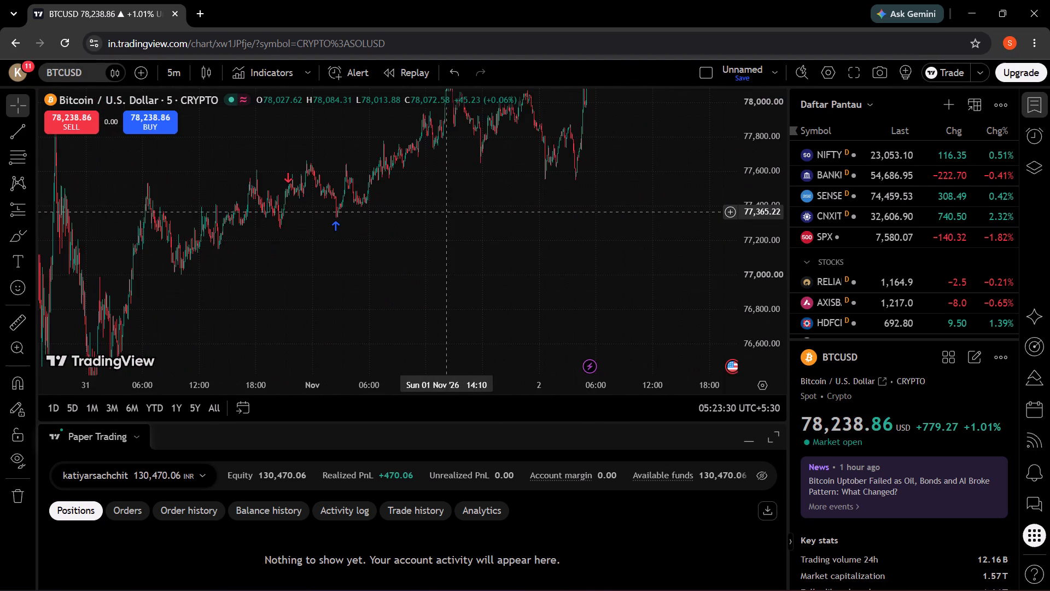
pyautogui.scroll(2, 470, 239)
pyautogui.scroll(-4, 470, 239)
pyautogui.moveTo(578, 224); pyautogui.dragTo(477, 313)
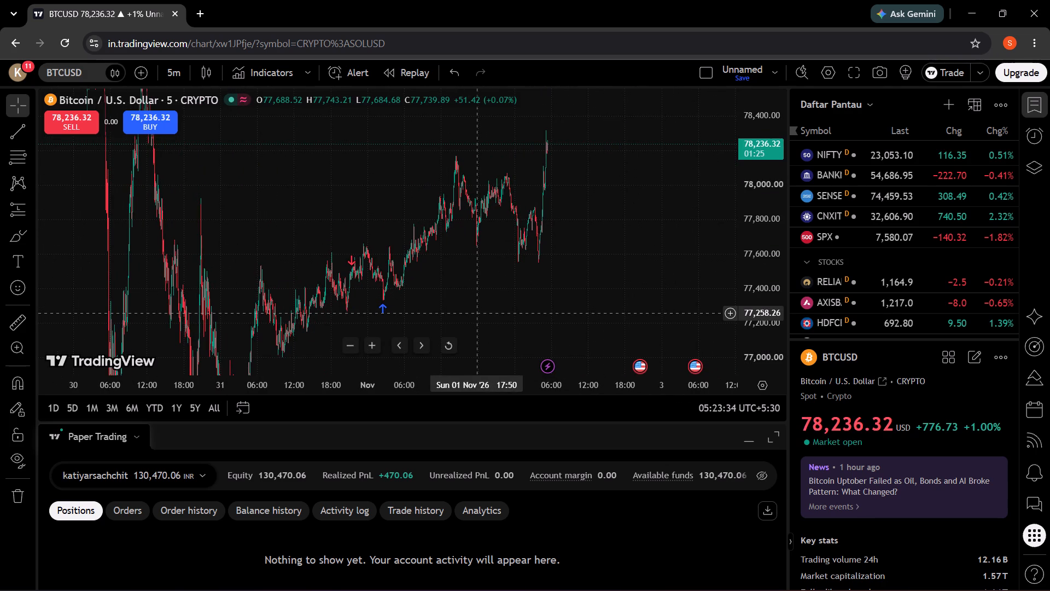
pyautogui.moveTo(591, 244); pyautogui.dragTo(665, 323)
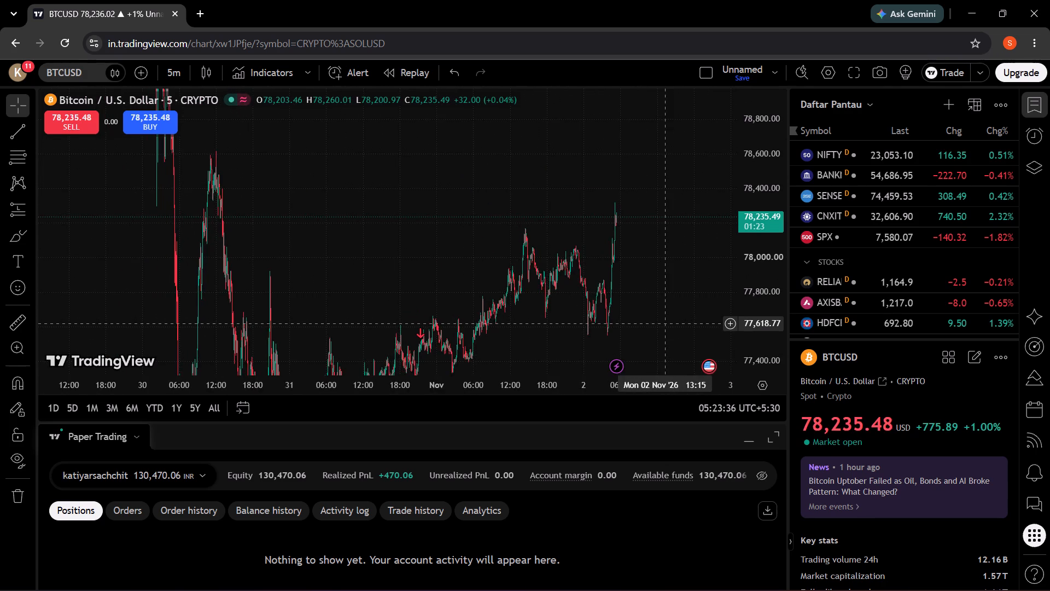
pyautogui.moveTo(665, 323); pyautogui.dragTo(597, 186)
pyautogui.scroll(2, 597, 186)
pyautogui.scroll(-2, 597, 186)
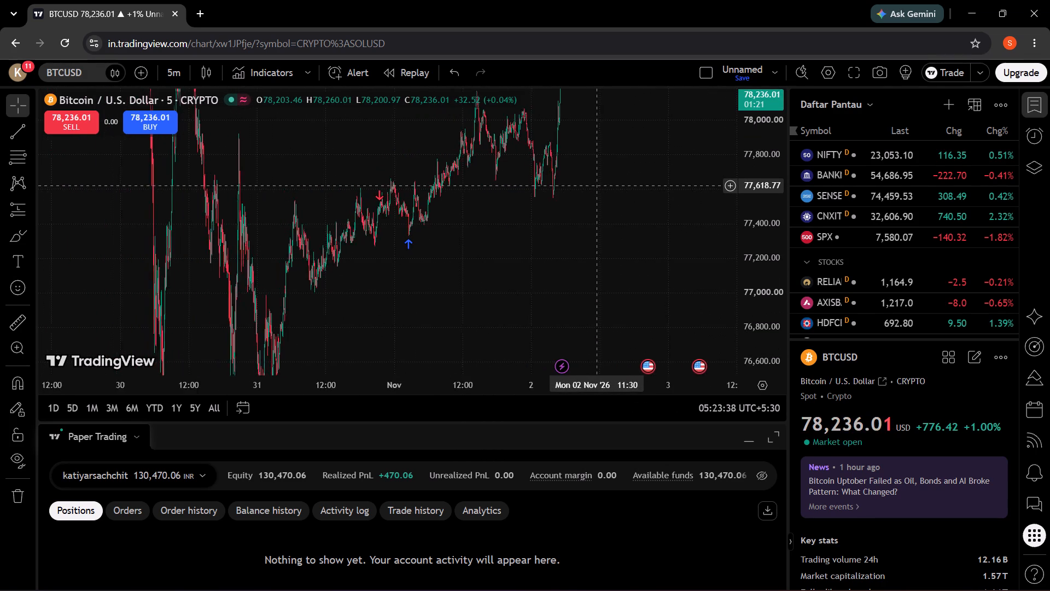
pyautogui.scroll(-2, 597, 186)
pyautogui.scroll(6, 597, 186)
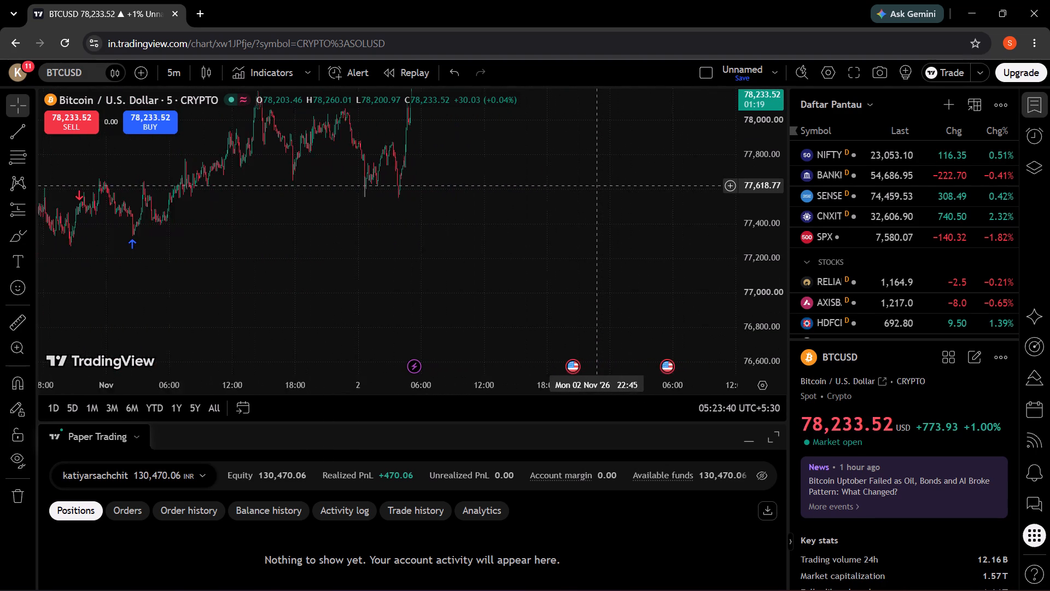
pyautogui.scroll(4, 597, 186)
pyautogui.scroll(-6, 597, 186)
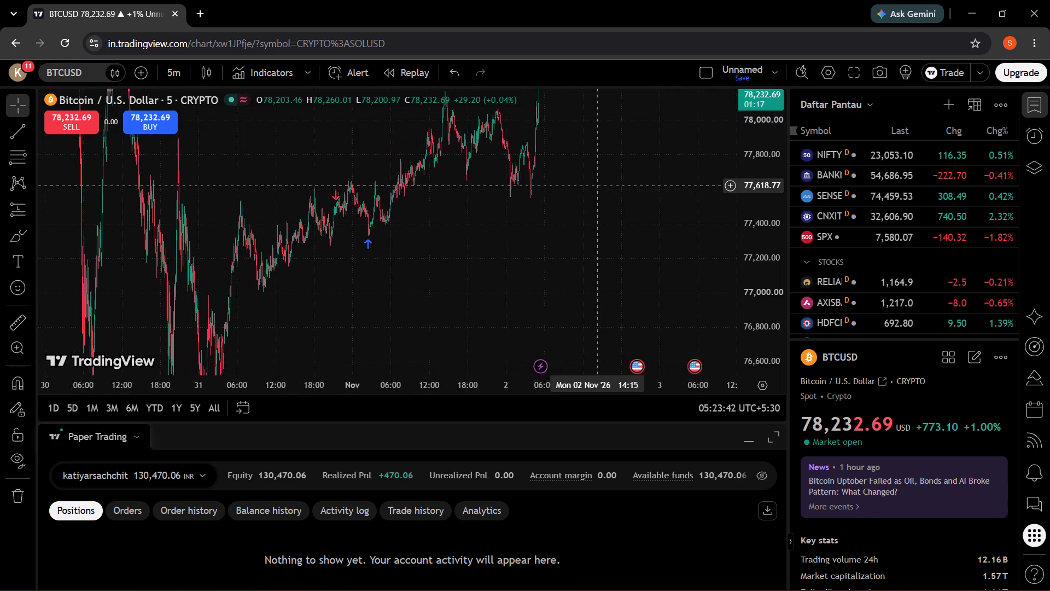
pyautogui.moveTo(622, 164); pyautogui.dragTo(573, 265)
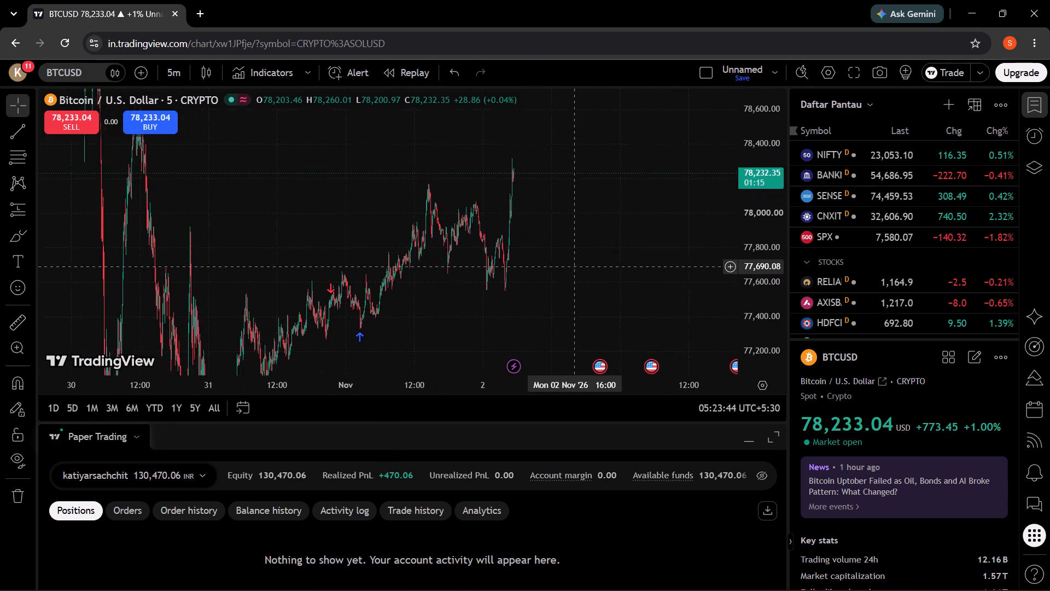
# Examine the 5-minute BTCUSD price action around the red and blue trade markers near the start of 1 November.
pyautogui.moveTo(573, 265); pyautogui.dragTo(542, 222)
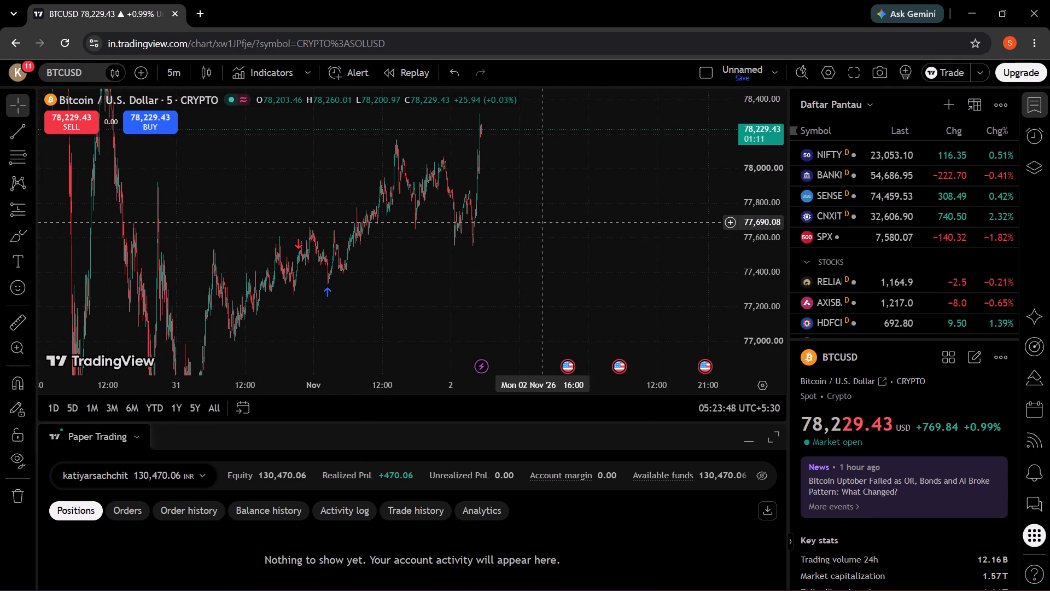
pyautogui.moveTo(542, 222); pyautogui.dragTo(650, 76)
pyautogui.moveTo(612, 163); pyautogui.dragTo(529, 373)
pyautogui.moveTo(581, 265); pyautogui.dragTo(634, 170)
pyautogui.scroll(3, 634, 170)
pyautogui.moveTo(562, 196); pyautogui.dragTo(701, 249)
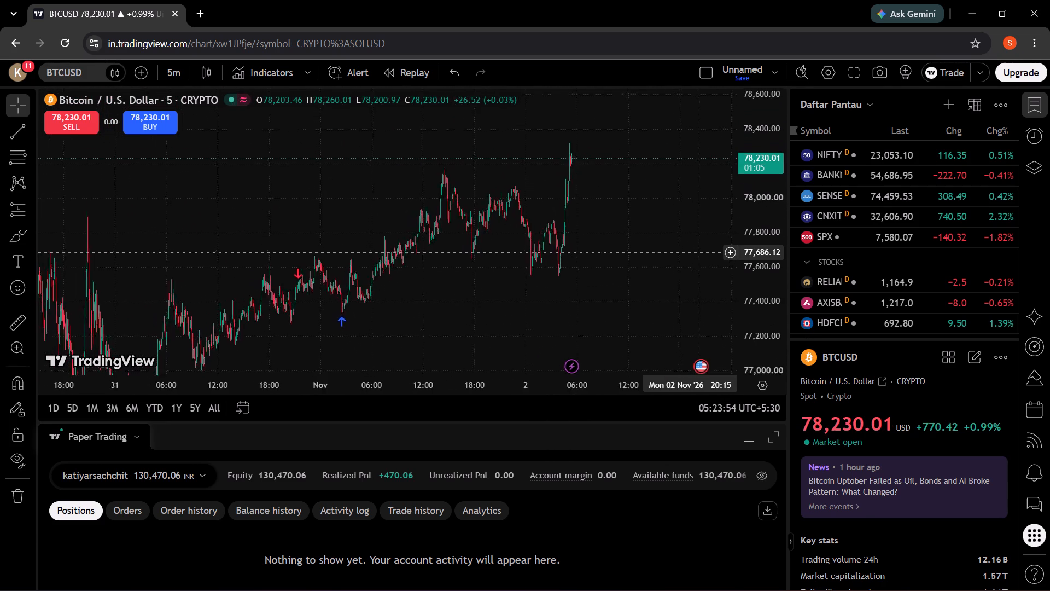
pyautogui.moveTo(701, 249); pyautogui.dragTo(704, 253)
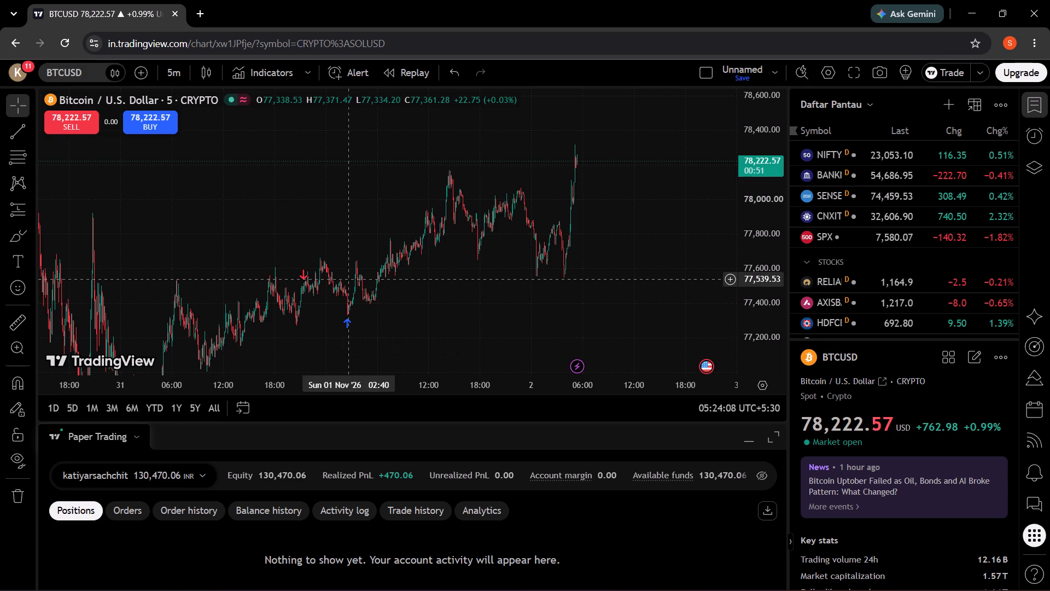
pyautogui.moveTo(439, 306); pyautogui.dragTo(422, 250)
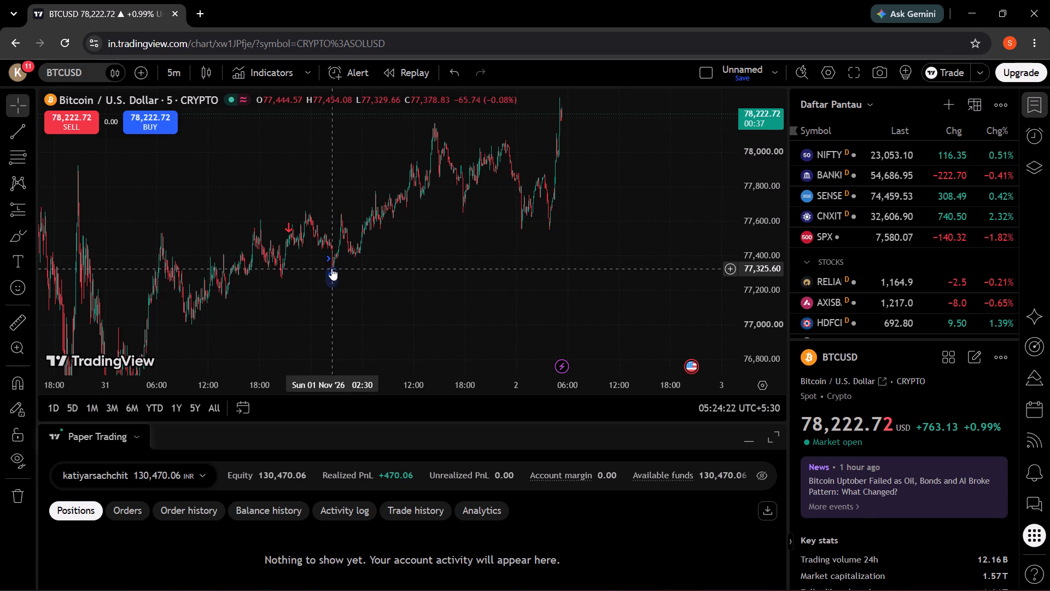
pyautogui.moveTo(484, 258); pyautogui.dragTo(452, 263)
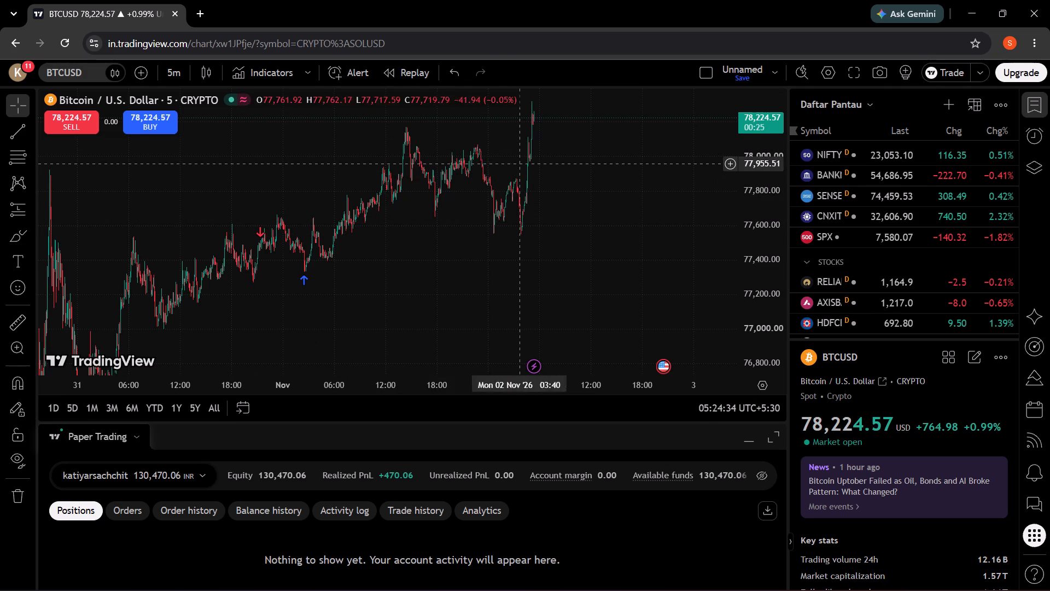
pyautogui.moveTo(620, 158); pyautogui.dragTo(529, 213)
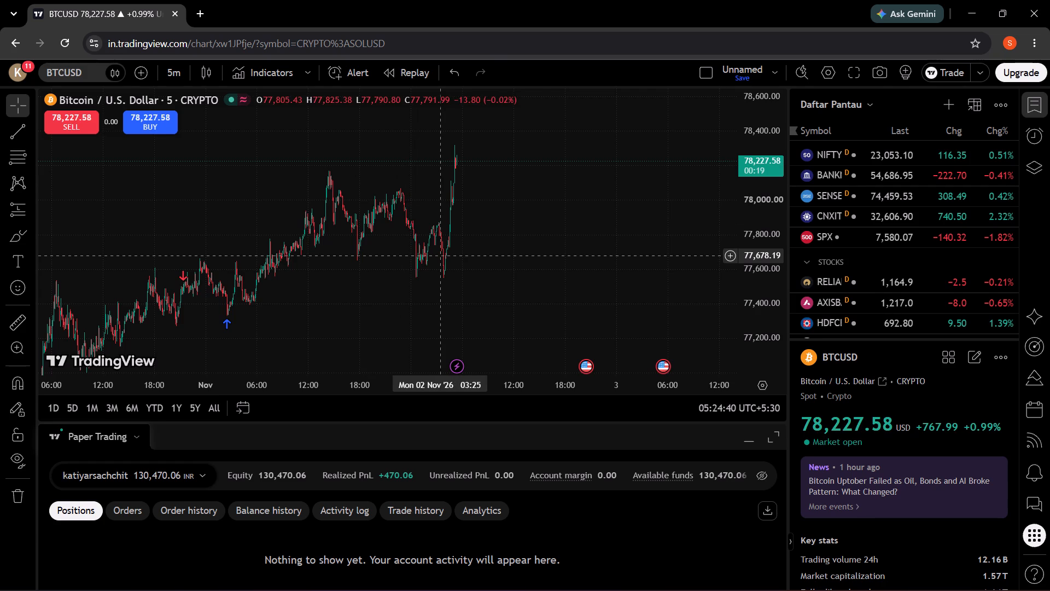
pyautogui.moveTo(531, 228); pyautogui.dragTo(530, 185)
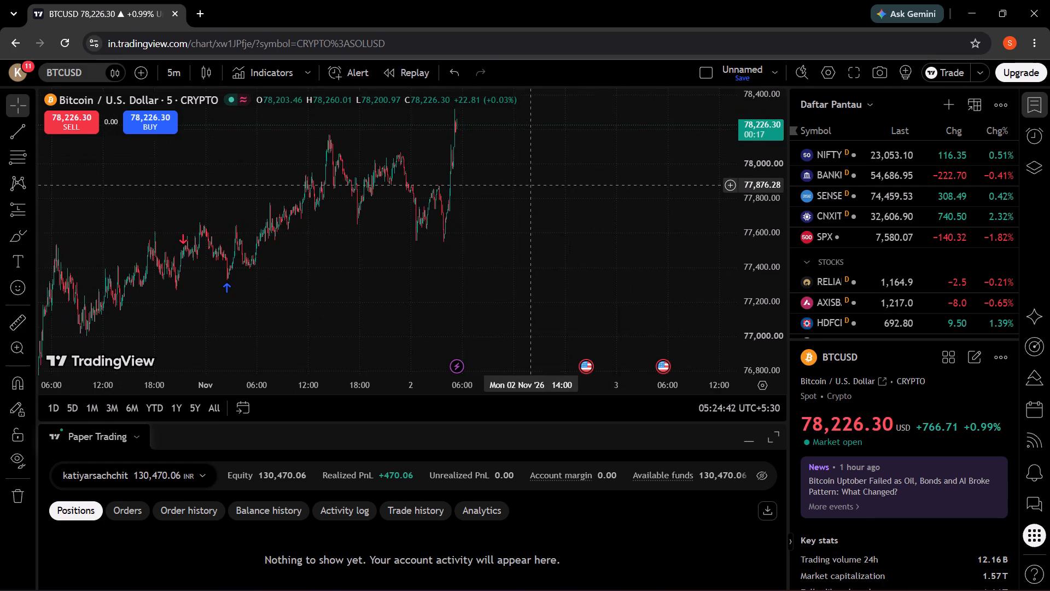
pyautogui.moveTo(530, 185); pyautogui.dragTo(526, 189)
pyautogui.moveTo(754, 209); pyautogui.dragTo(769, 233)
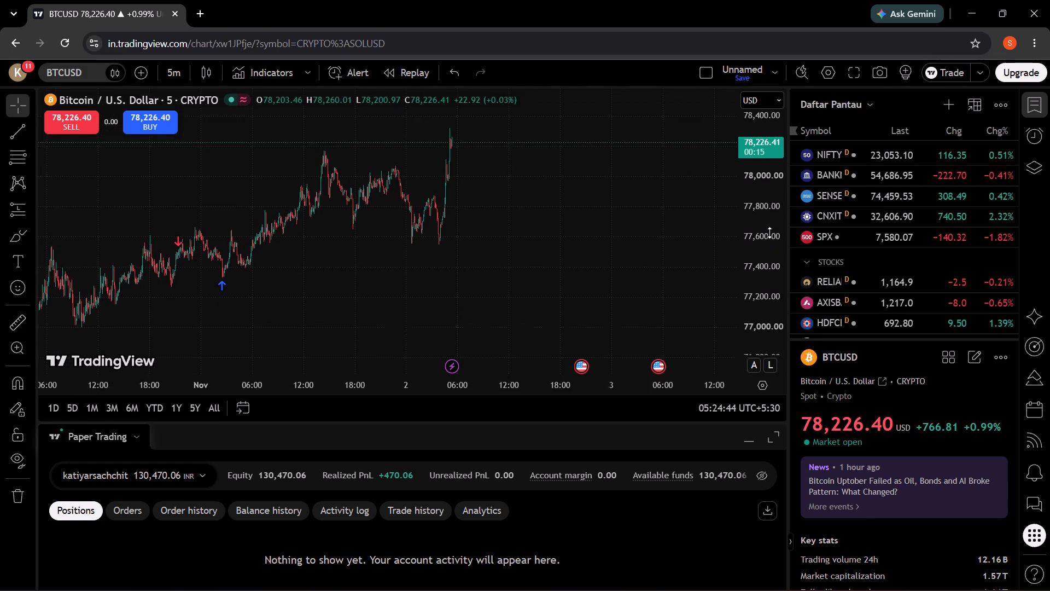
pyautogui.moveTo(769, 233); pyautogui.dragTo(769, 239)
# Examine the BTCUSD swing highs and lows from 1 November into the early hours of 2 November.
pyautogui.scroll(4, 516, 222)
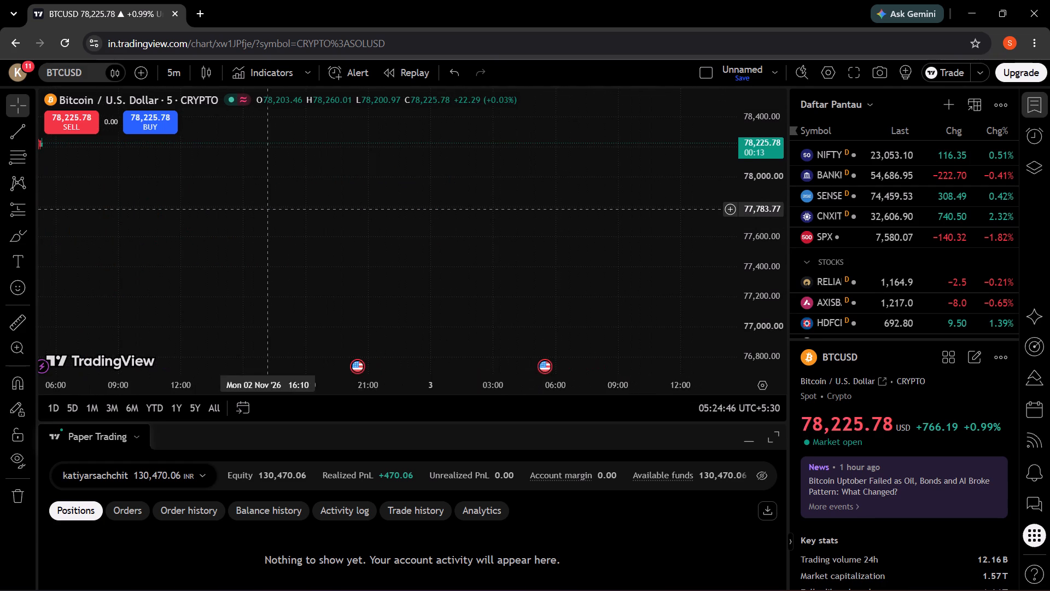
pyautogui.moveTo(267, 209); pyautogui.dragTo(607, 228)
pyautogui.moveTo(486, 230); pyautogui.dragTo(672, 211)
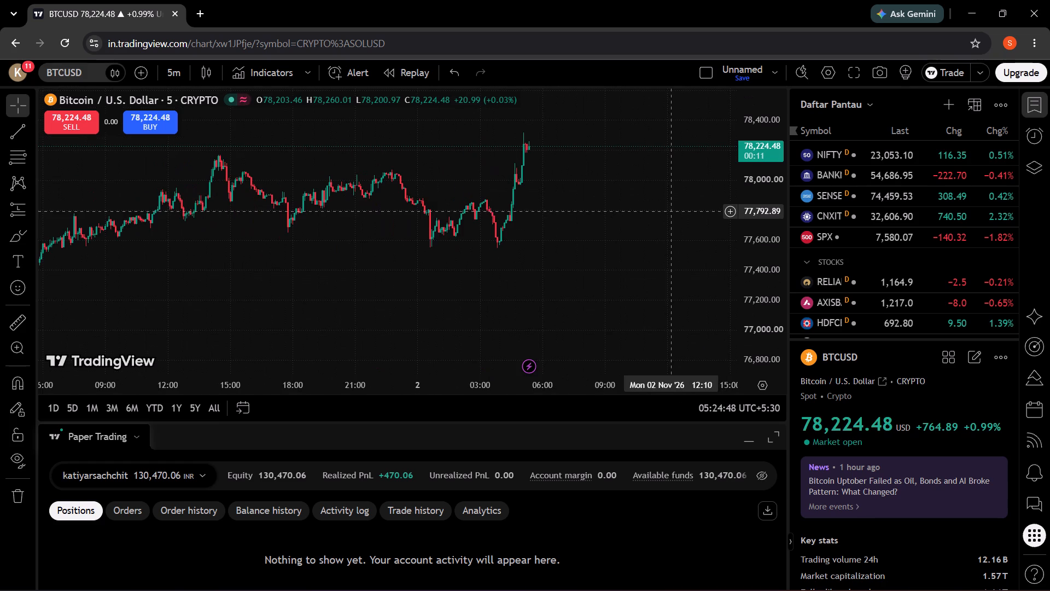
pyautogui.moveTo(759, 264); pyautogui.dragTo(759, 183)
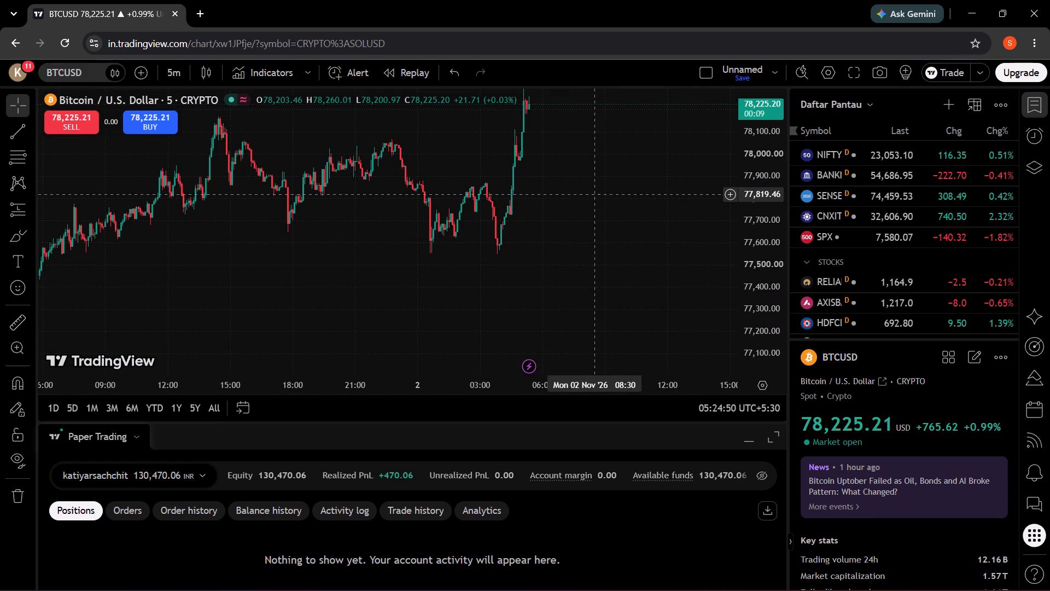
pyautogui.moveTo(595, 194); pyautogui.dragTo(627, 239)
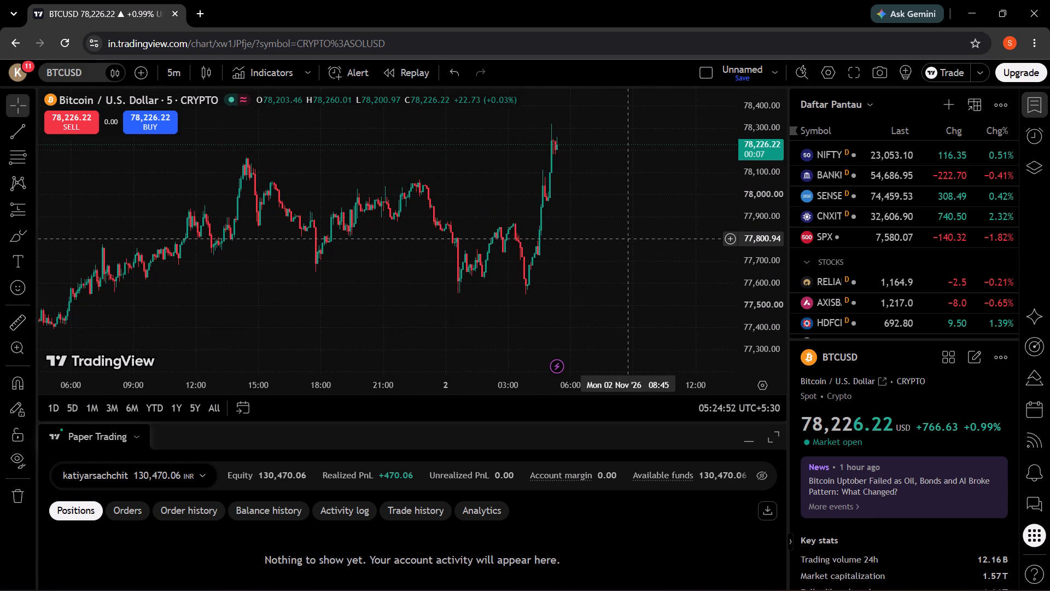
pyautogui.moveTo(379, 269); pyautogui.dragTo(366, 269)
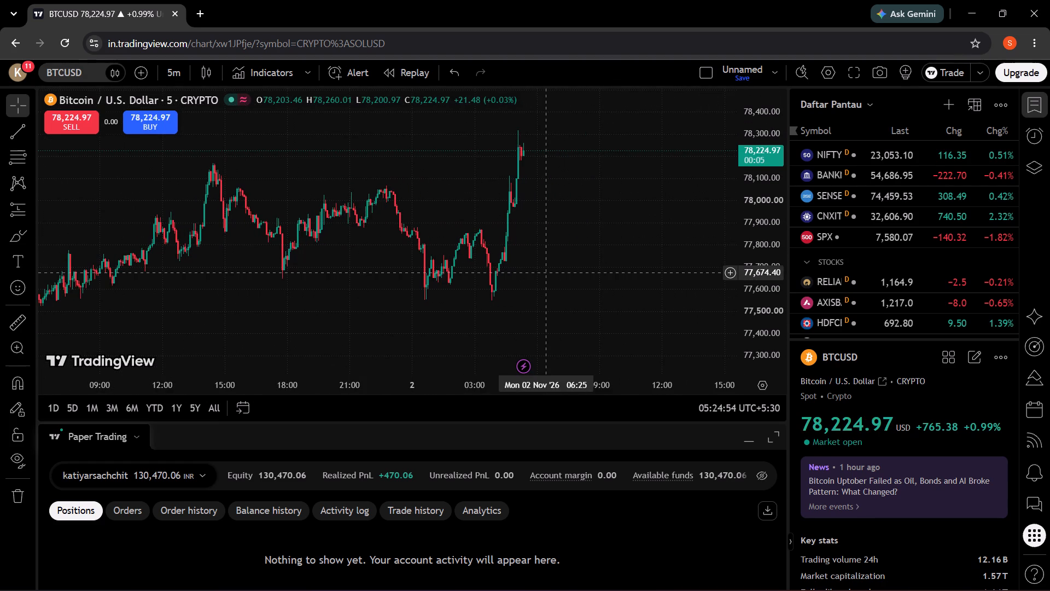
pyautogui.moveTo(546, 273); pyautogui.dragTo(546, 248)
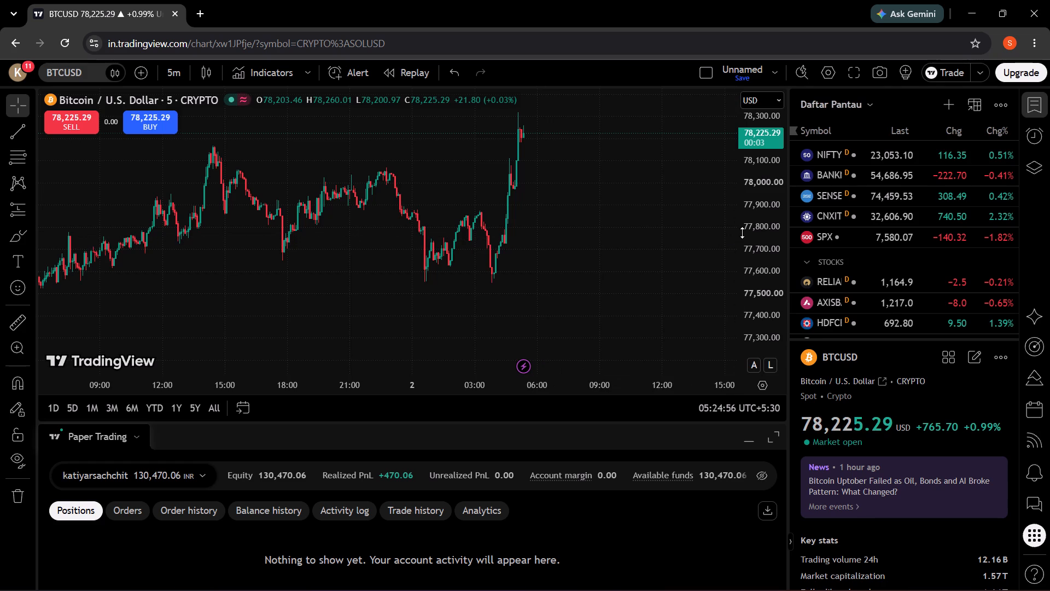
pyautogui.scroll(1, 742, 233)
pyautogui.moveTo(766, 227); pyautogui.dragTo(769, 217)
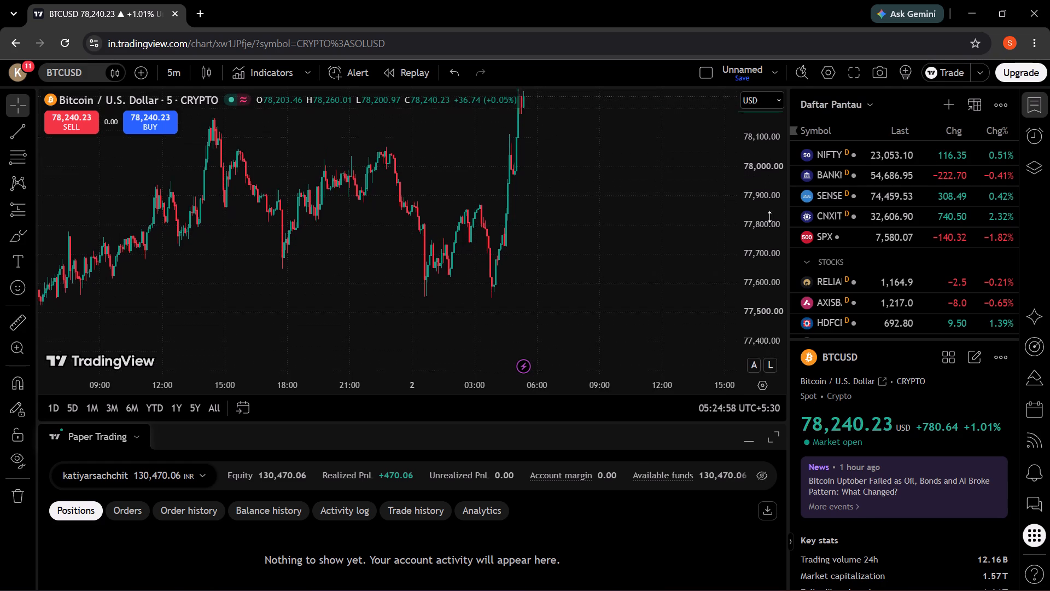
pyautogui.moveTo(769, 217); pyautogui.dragTo(765, 273)
pyautogui.scroll(2, 637, 253)
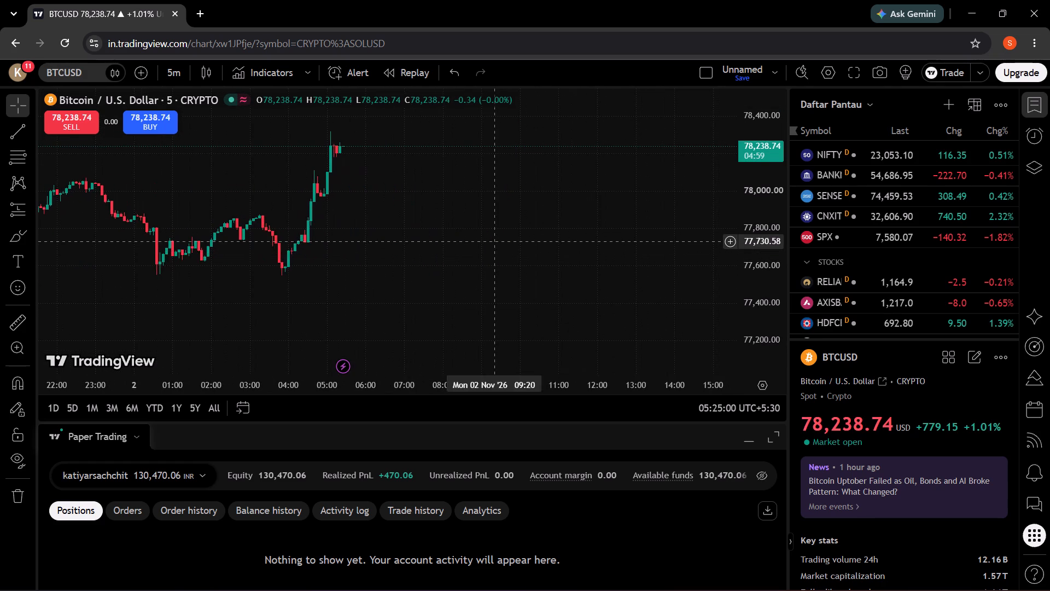
pyautogui.moveTo(495, 241); pyautogui.dragTo(684, 250)
pyautogui.moveTo(556, 260); pyautogui.dragTo(659, 254)
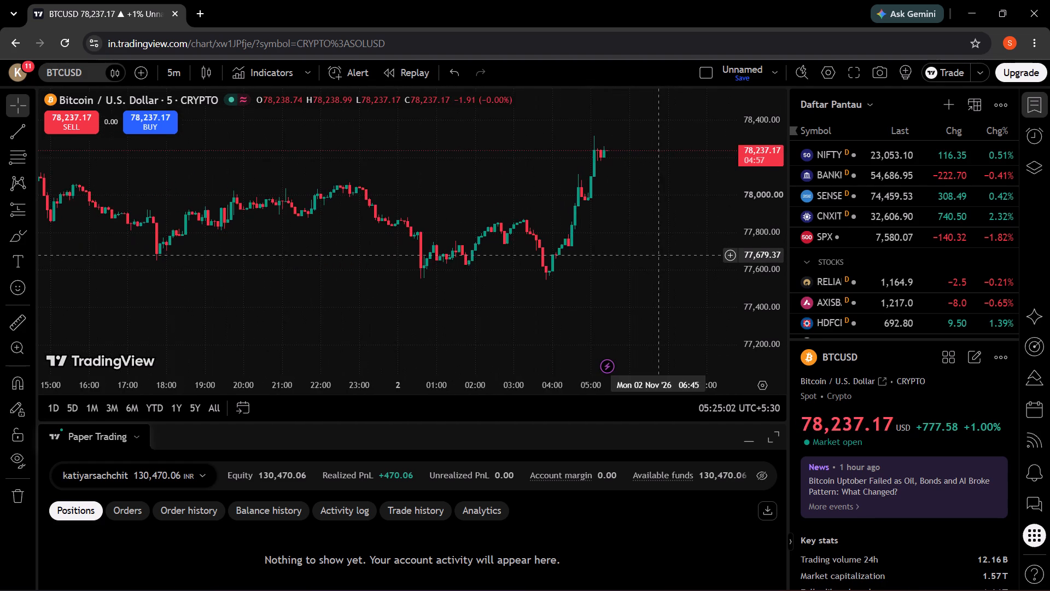
# Examine the individual 5-minute BTCUSD candles from midnight on 2 November up to the current price.
pyautogui.scroll(-4, 659, 254)
pyautogui.moveTo(674, 288); pyautogui.dragTo(568, 287)
pyautogui.scroll(2, 568, 287)
pyautogui.scroll(2, 496, 221)
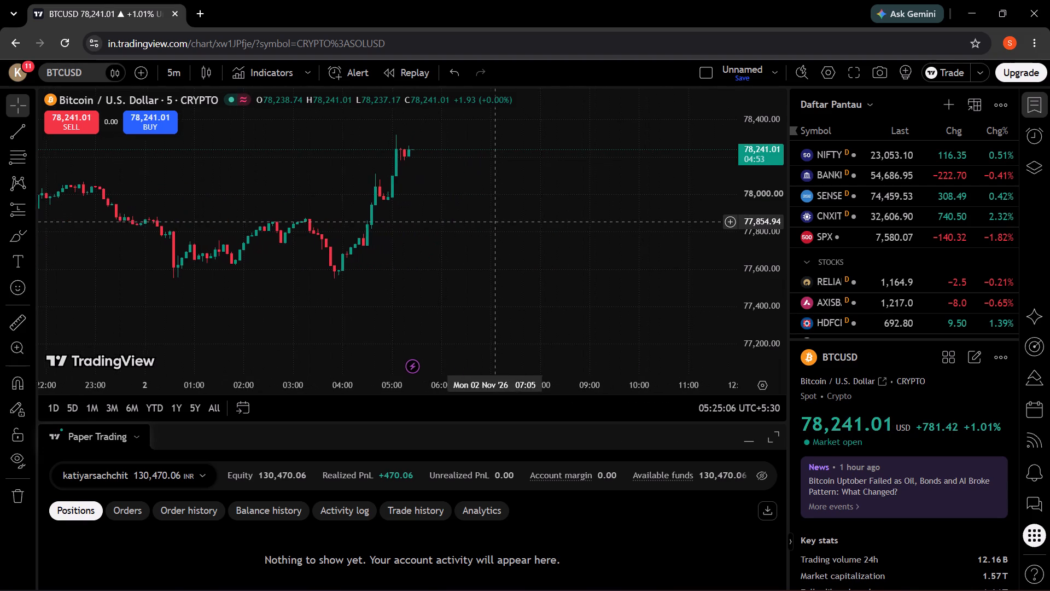
pyautogui.moveTo(435, 240); pyautogui.dragTo(555, 221)
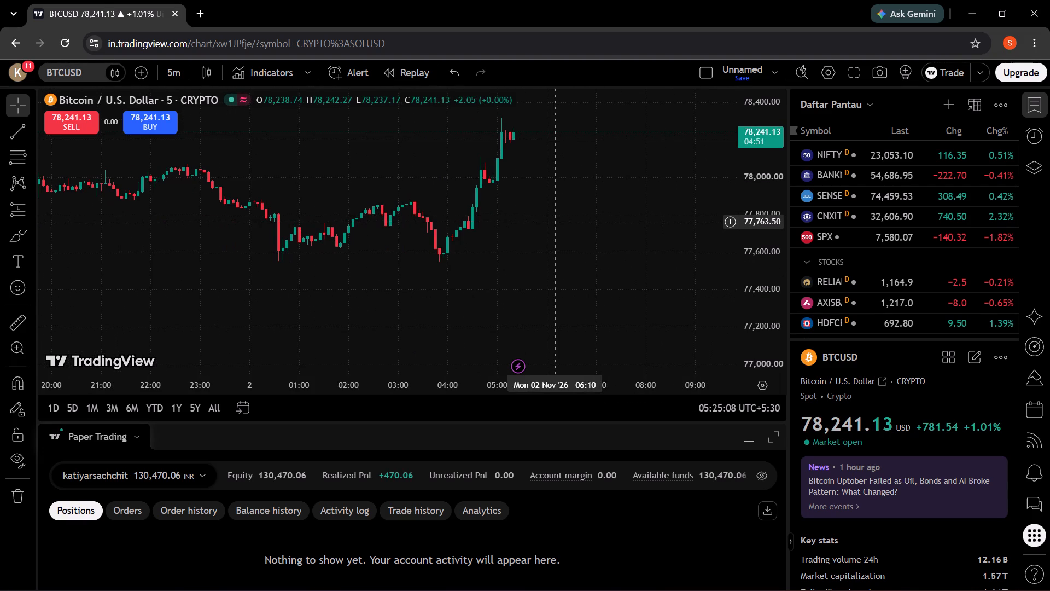
pyautogui.scroll(3, 555, 221)
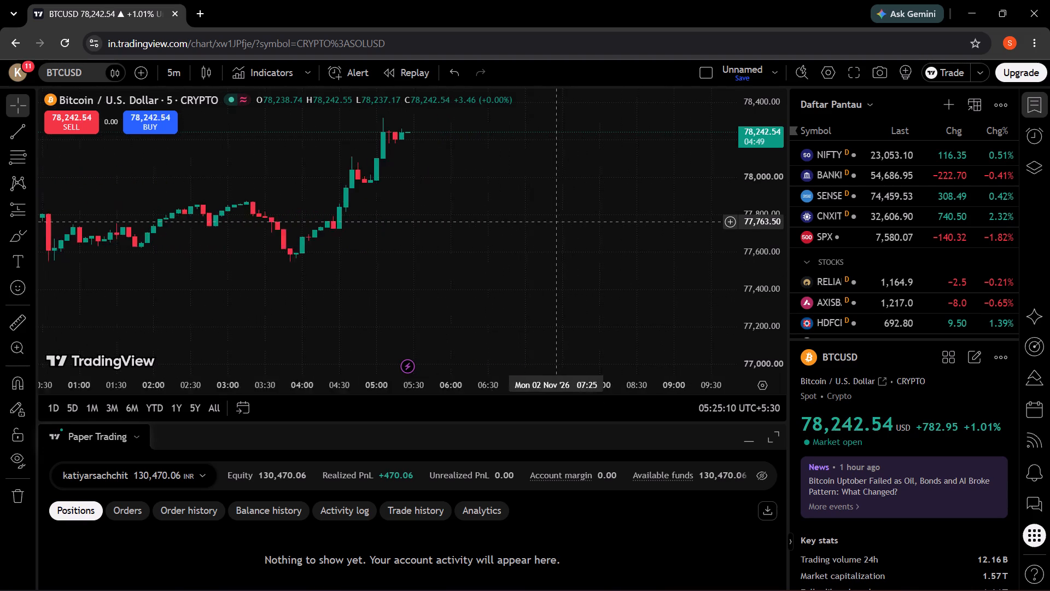
pyautogui.scroll(1, 555, 221)
pyautogui.moveTo(389, 247); pyautogui.dragTo(533, 242)
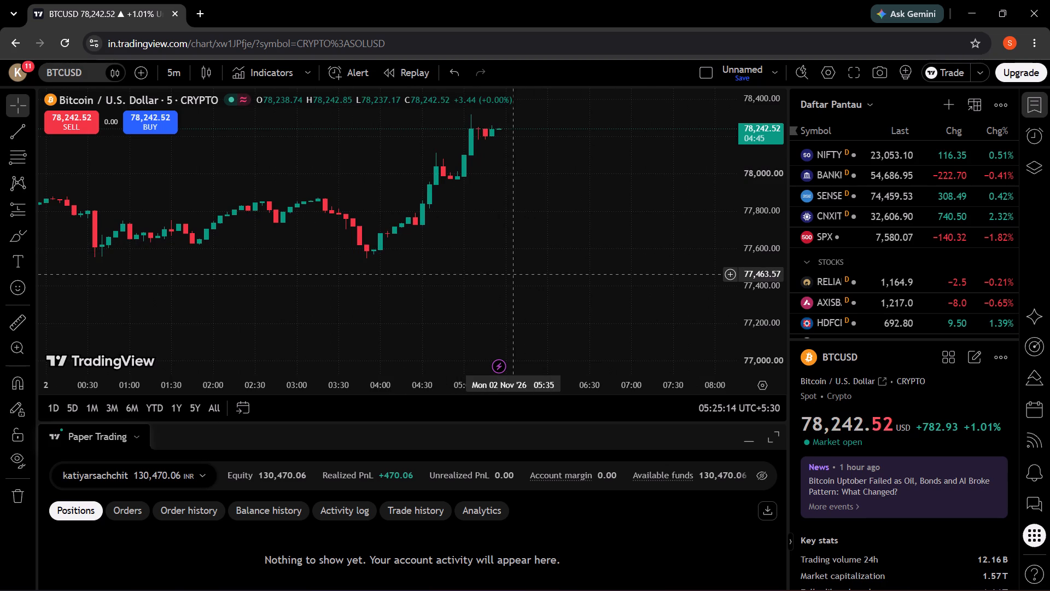
# Compare the BTCUSD lows near 00:30 and 04:00 on 2 November with the move up after them.
pyautogui.scroll(-3, 510, 274)
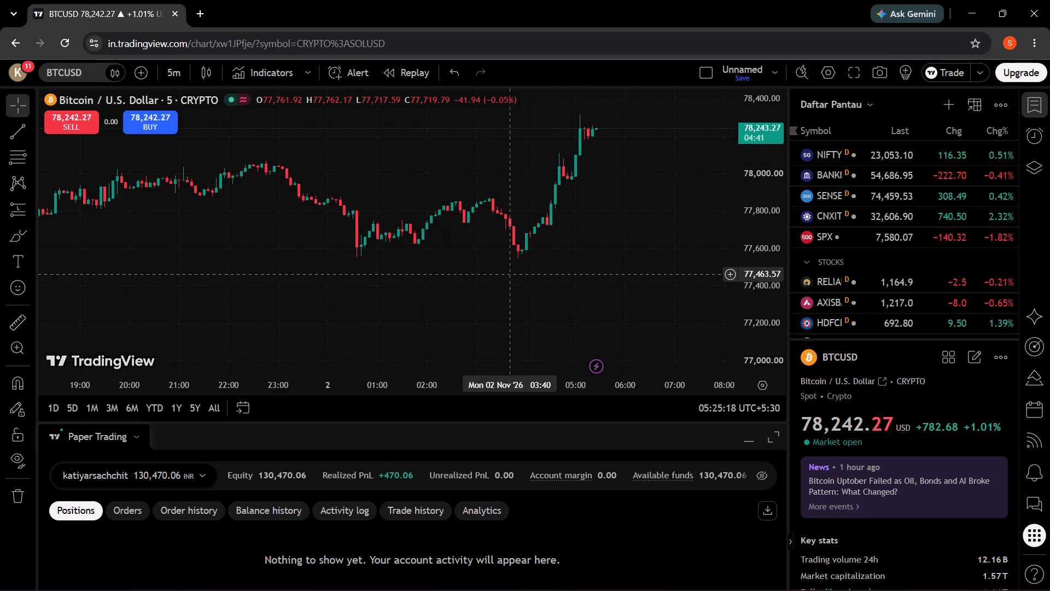
pyautogui.moveTo(598, 251); pyautogui.dragTo(565, 242)
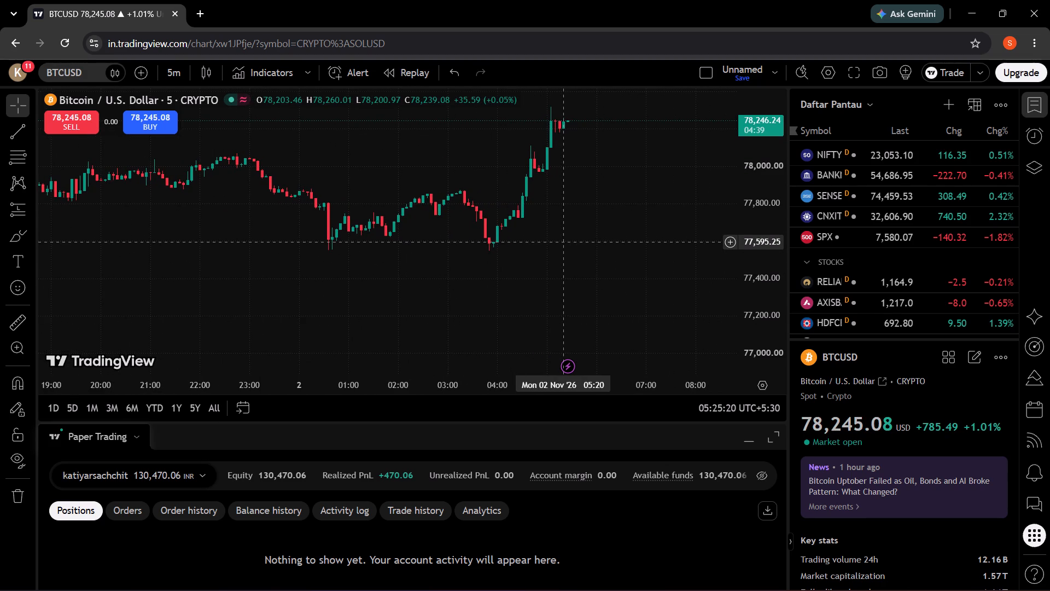
pyautogui.moveTo(608, 192); pyautogui.dragTo(579, 199)
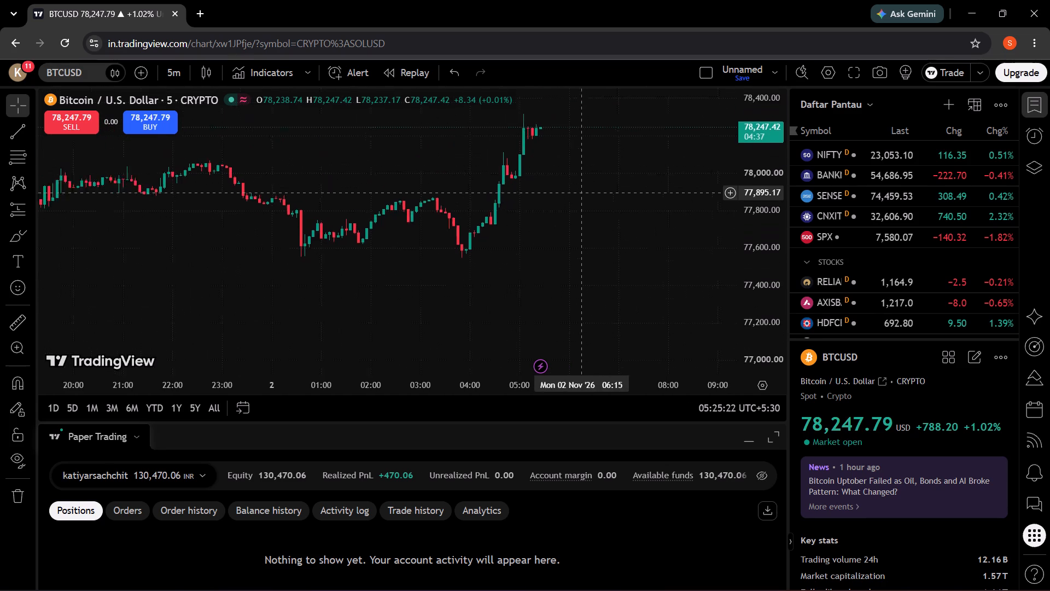
pyautogui.moveTo(579, 199); pyautogui.dragTo(575, 204)
pyautogui.moveTo(537, 251); pyautogui.dragTo(540, 234)
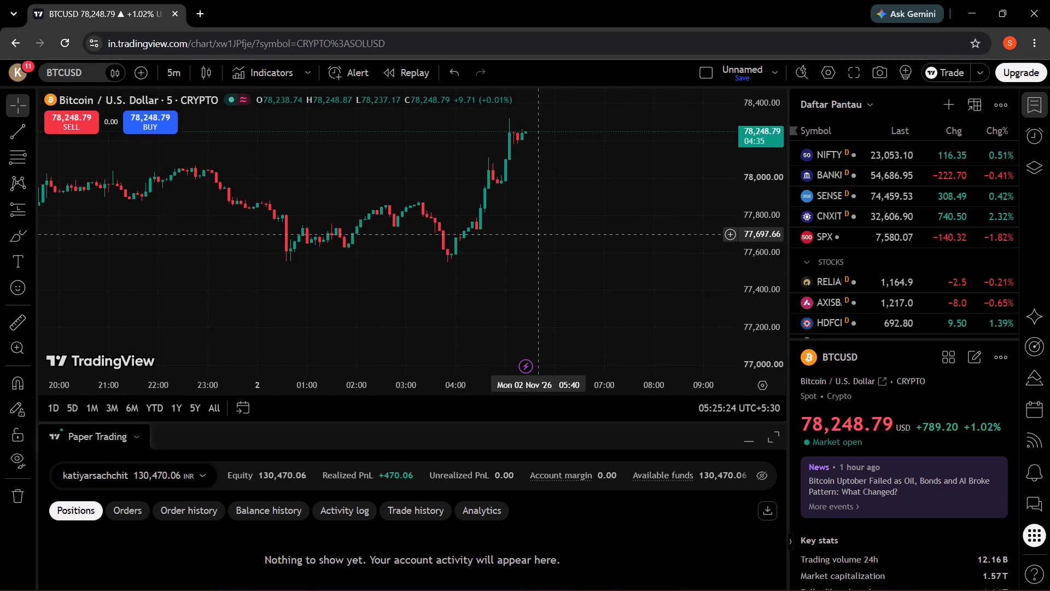
pyautogui.scroll(1, 540, 234)
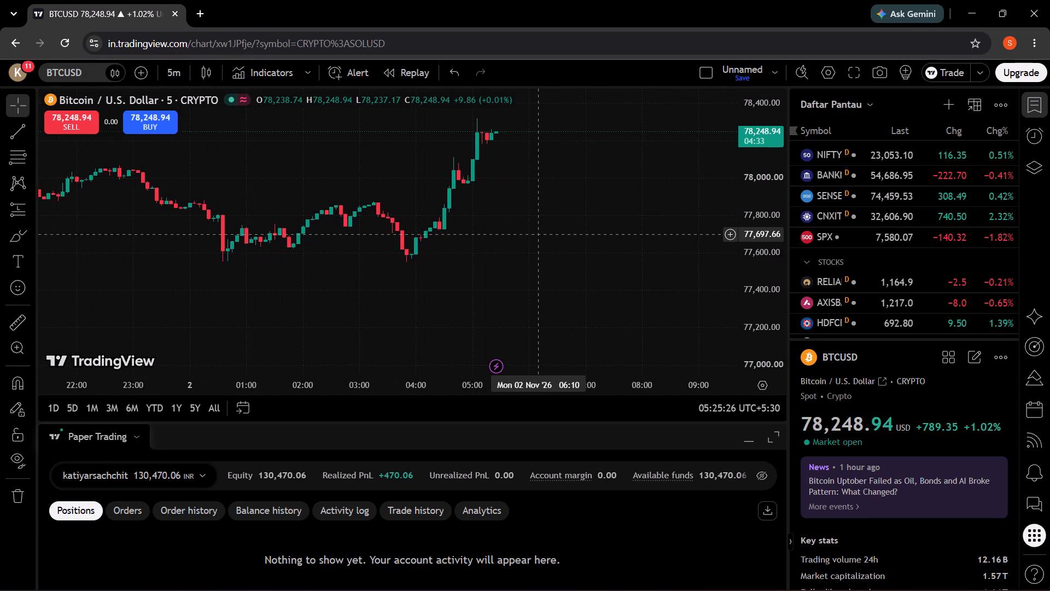
pyautogui.scroll(1, 540, 234)
pyautogui.moveTo(444, 247); pyautogui.dragTo(488, 222)
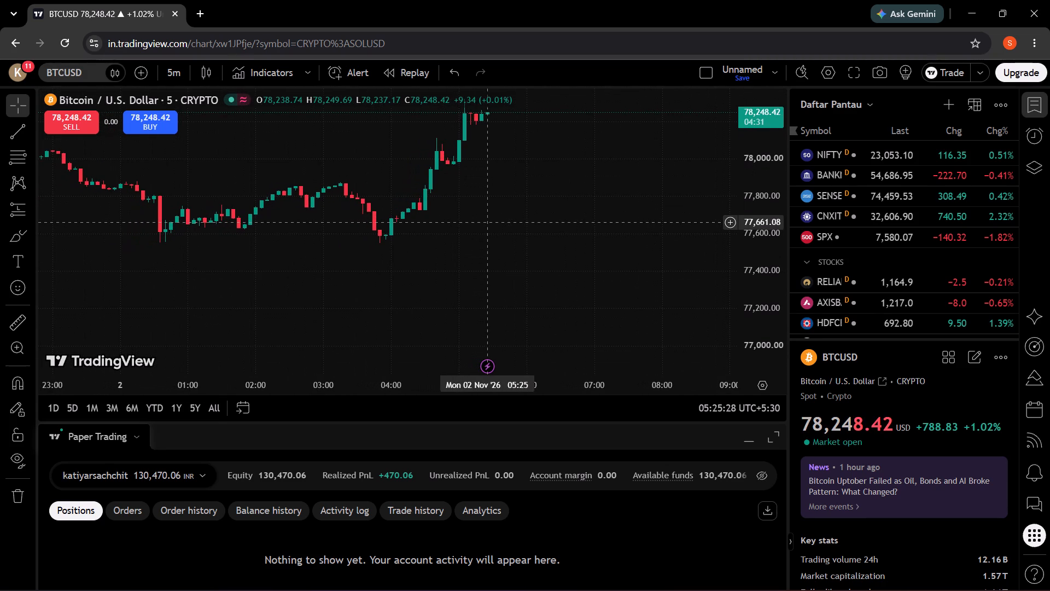
pyautogui.scroll(1, 488, 222)
pyautogui.moveTo(751, 266); pyautogui.dragTo(750, 116)
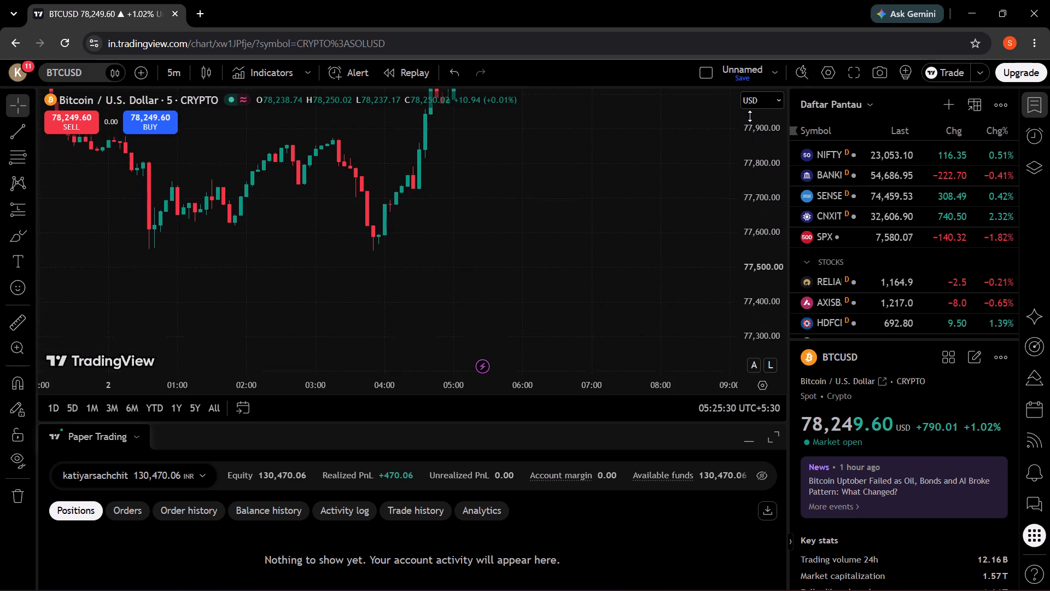
pyautogui.moveTo(750, 116); pyautogui.dragTo(750, 105)
pyautogui.moveTo(562, 169); pyautogui.dragTo(573, 299)
pyautogui.scroll(-1, 573, 299)
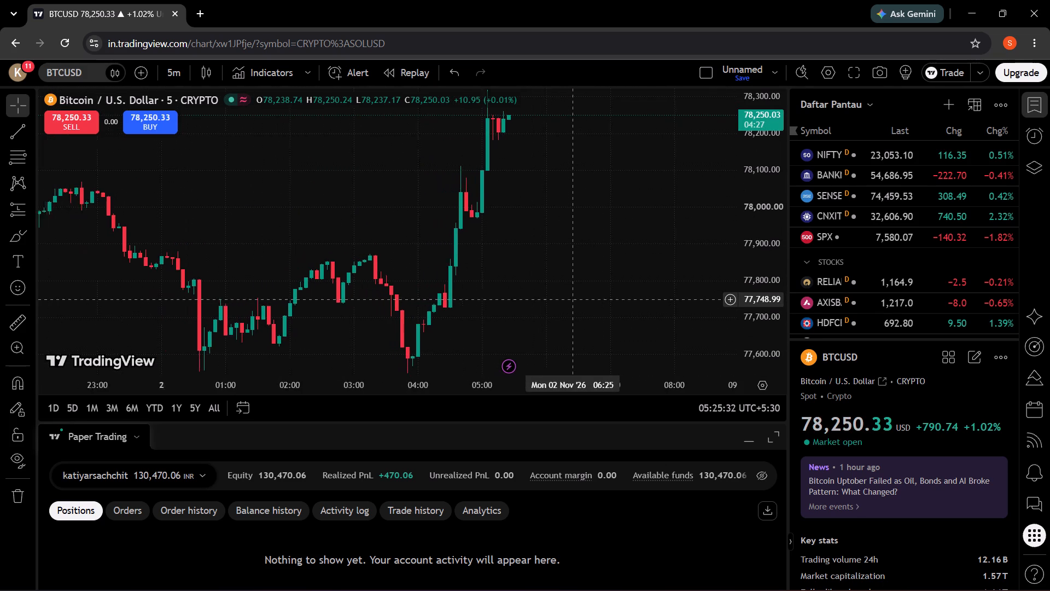
pyautogui.scroll(-1, 573, 299)
pyautogui.moveTo(758, 225); pyautogui.dragTo(764, 246)
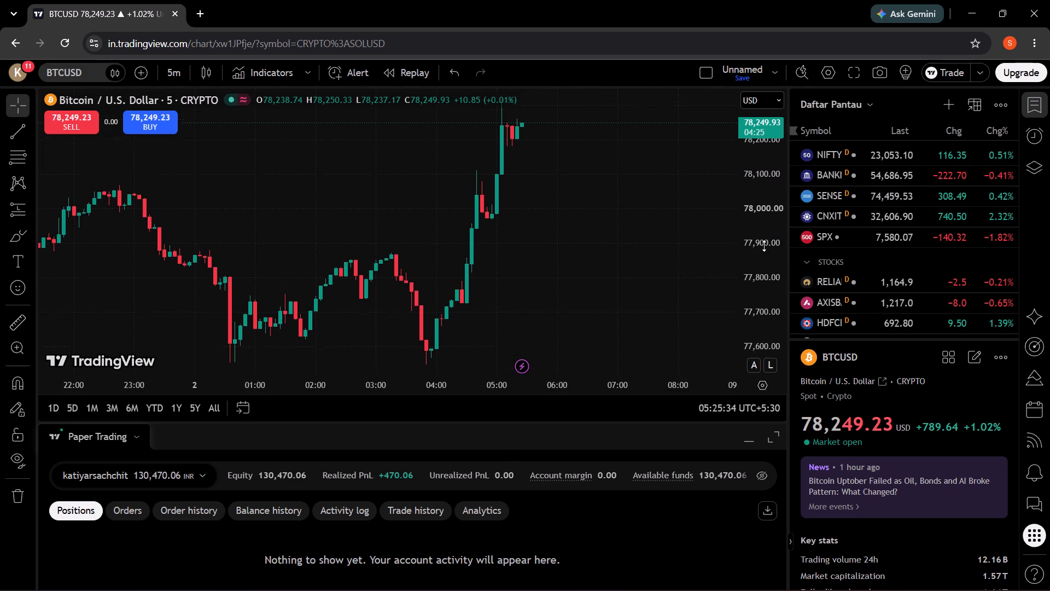
pyautogui.moveTo(764, 246); pyautogui.dragTo(765, 269)
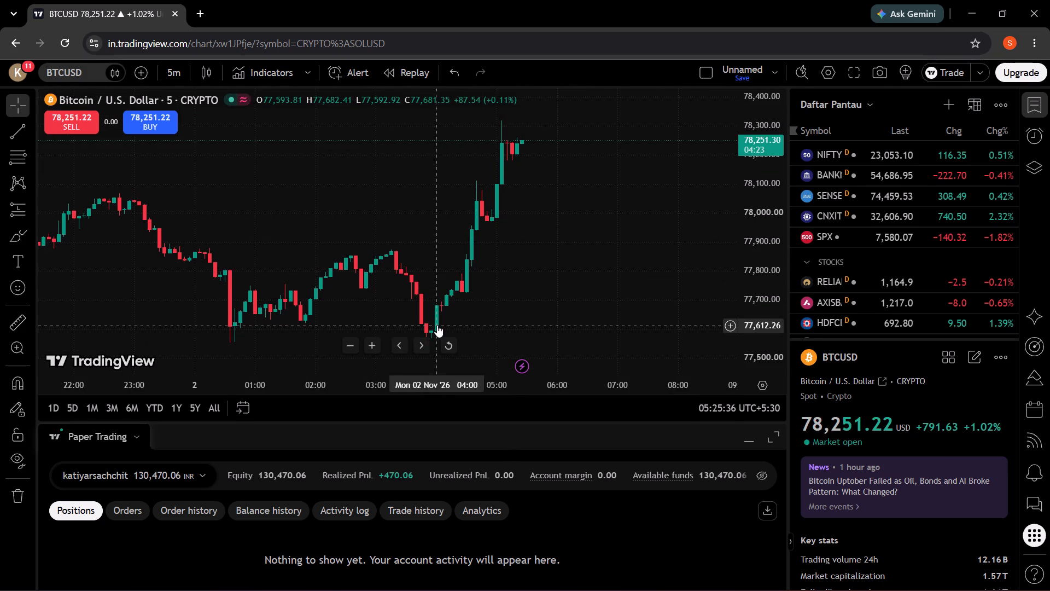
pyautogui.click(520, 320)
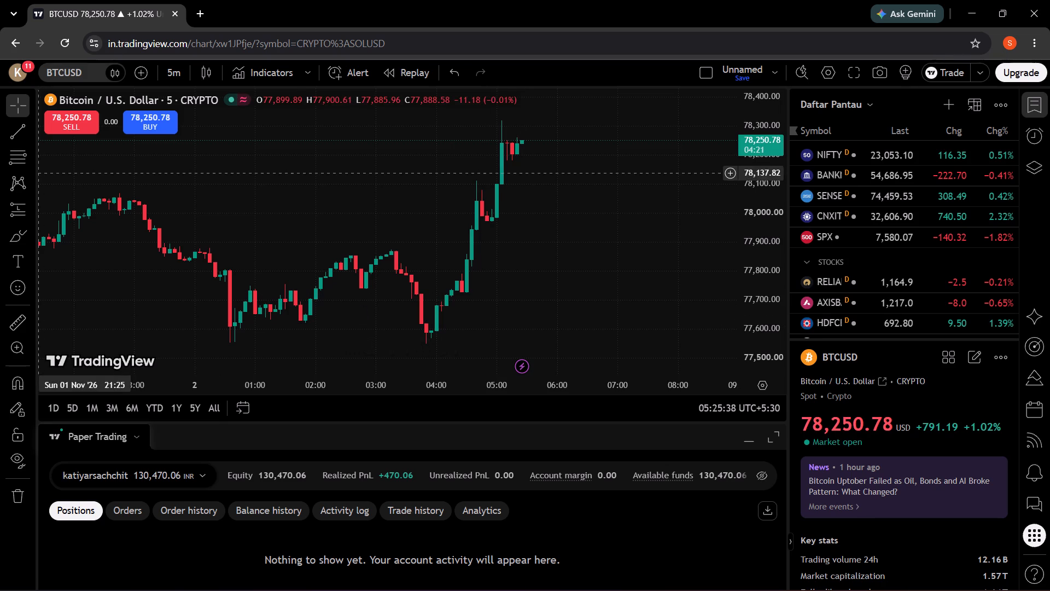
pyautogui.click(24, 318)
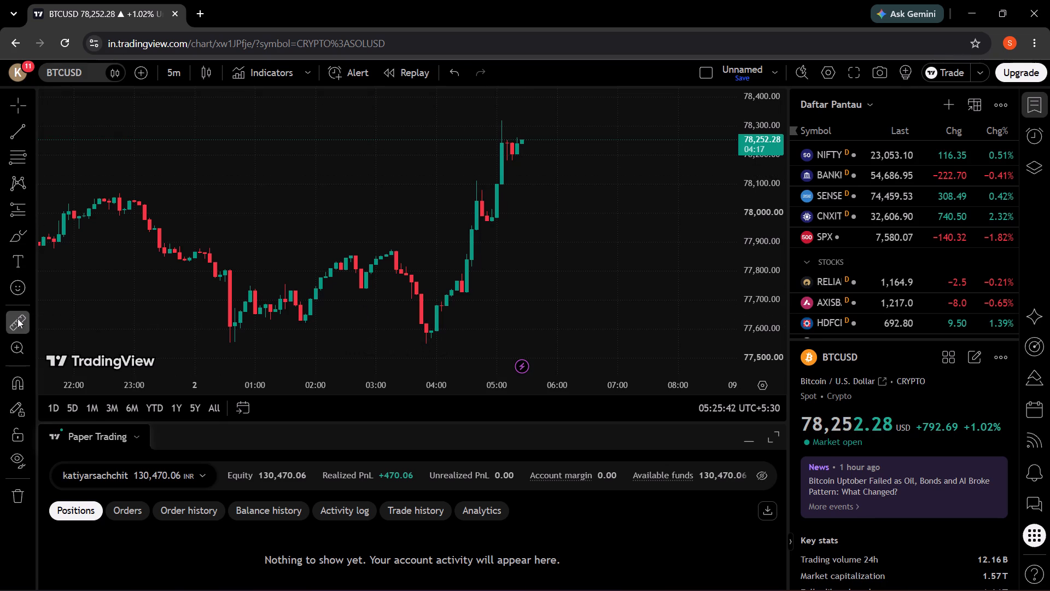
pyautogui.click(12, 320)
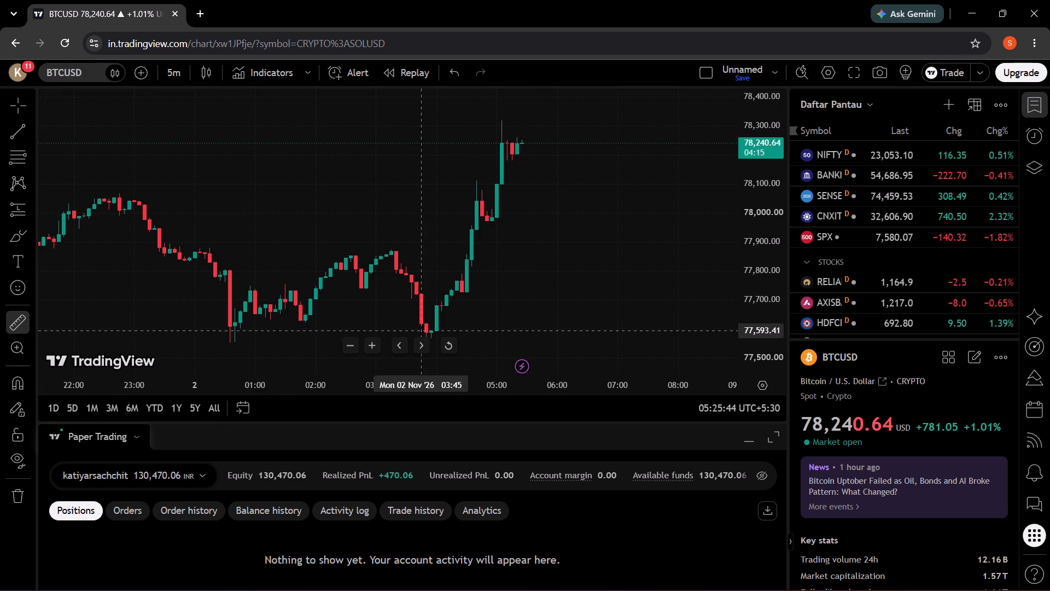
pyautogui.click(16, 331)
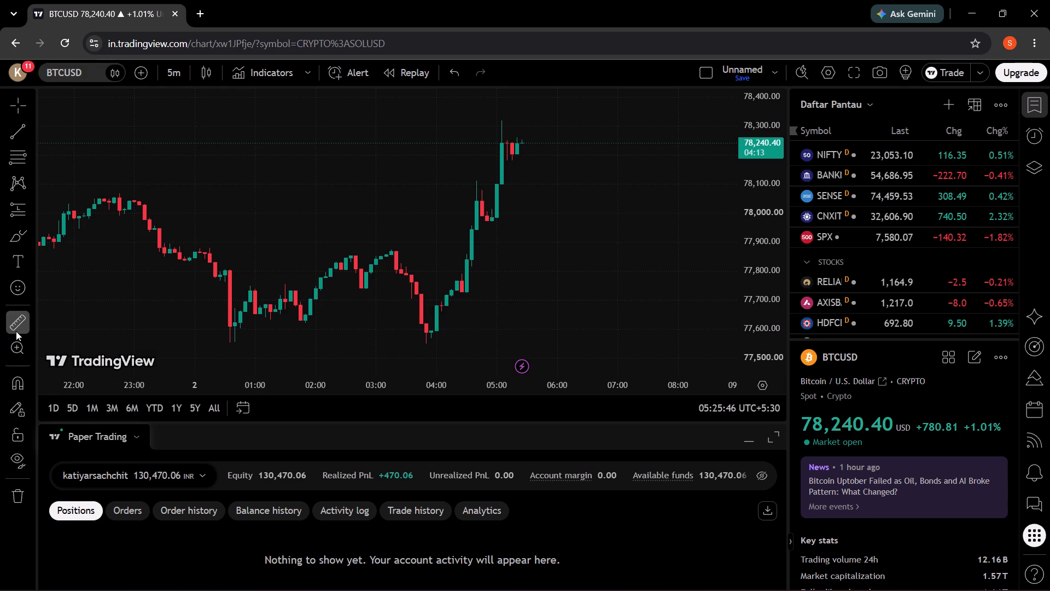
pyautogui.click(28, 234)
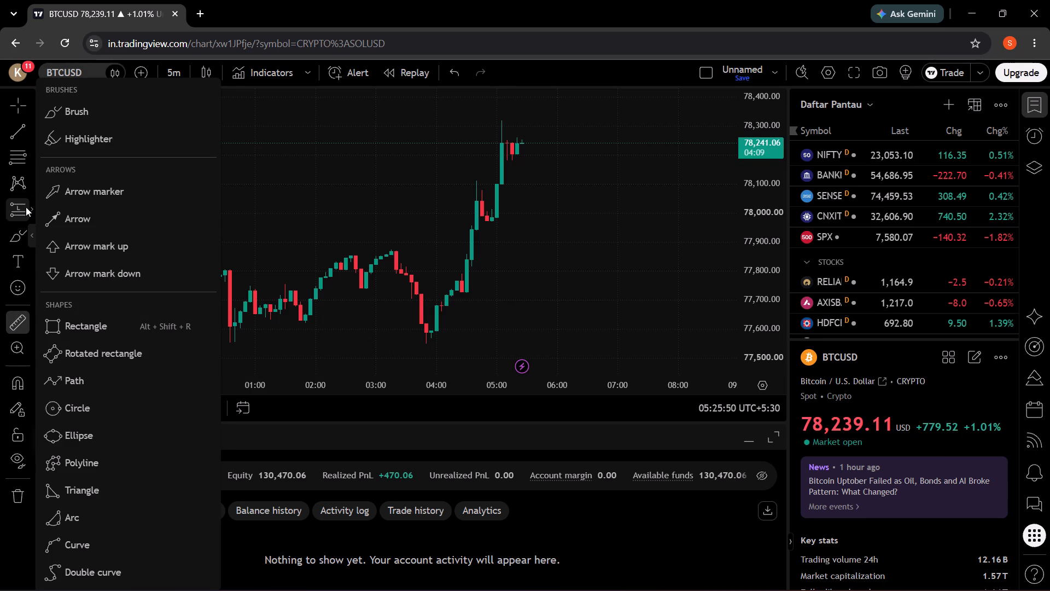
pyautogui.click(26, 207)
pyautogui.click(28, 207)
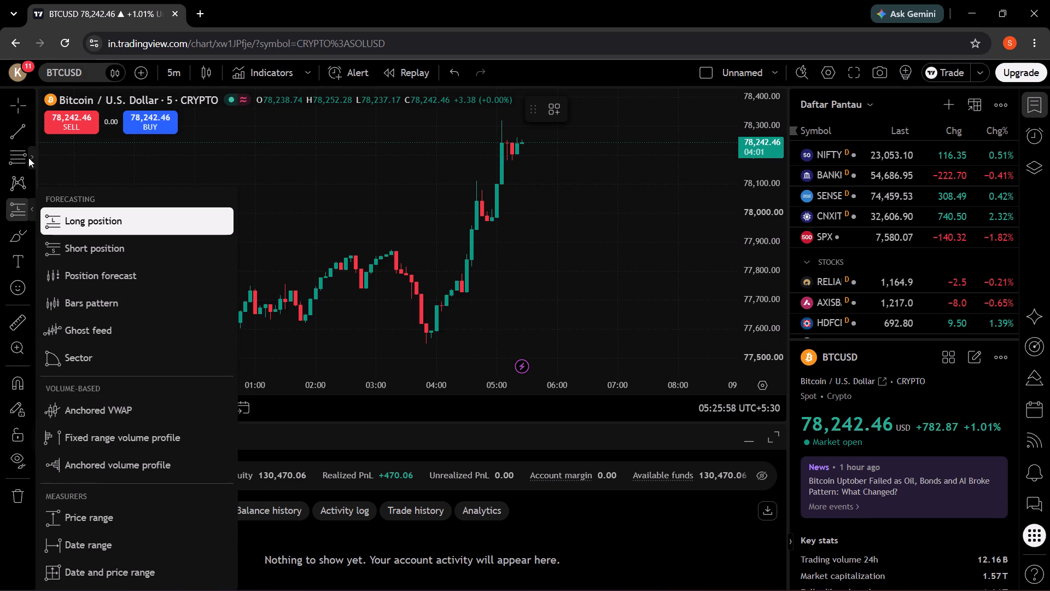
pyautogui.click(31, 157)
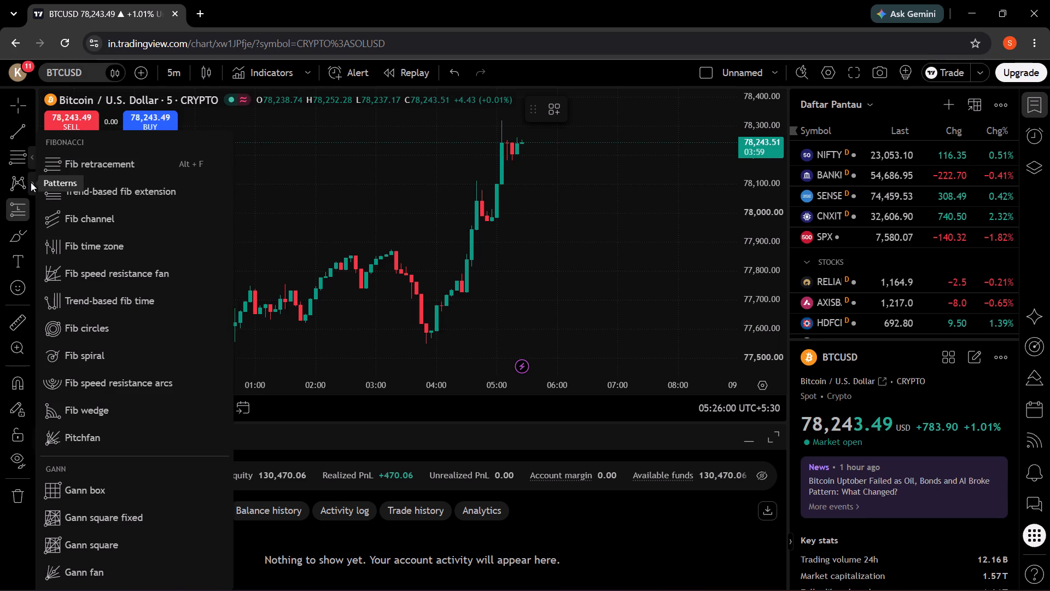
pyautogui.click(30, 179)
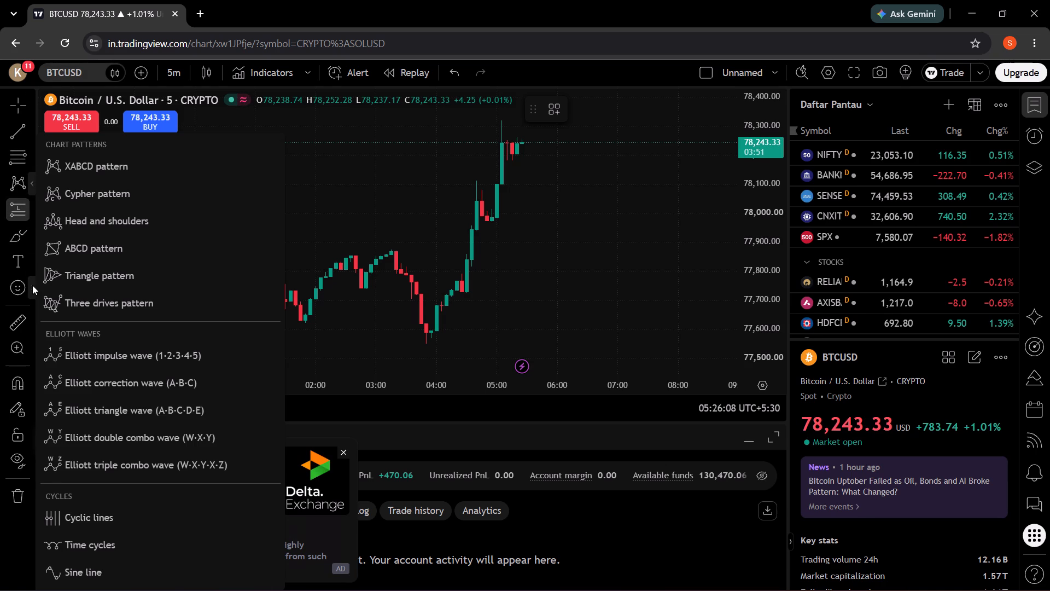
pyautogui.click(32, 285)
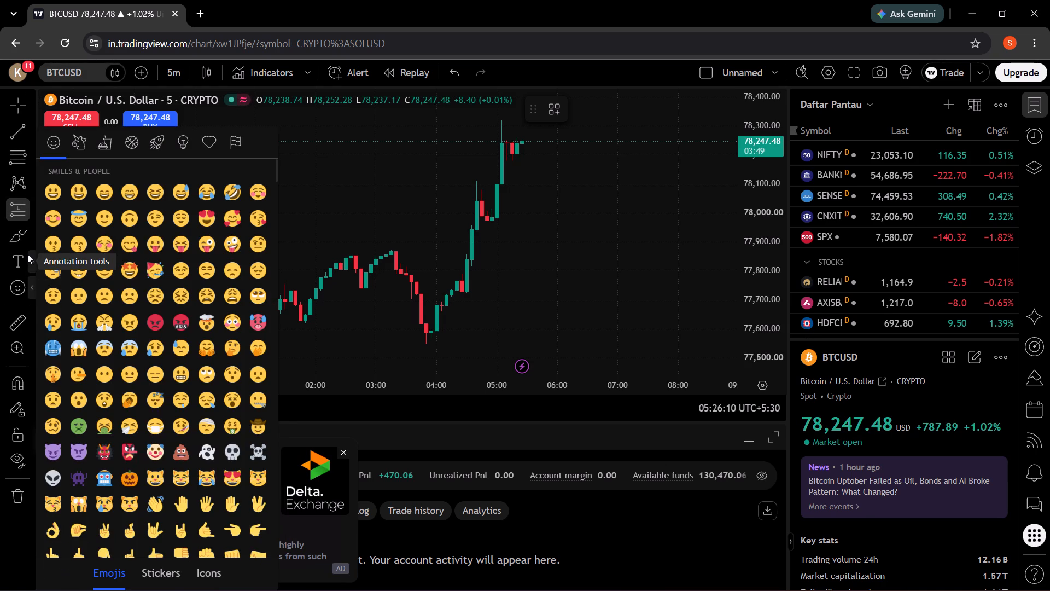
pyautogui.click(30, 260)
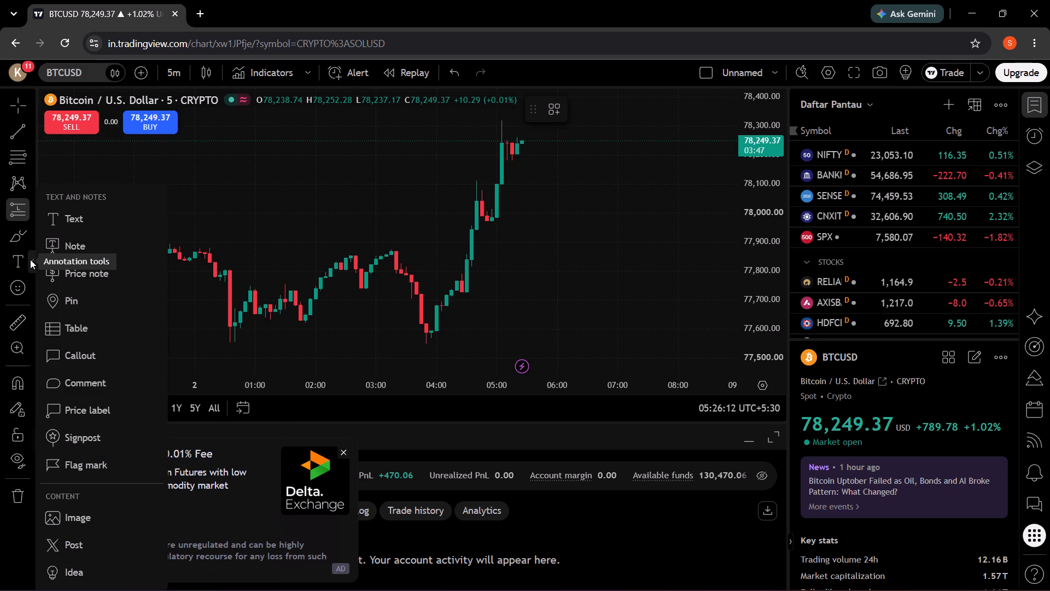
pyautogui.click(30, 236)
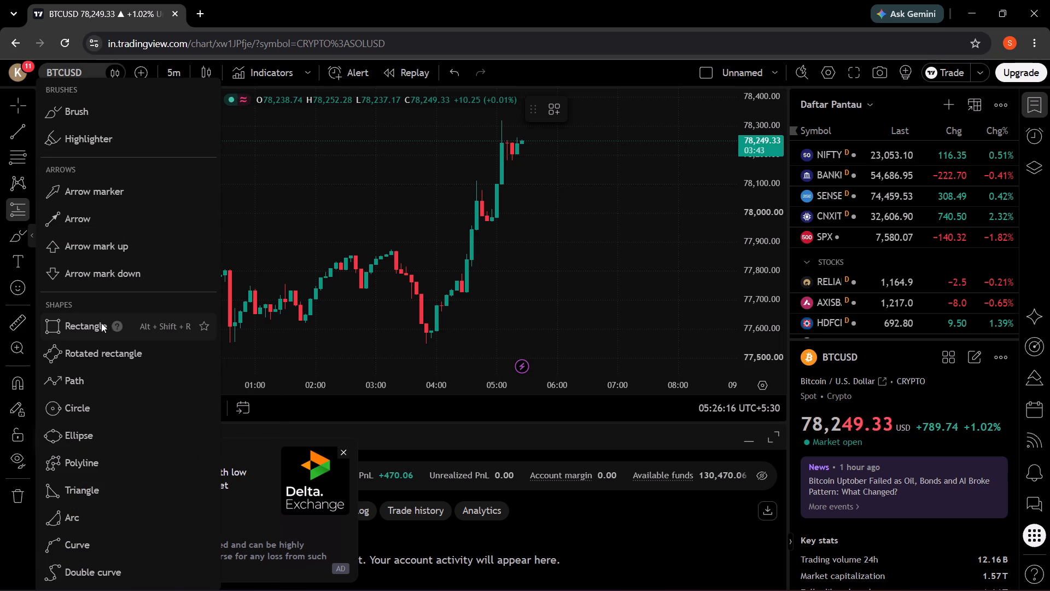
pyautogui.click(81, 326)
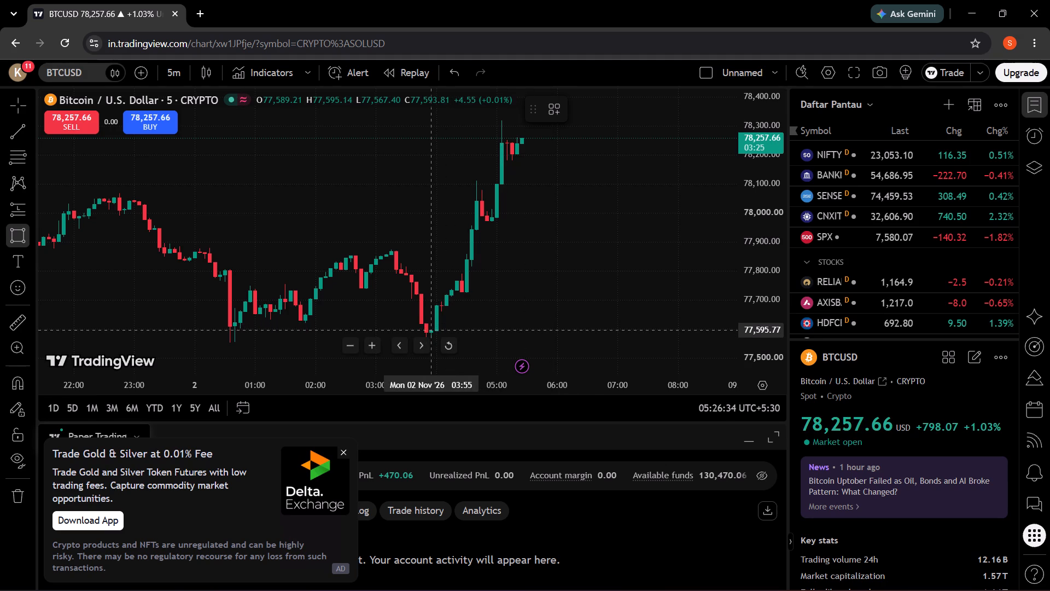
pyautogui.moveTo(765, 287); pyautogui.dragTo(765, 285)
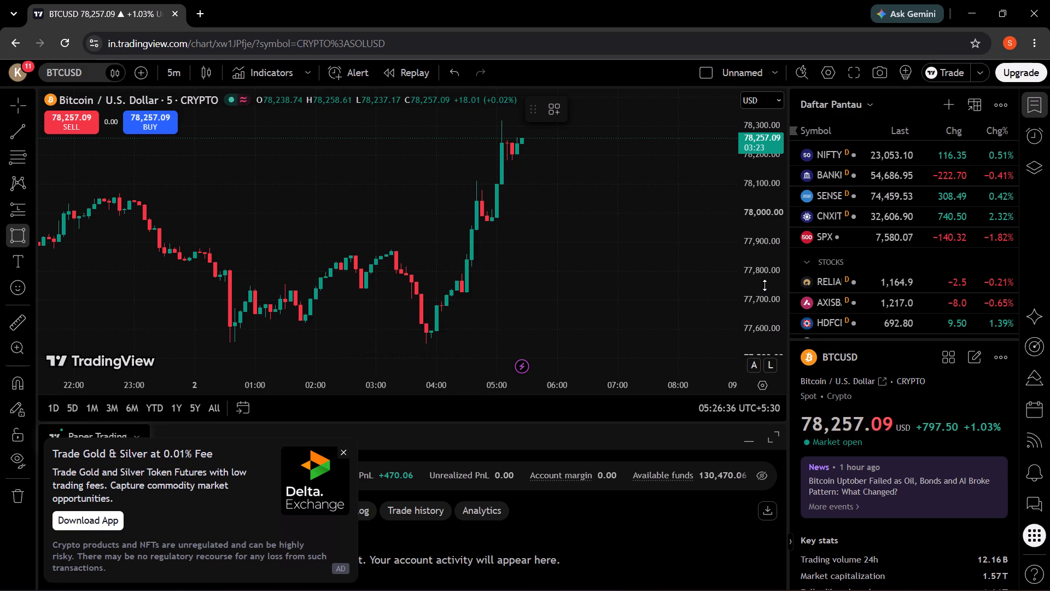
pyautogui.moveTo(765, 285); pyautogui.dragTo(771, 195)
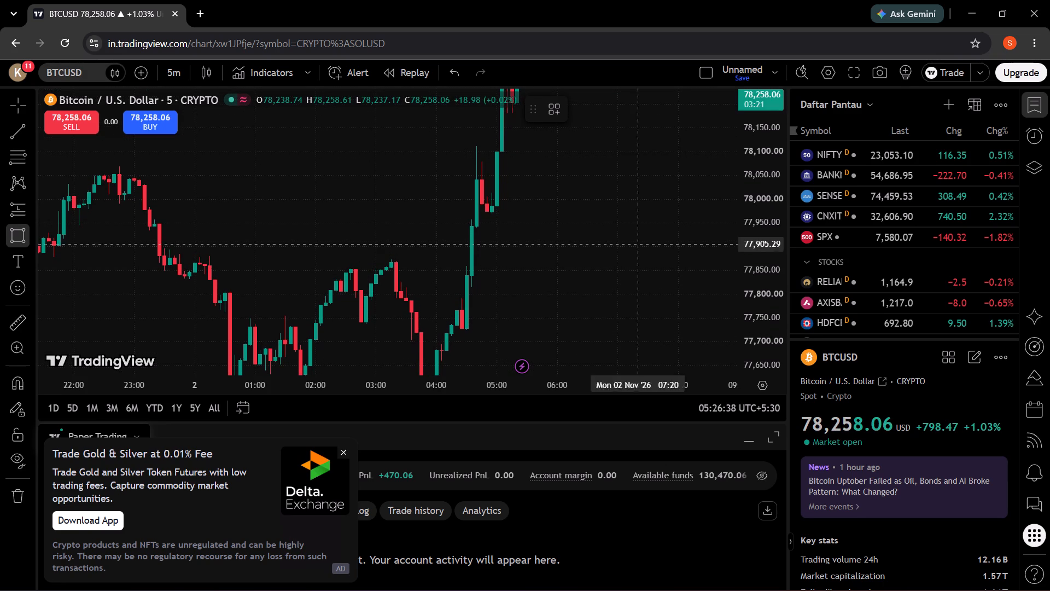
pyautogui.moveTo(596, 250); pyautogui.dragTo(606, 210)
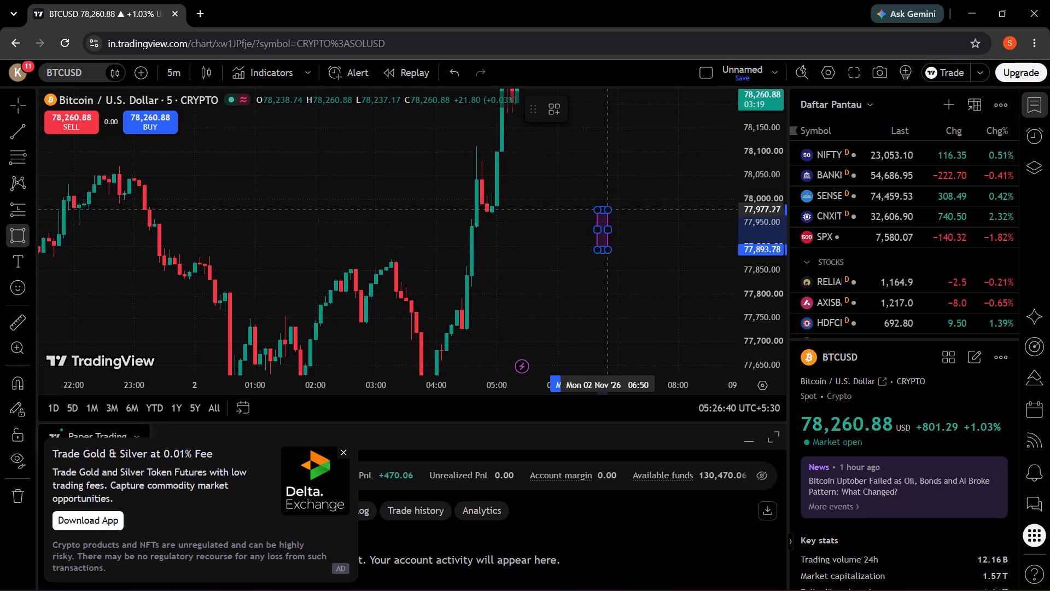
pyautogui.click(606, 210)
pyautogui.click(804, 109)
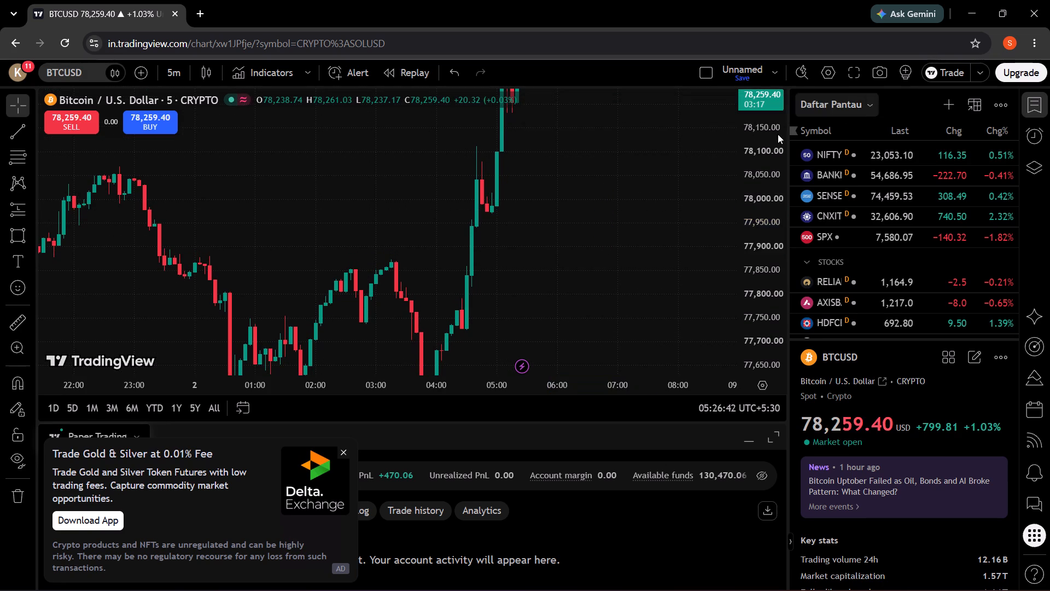
# Draw a rectangle from the 2 November swing low at 03:50 across to 08:00, between about 77,622 and 77,550.
pyautogui.moveTo(634, 239); pyautogui.dragTo(672, 101)
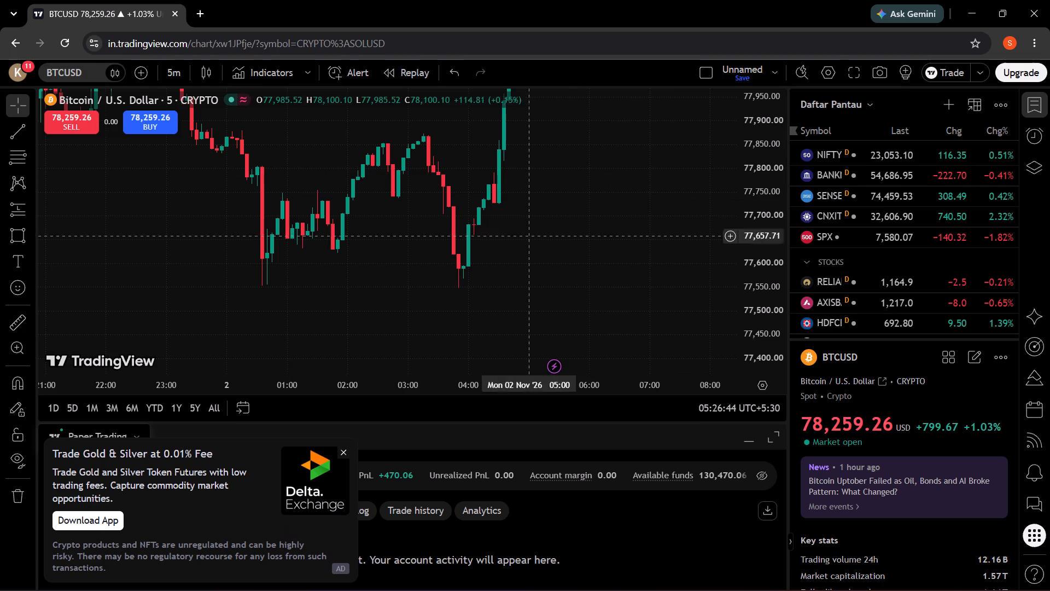
pyautogui.moveTo(755, 227); pyautogui.dragTo(756, 195)
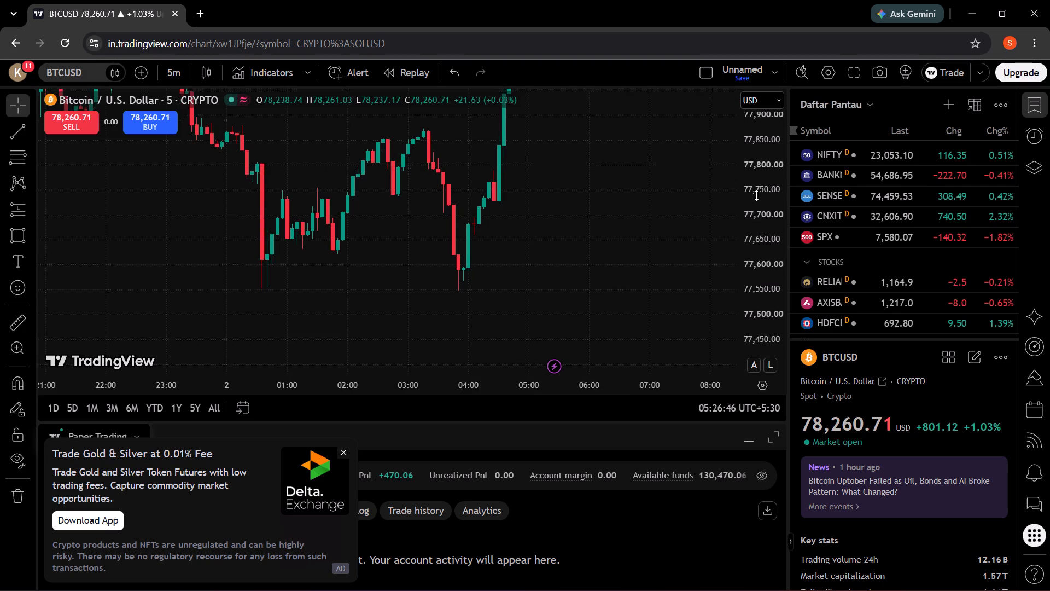
pyautogui.moveTo(756, 195); pyautogui.dragTo(768, 120)
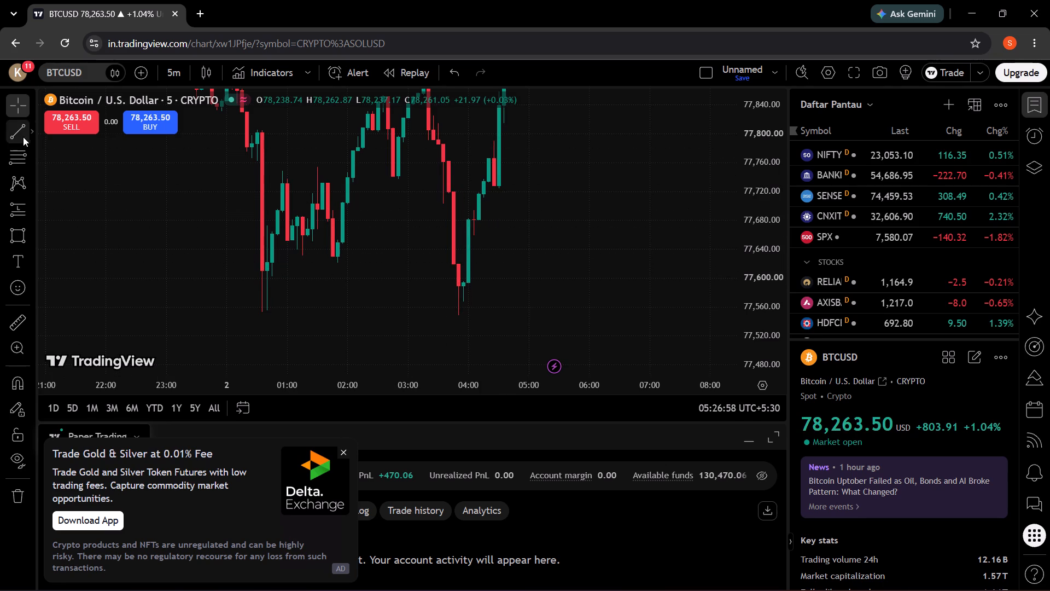
pyautogui.click(32, 213)
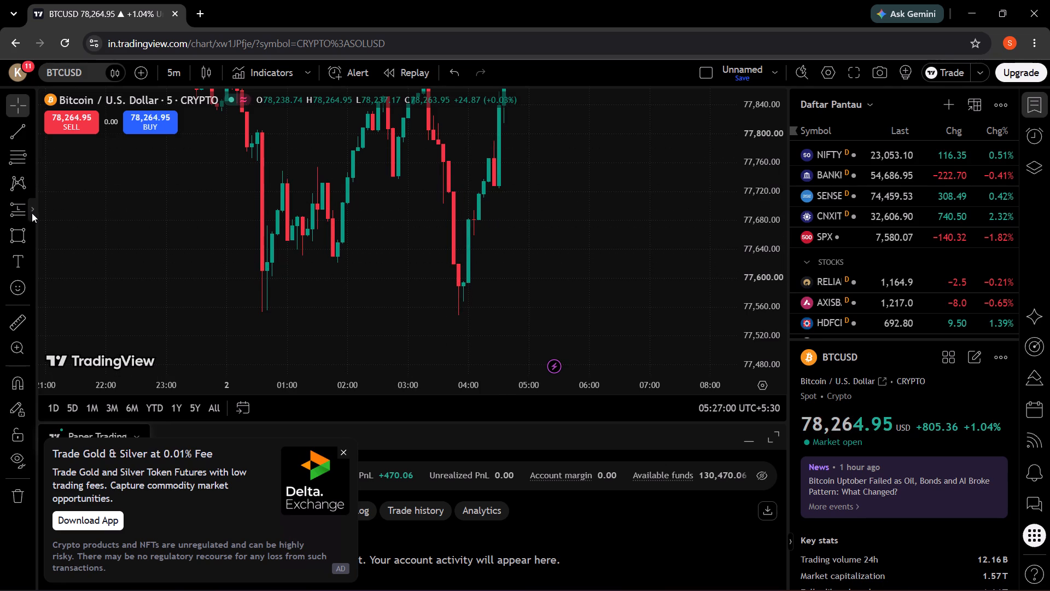
pyautogui.click(25, 240)
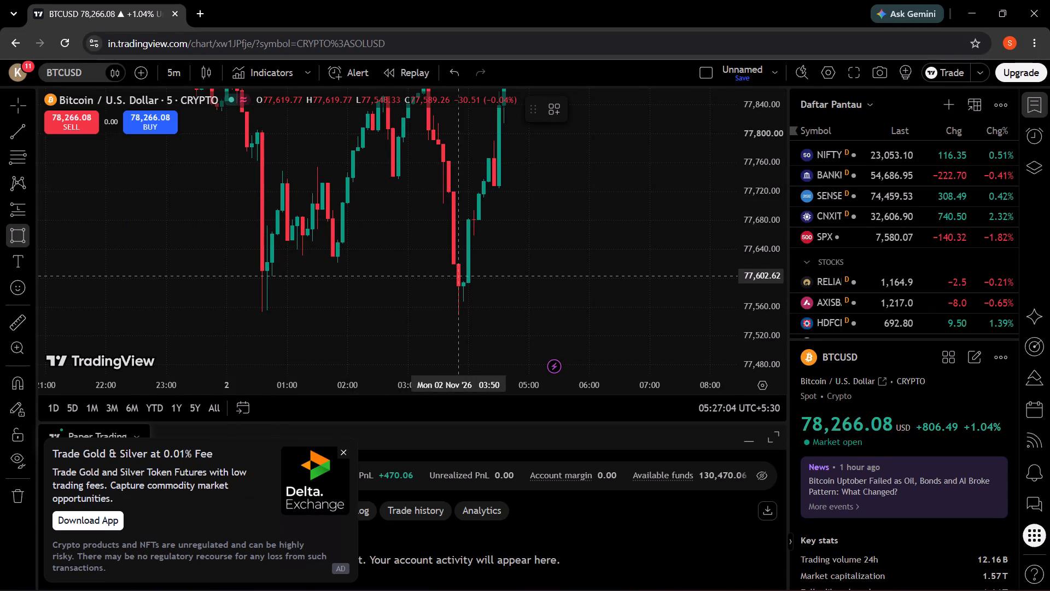
pyautogui.moveTo(458, 262); pyautogui.dragTo(456, 309)
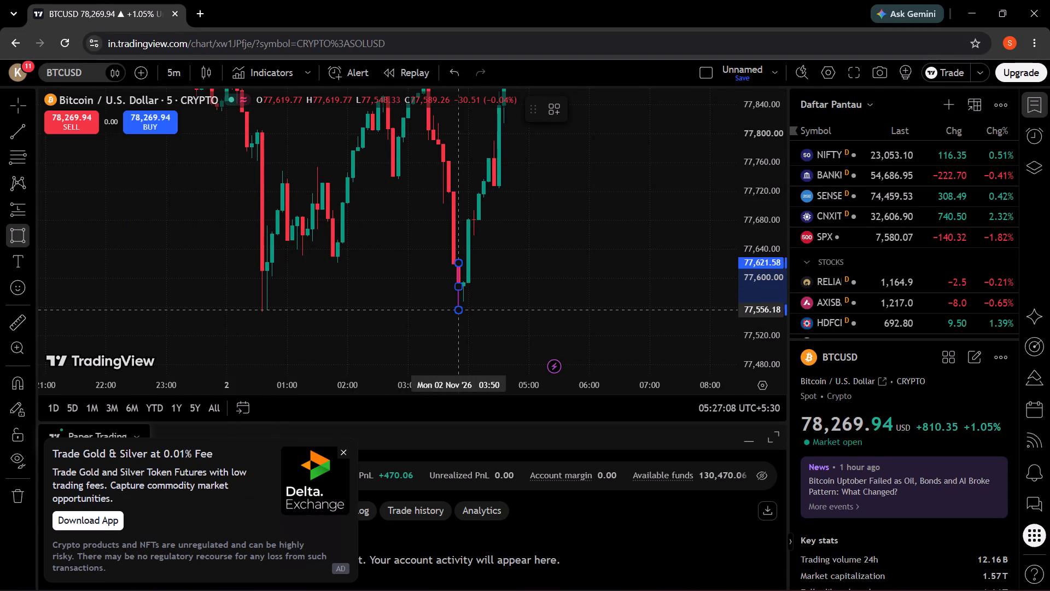
pyautogui.moveTo(456, 309); pyautogui.dragTo(489, 308)
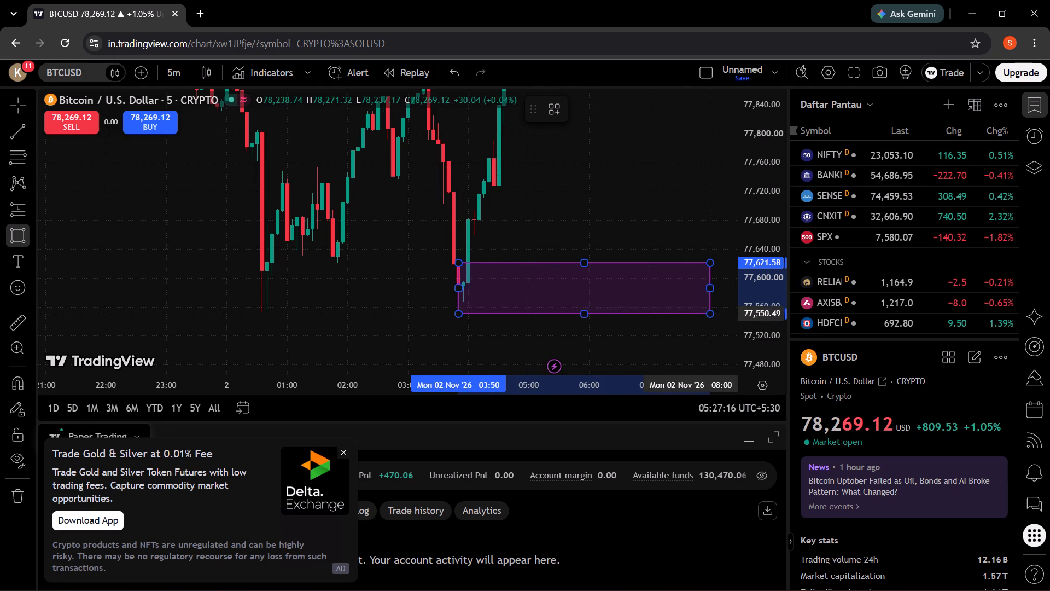
pyautogui.click(713, 314)
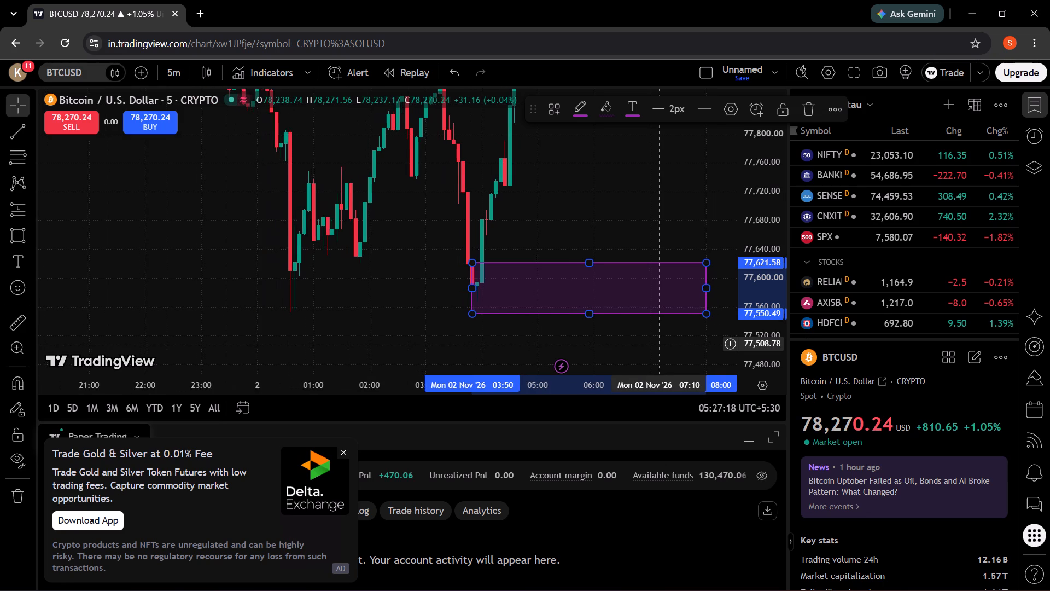
# Extend the end of the rectangle marking the swing-low zone to about 10:35 on 2 November.
pyautogui.scroll(2, 659, 179)
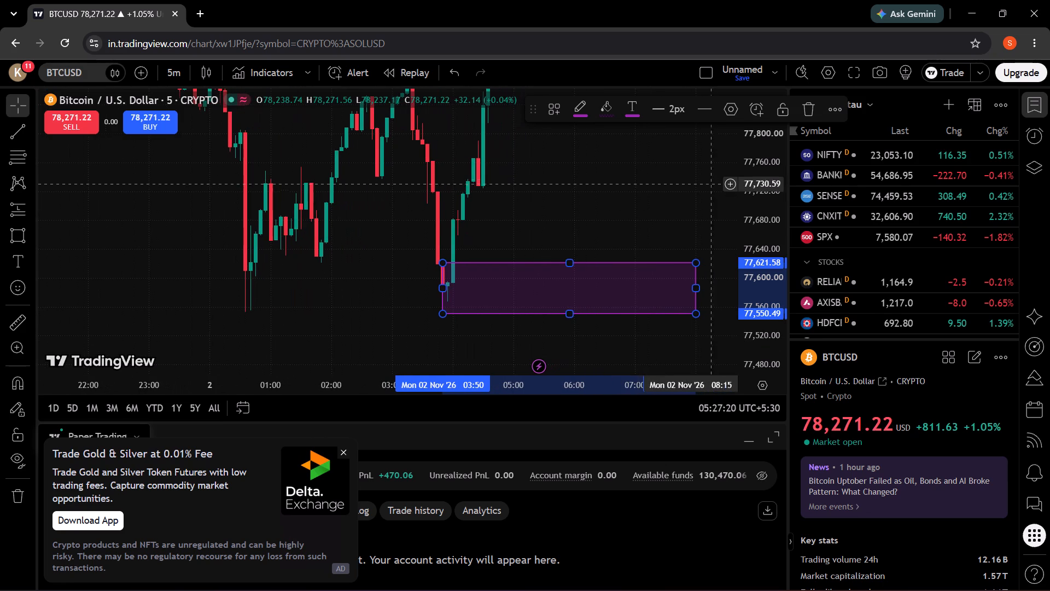
pyautogui.moveTo(751, 190); pyautogui.dragTo(779, 386)
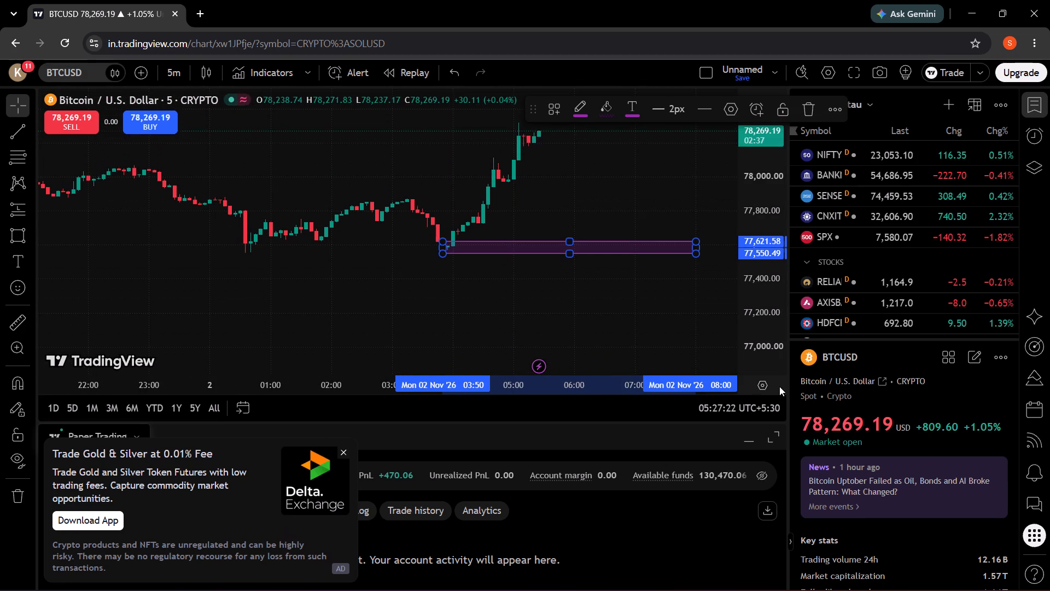
pyautogui.moveTo(761, 195); pyautogui.dragTo(766, 222)
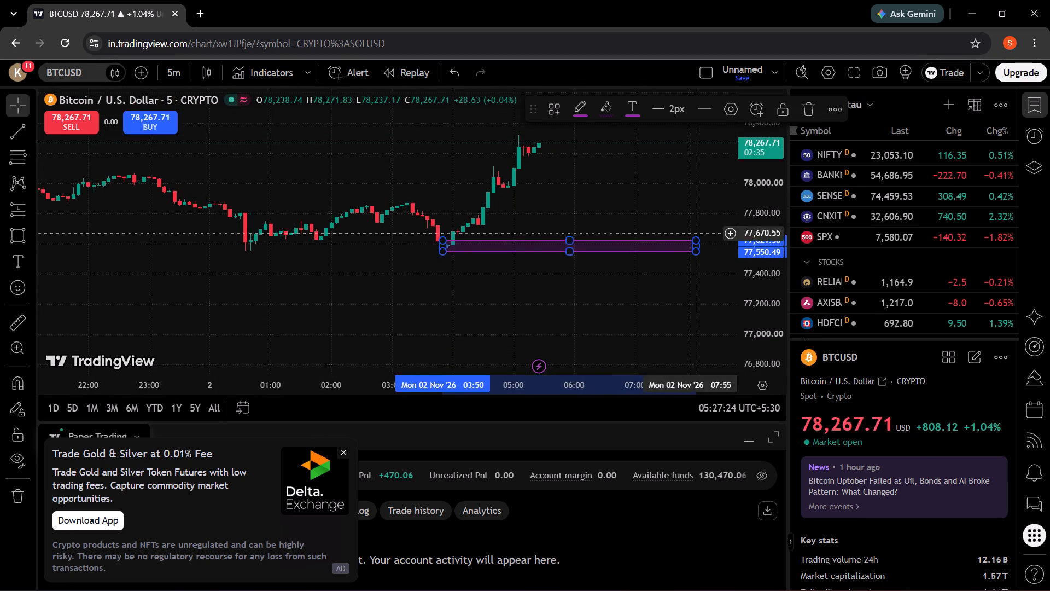
pyautogui.moveTo(667, 279); pyautogui.dragTo(500, 306)
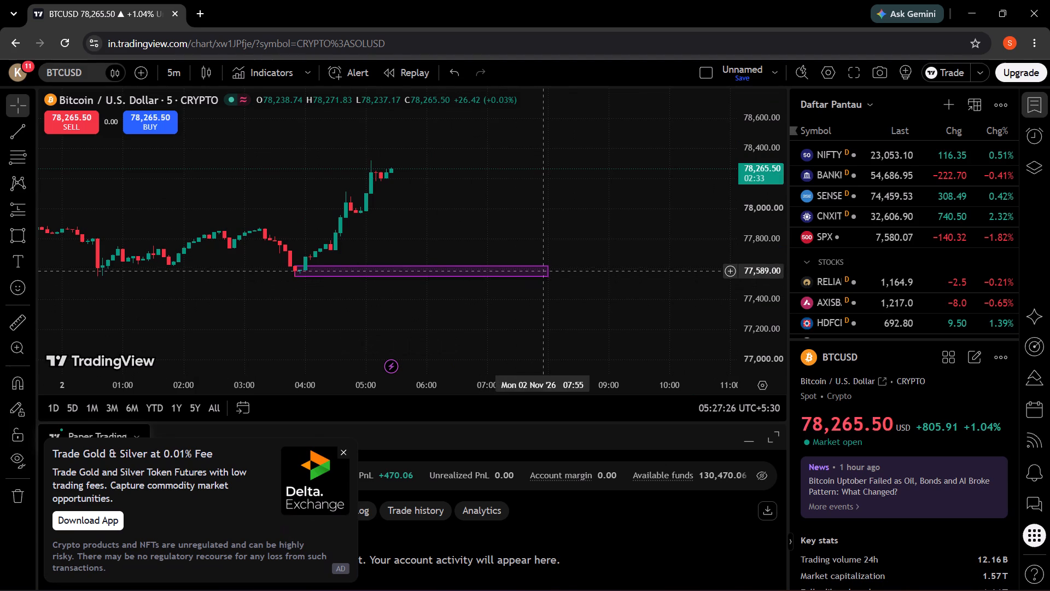
pyautogui.moveTo(552, 270); pyautogui.dragTo(707, 275)
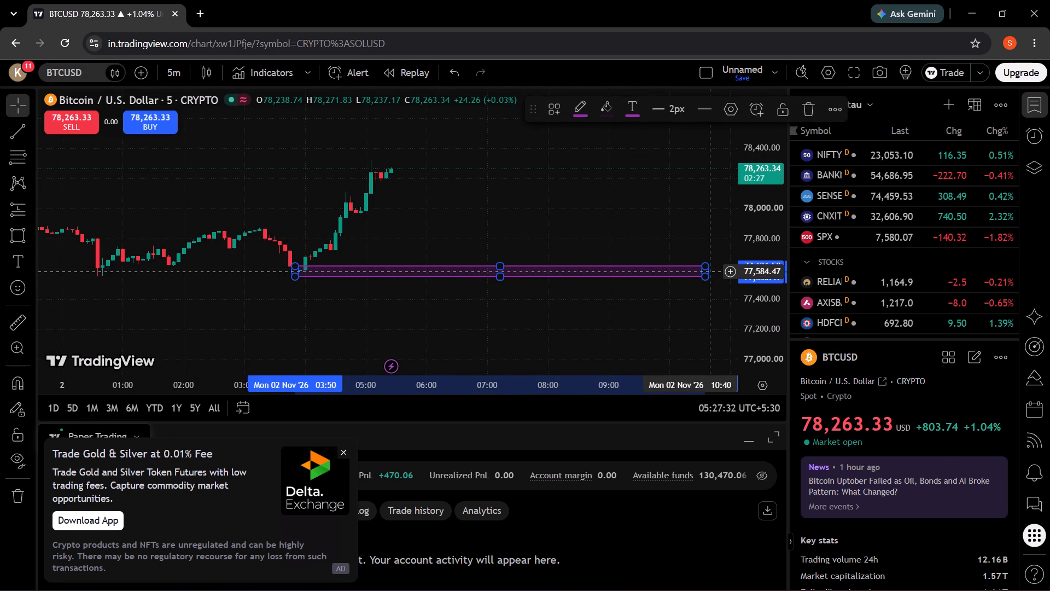
# Examine the rectangle zone against the BTCUSD price action from 1 November up to the current price.
pyautogui.moveTo(374, 313); pyautogui.dragTo(530, 273)
pyautogui.scroll(-7, 530, 273)
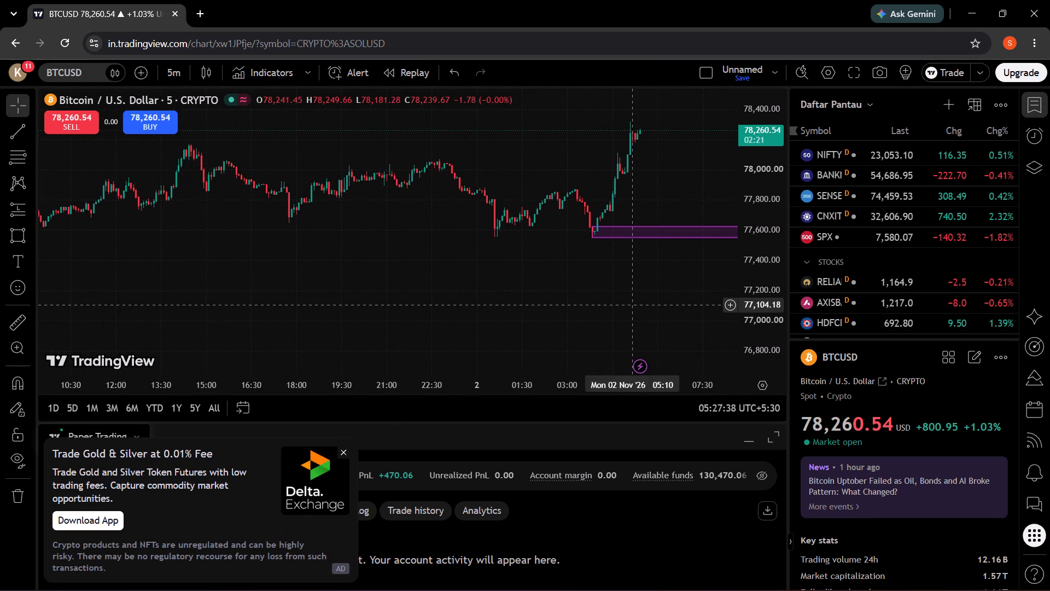
pyautogui.moveTo(633, 305); pyautogui.dragTo(495, 323)
pyautogui.moveTo(555, 295); pyautogui.dragTo(501, 314)
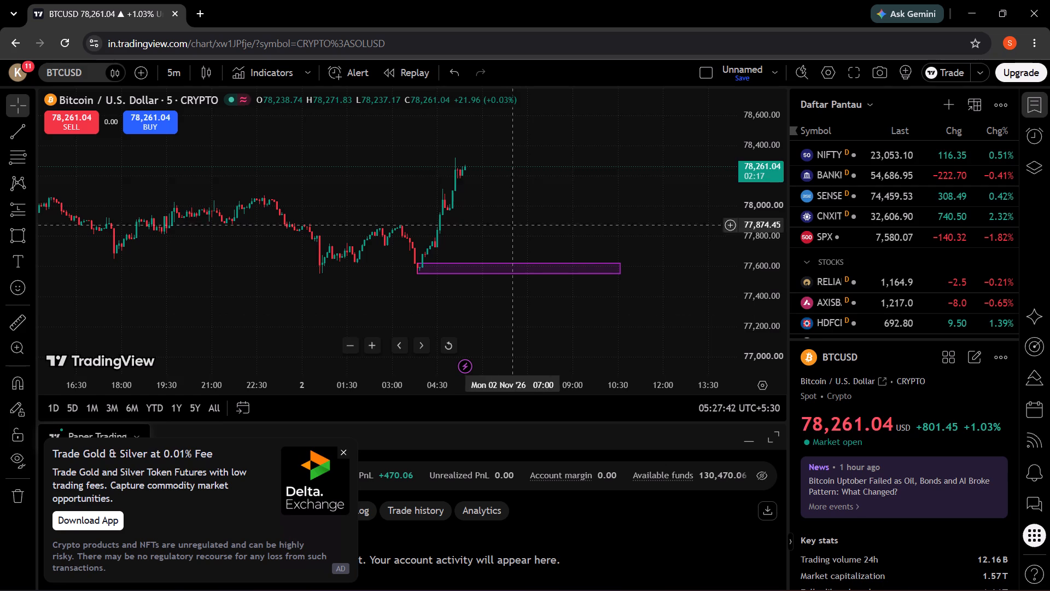
pyautogui.scroll(4, 529, 155)
pyautogui.moveTo(441, 199); pyautogui.dragTo(534, 167)
pyautogui.scroll(1, 534, 167)
pyautogui.moveTo(459, 182); pyautogui.dragTo(497, 191)
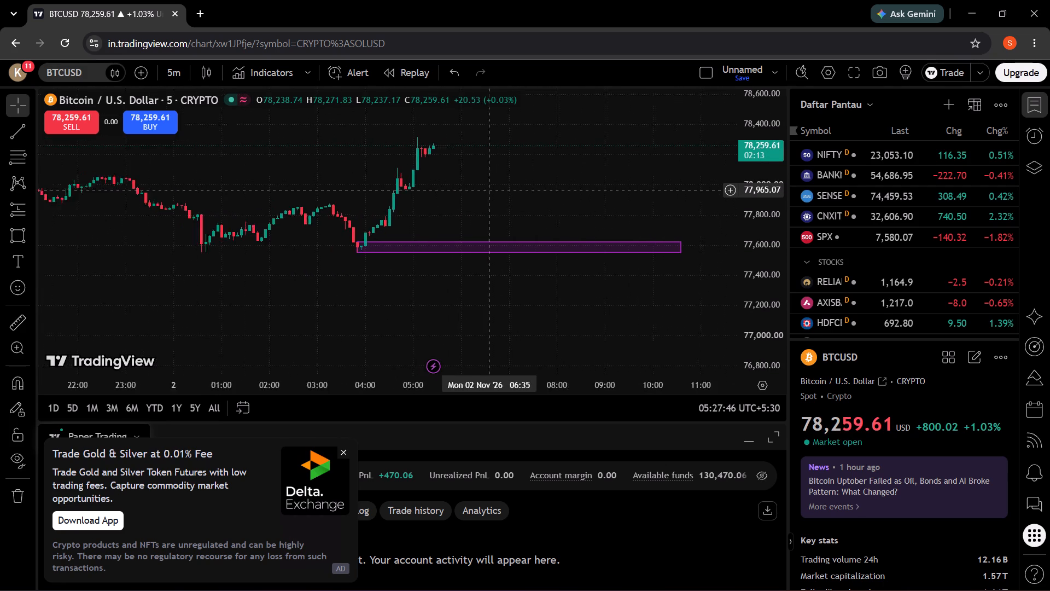
pyautogui.moveTo(497, 191); pyautogui.dragTo(527, 202)
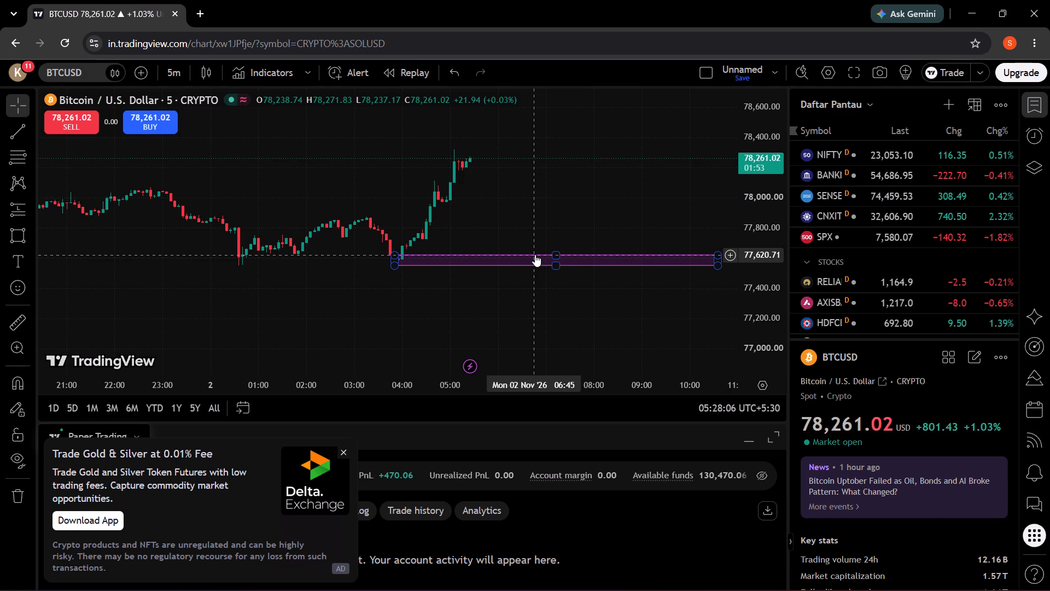
# Save the chart layout.
pyautogui.click(744, 84)
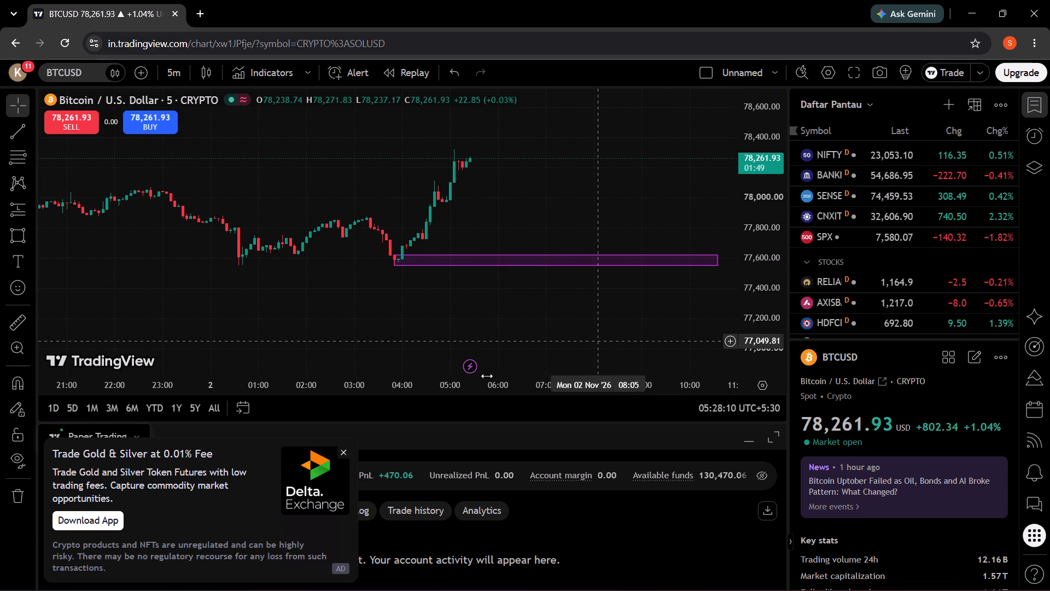
# Close the gold and silver futures advertisement covering the paper trading account details.
pyautogui.click(340, 451)
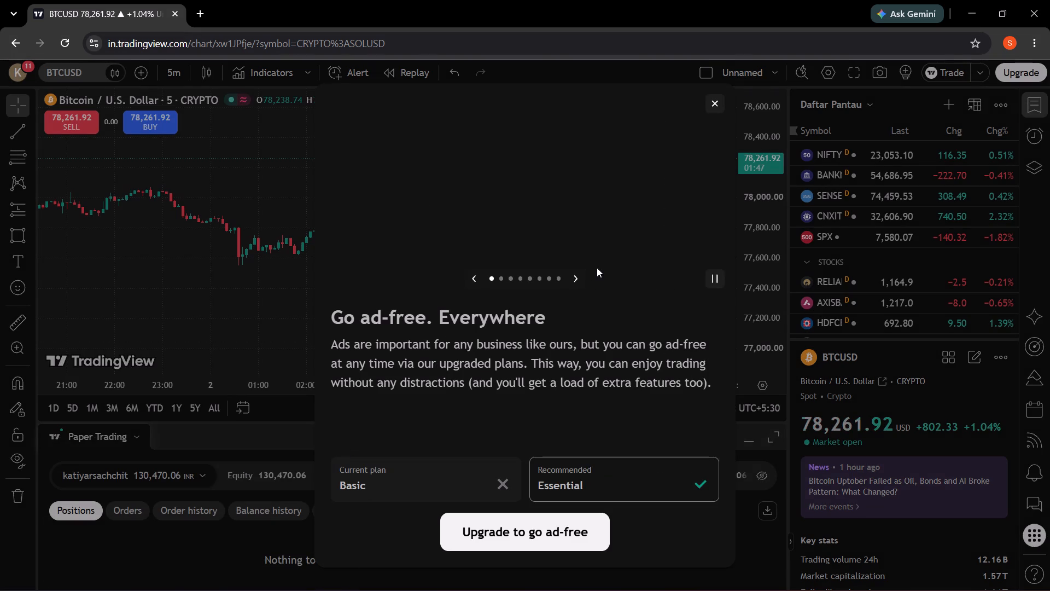
# Dismiss the ad-free upgrade offer covering the chart.
pyautogui.click(715, 100)
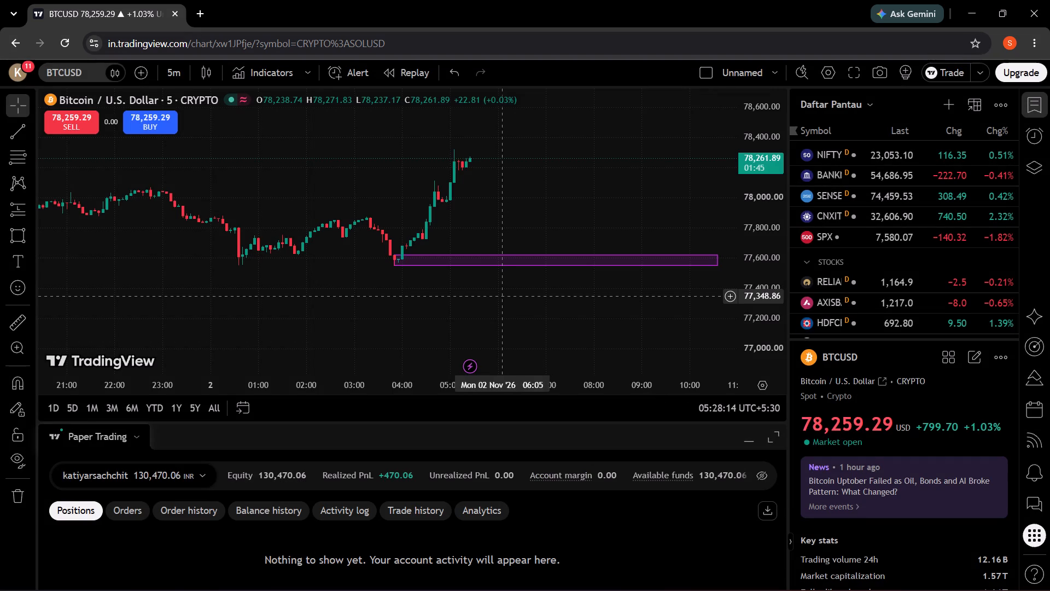
# Examine the BTCUSD five-minute price action from 29 October to 2 November around the purple rectangle zone.
pyautogui.moveTo(319, 305); pyautogui.dragTo(365, 309)
pyautogui.scroll(-4, 427, 283)
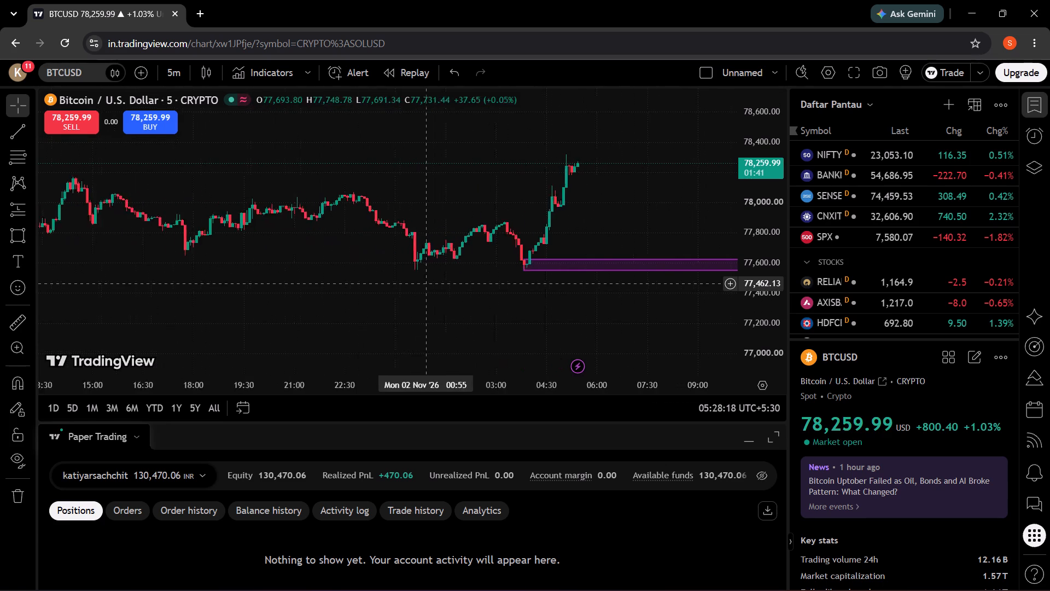
pyautogui.scroll(-2, 427, 283)
pyautogui.moveTo(577, 302); pyautogui.dragTo(494, 311)
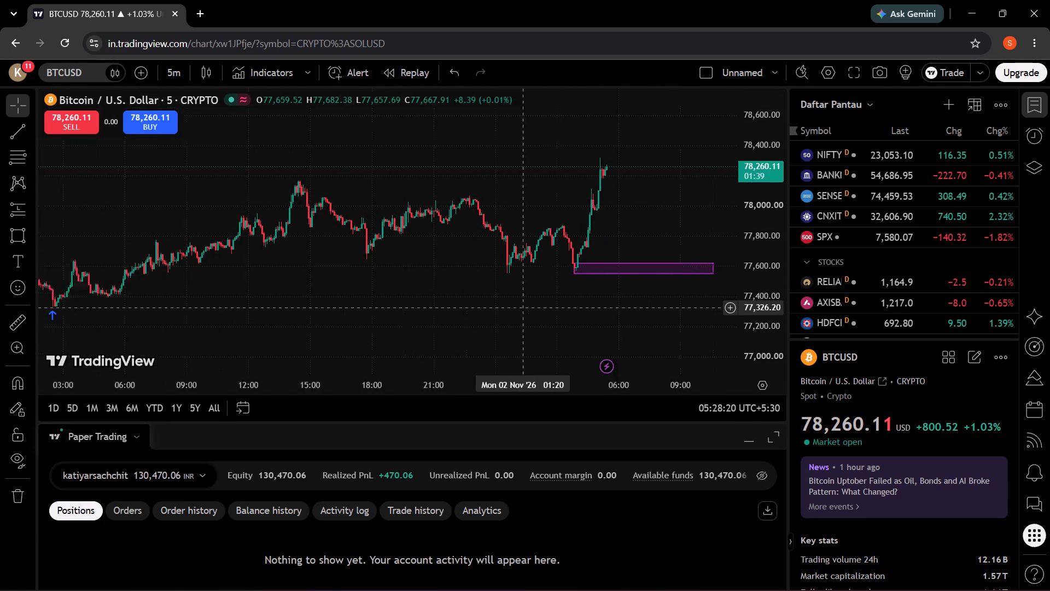
pyautogui.moveTo(494, 311); pyautogui.dragTo(406, 305)
pyautogui.scroll(-4, 427, 310)
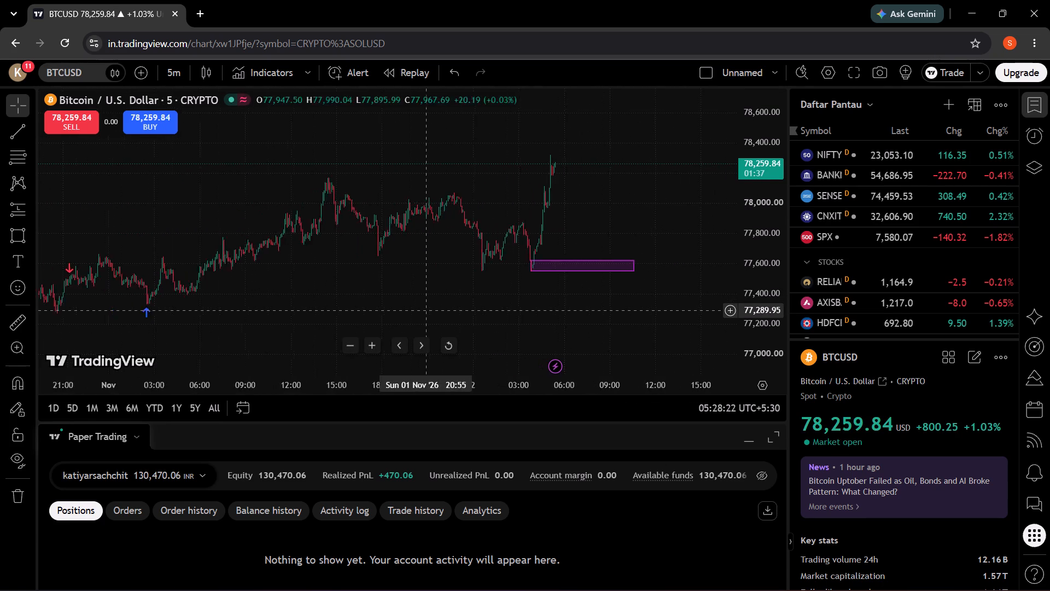
pyautogui.scroll(-1, 427, 310)
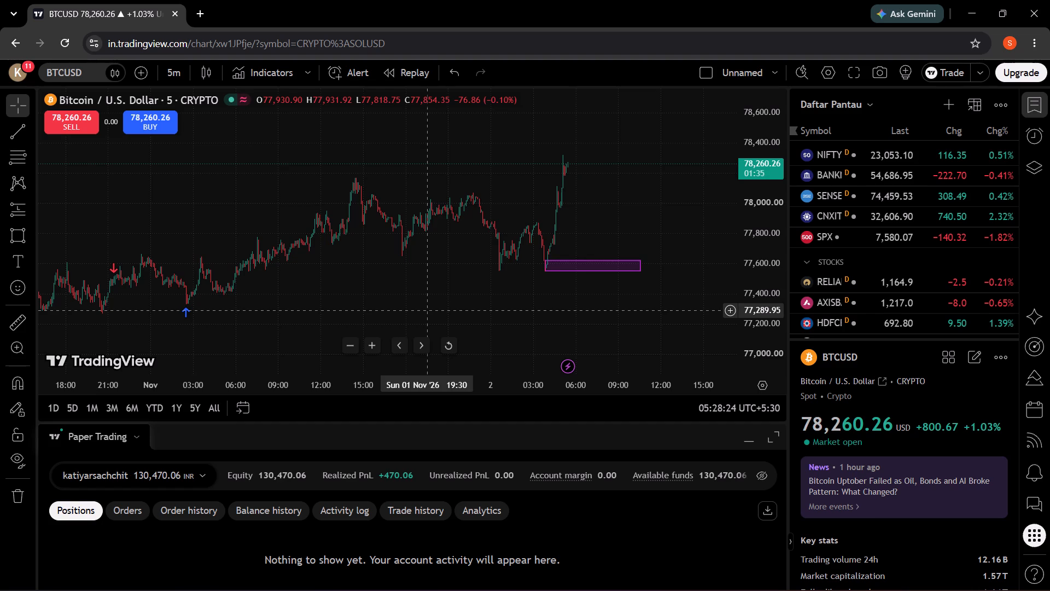
pyautogui.scroll(-3, 533, 286)
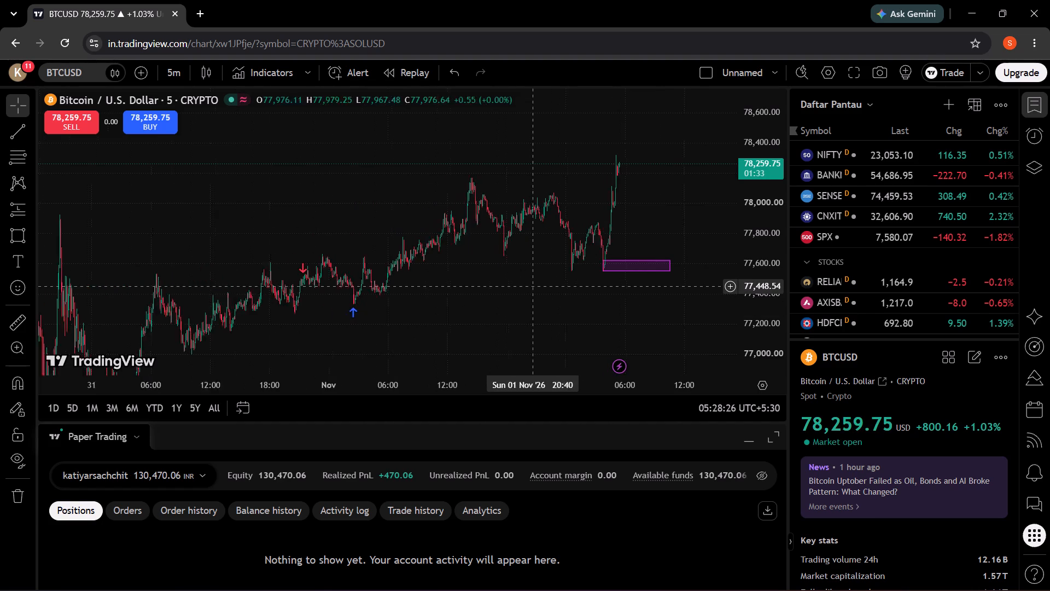
pyautogui.moveTo(601, 312); pyautogui.dragTo(482, 287)
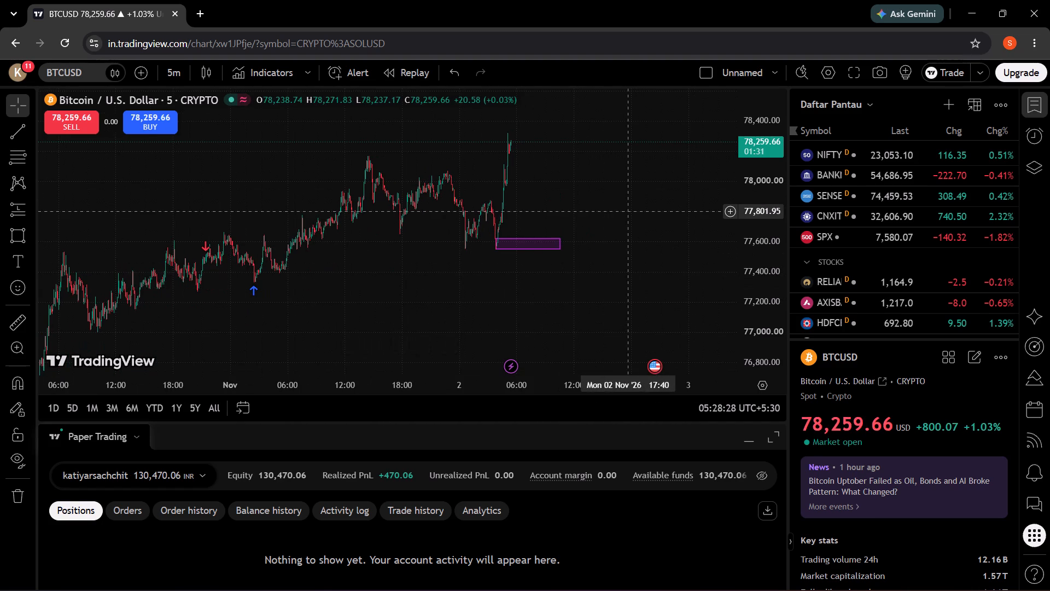
pyautogui.click(628, 211)
pyautogui.scroll(5, 628, 211)
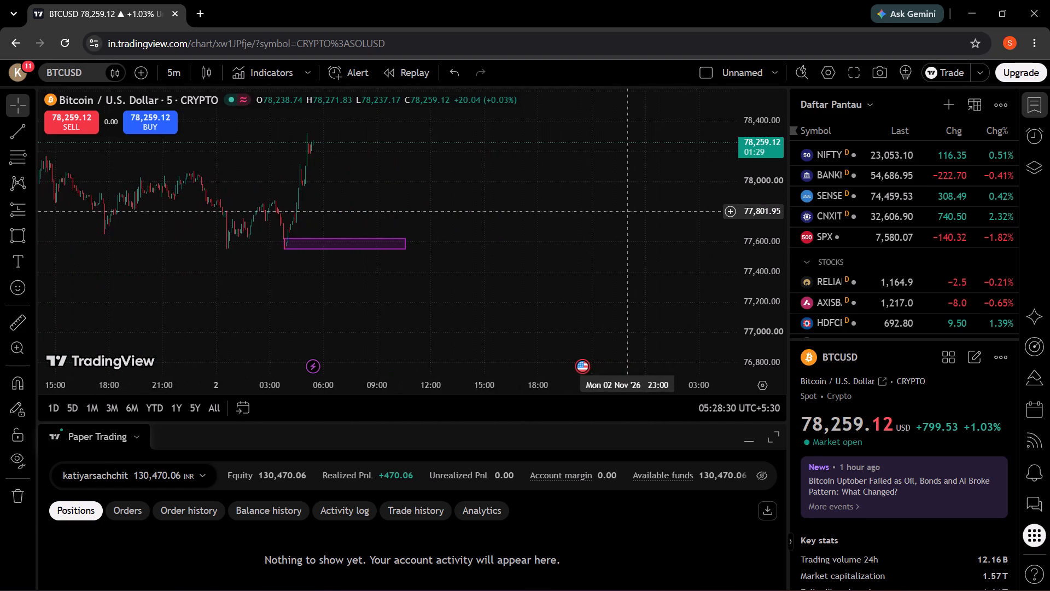
pyautogui.moveTo(447, 268); pyautogui.dragTo(606, 290)
pyautogui.scroll(1, 603, 244)
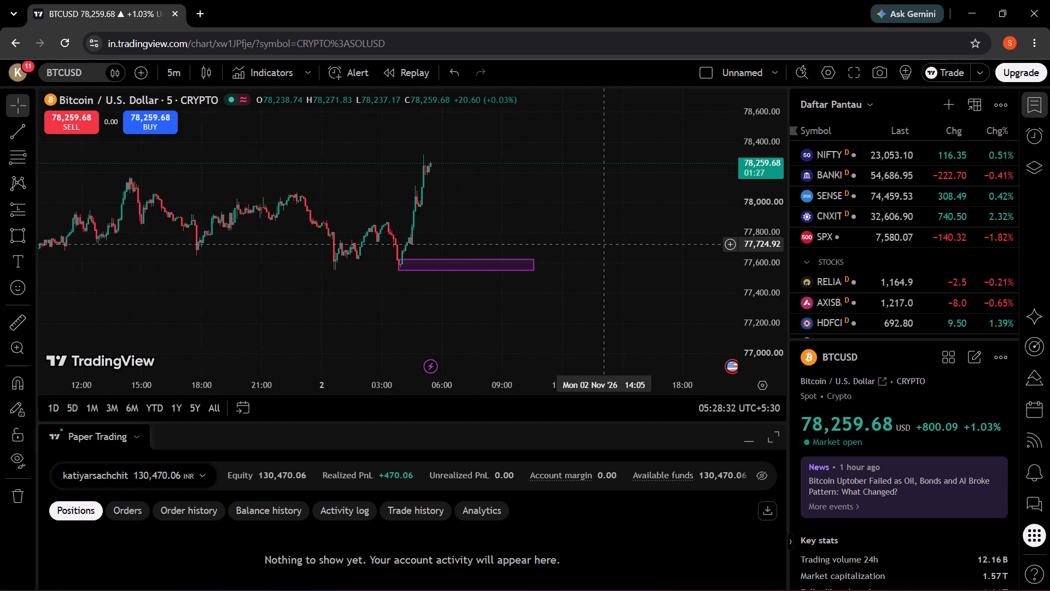
pyautogui.scroll(1, 603, 244)
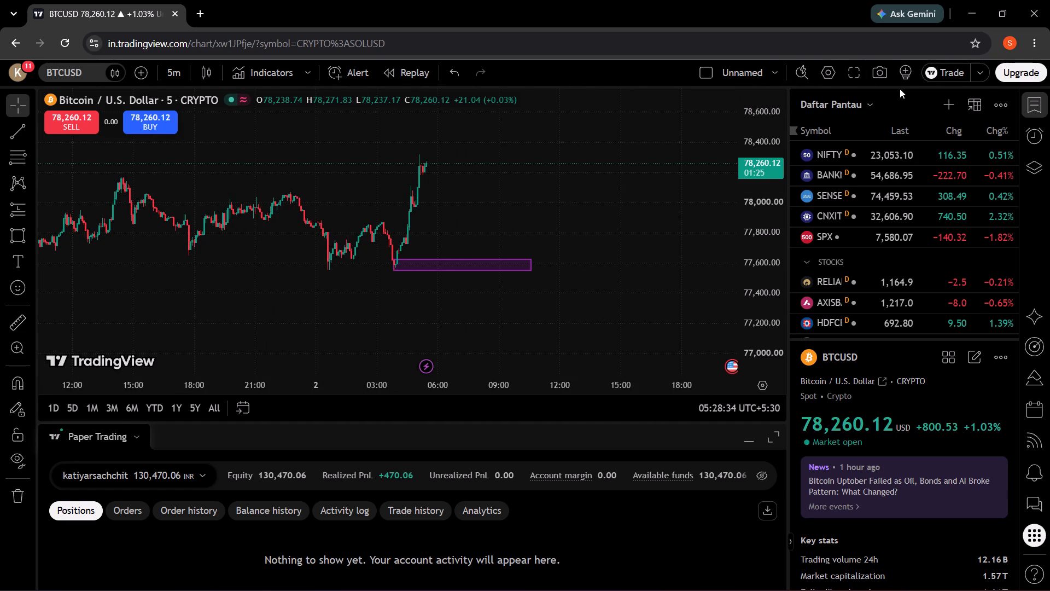
pyautogui.moveTo(555, 210); pyautogui.dragTo(608, 222)
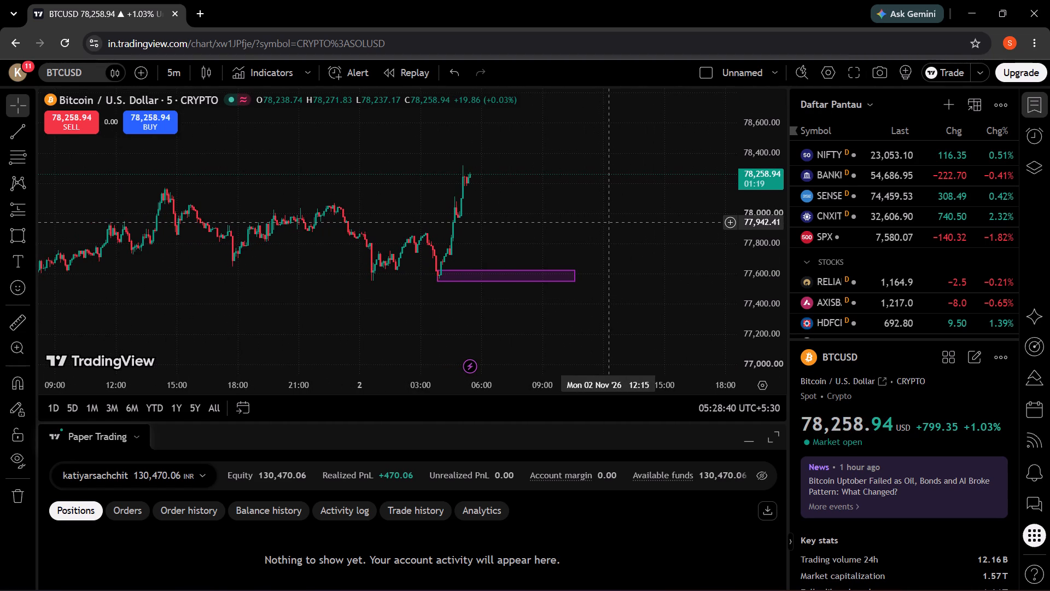
pyautogui.moveTo(573, 211); pyautogui.dragTo(639, 194)
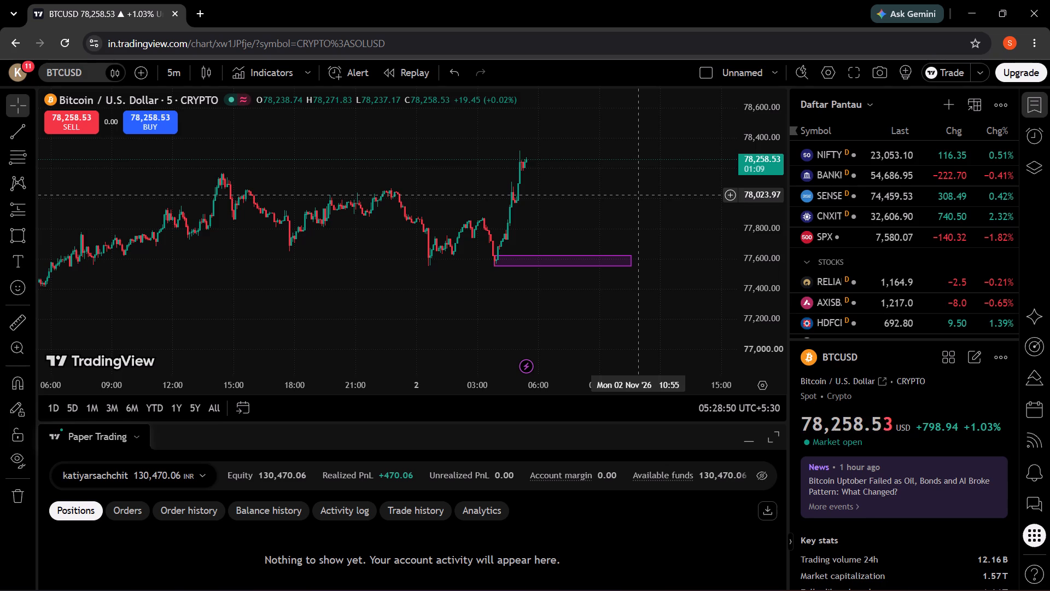
pyautogui.scroll(-9, 484, 288)
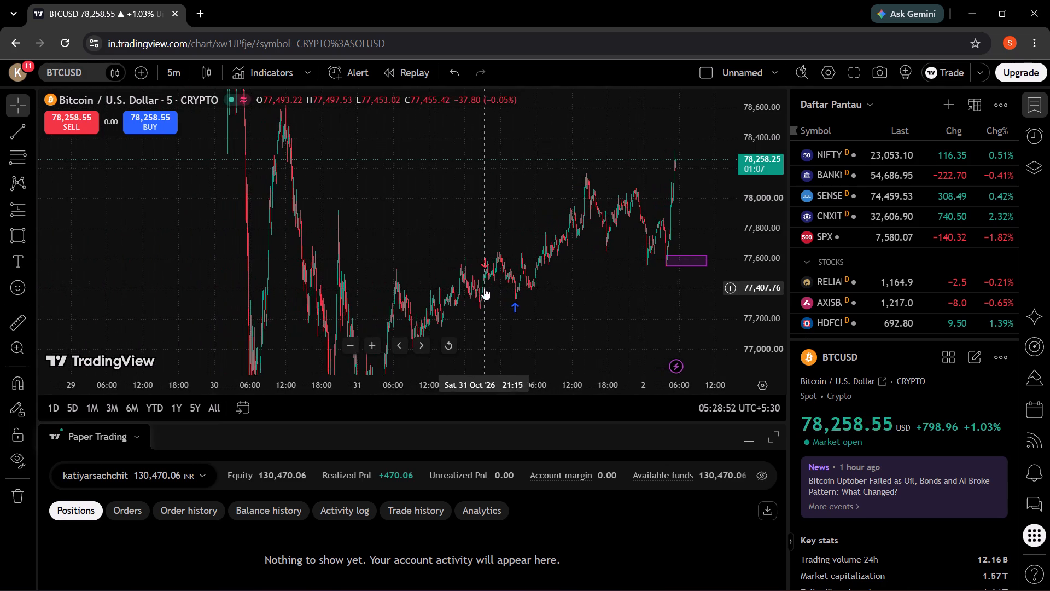
pyautogui.moveTo(604, 287); pyautogui.dragTo(471, 307)
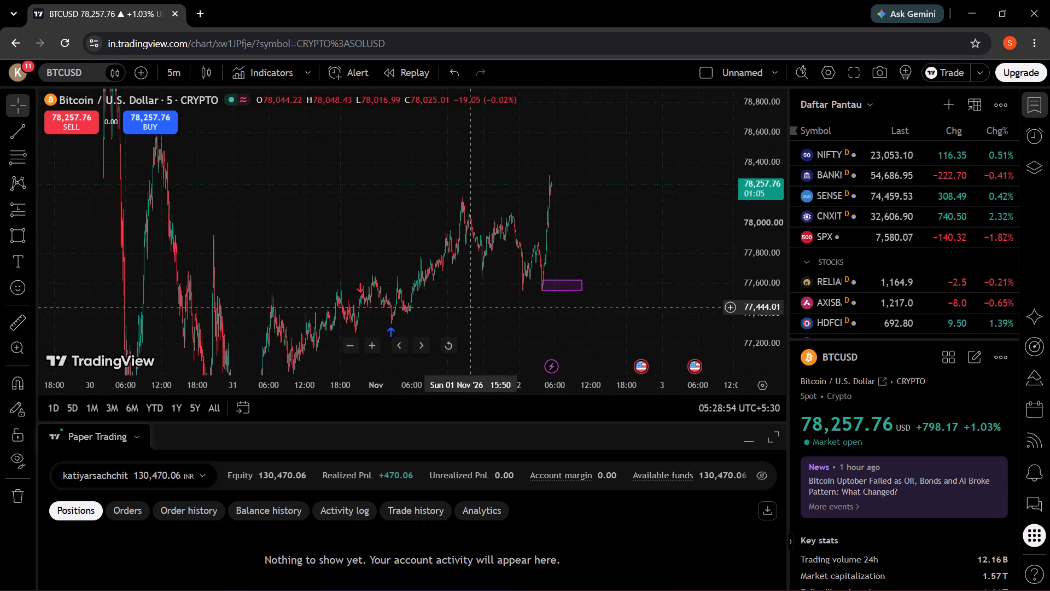
pyautogui.moveTo(594, 231); pyautogui.dragTo(551, 228)
pyautogui.scroll(2, 551, 228)
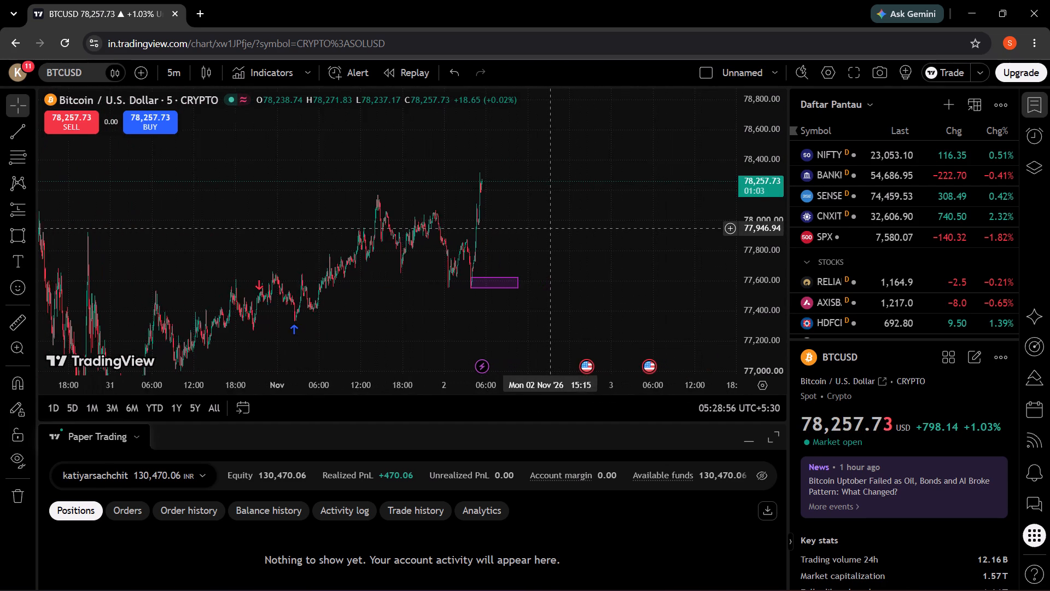
pyautogui.scroll(2, 551, 228)
pyautogui.moveTo(423, 221); pyautogui.dragTo(648, 204)
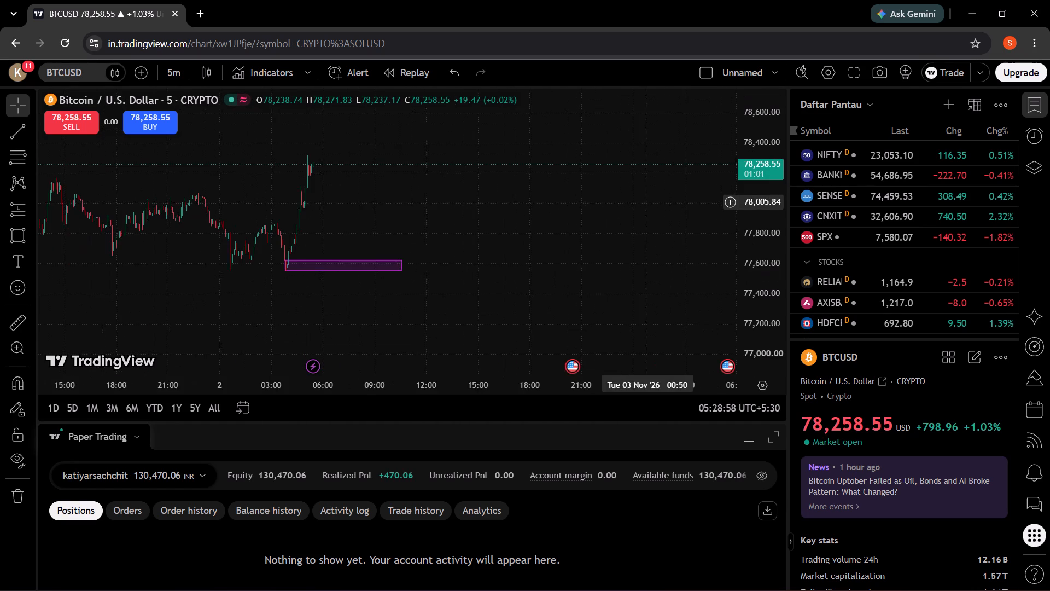
pyautogui.moveTo(451, 265); pyautogui.dragTo(626, 290)
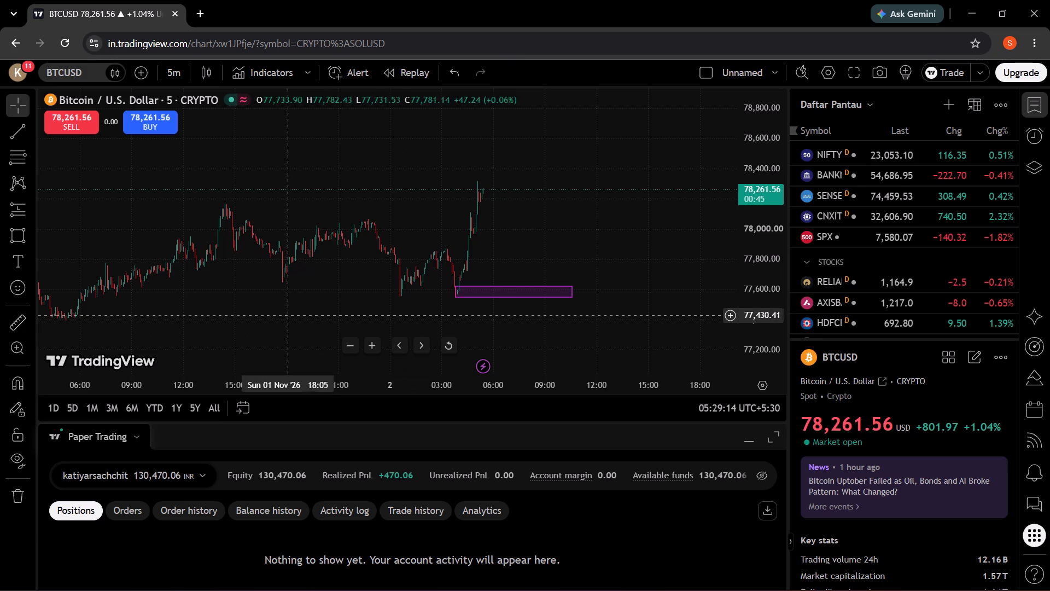
pyautogui.moveTo(276, 310); pyautogui.dragTo(316, 291)
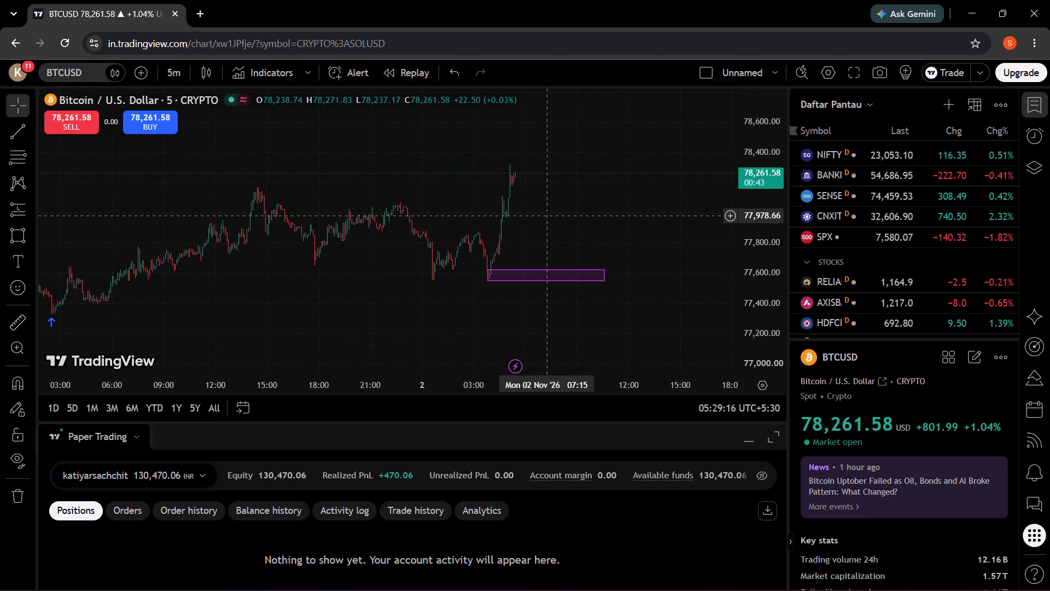
pyautogui.moveTo(621, 188); pyautogui.dragTo(557, 213)
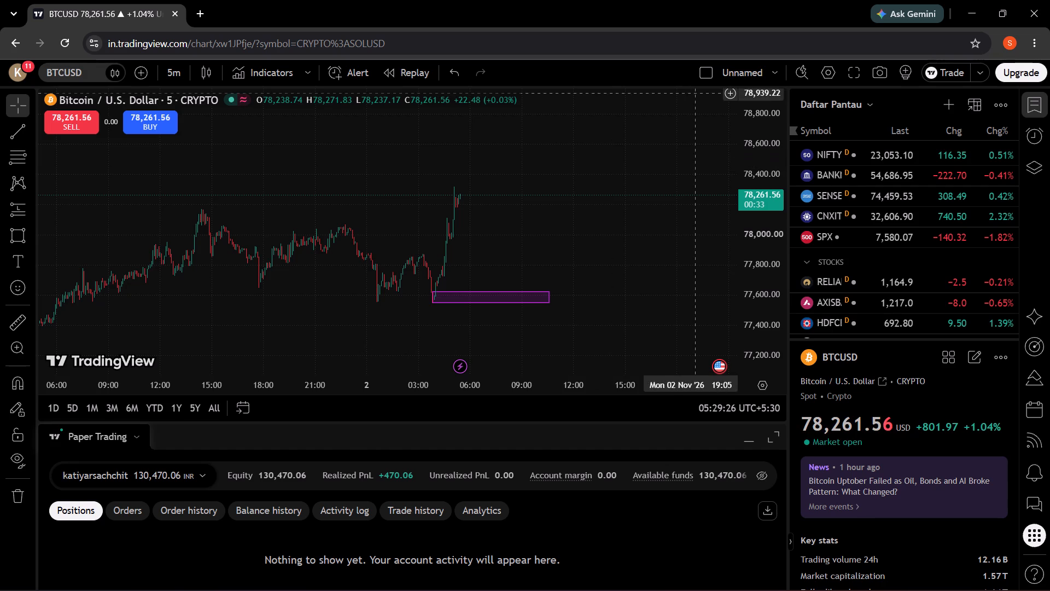
# Start a BTCUSD limit buy order for paper trading and set its price to 77620.
pyautogui.click(959, 66)
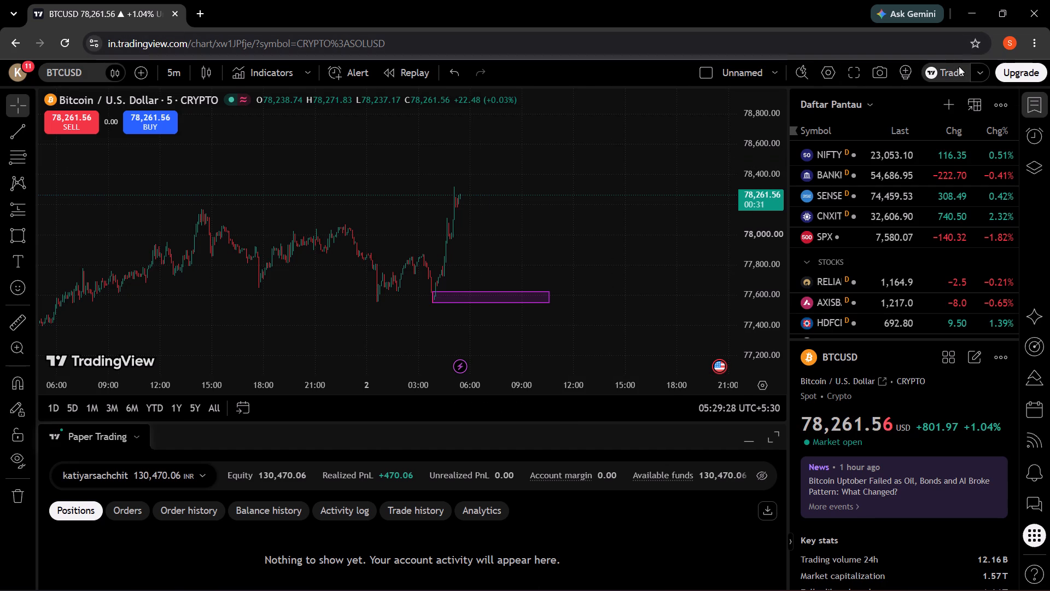
pyautogui.click(658, 205)
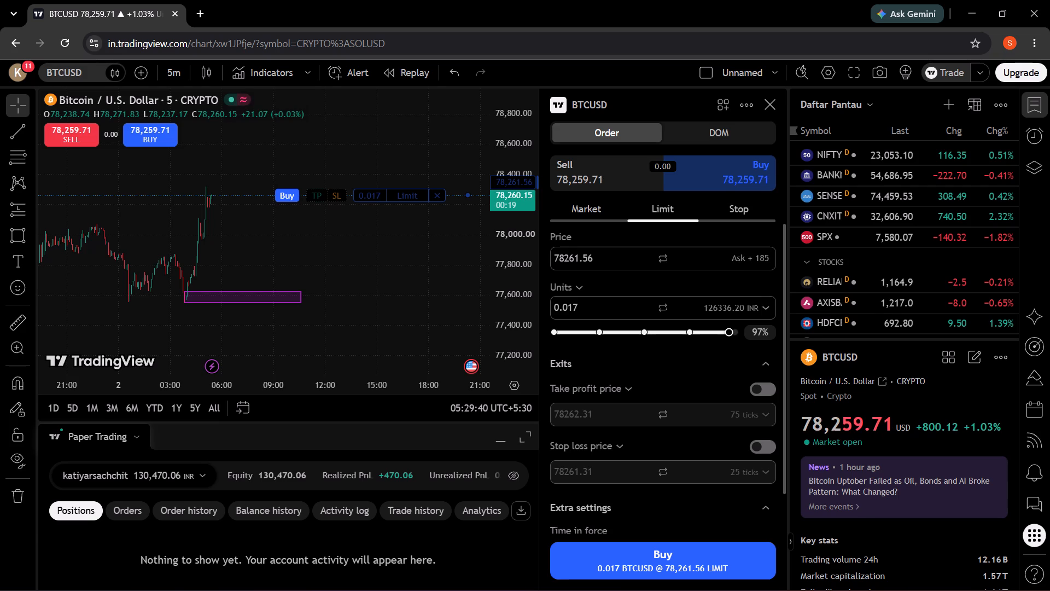
pyautogui.click(608, 251)
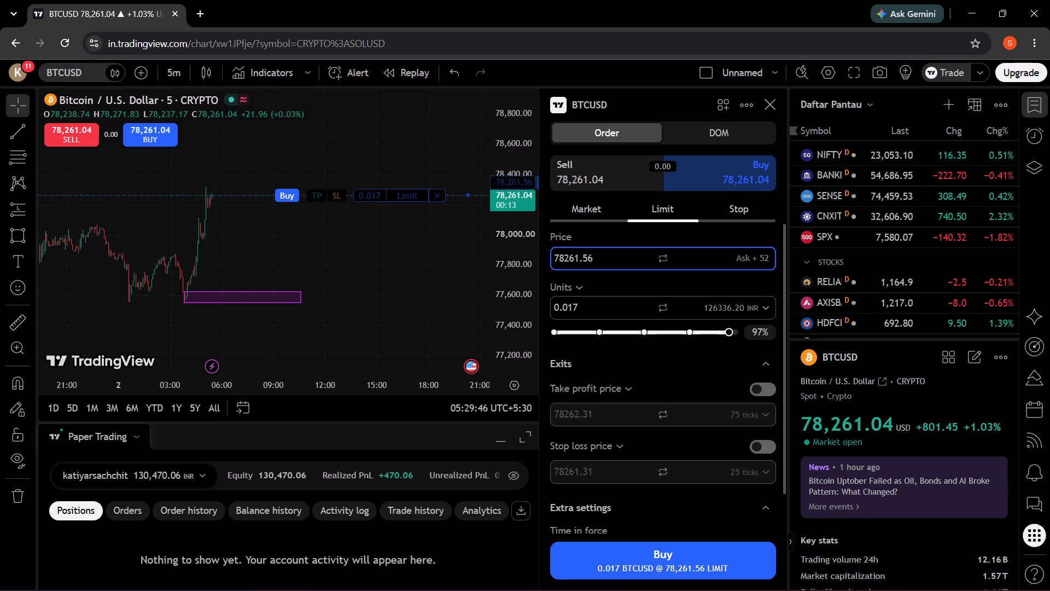
pyautogui.press('BackSpace')
pyautogui.press('BackSpace')
pyautogui.press('BackSpace')
pyautogui.press('BackSpace')
pyautogui.press('BackSpace')
pyautogui.press('BackSpace')
pyautogui.press('BackSpace')
pyautogui.press('BackSpace')
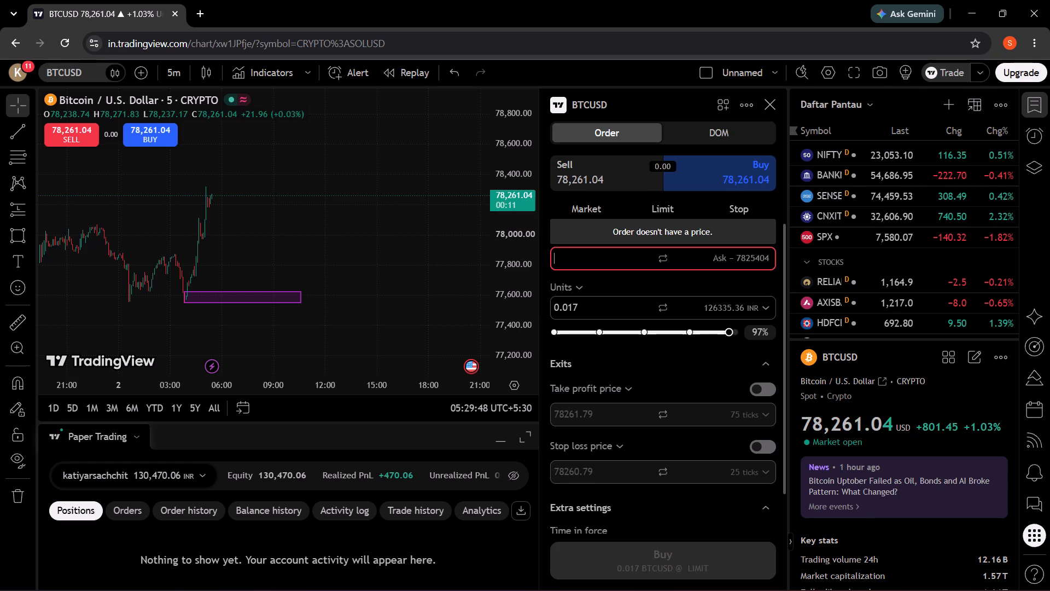
pyautogui.write('77620')
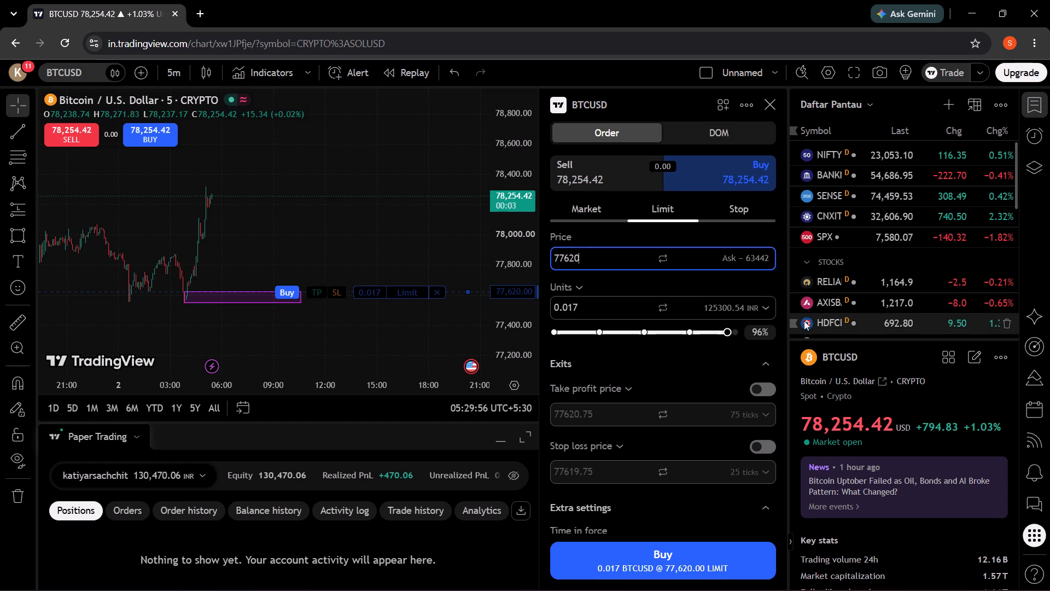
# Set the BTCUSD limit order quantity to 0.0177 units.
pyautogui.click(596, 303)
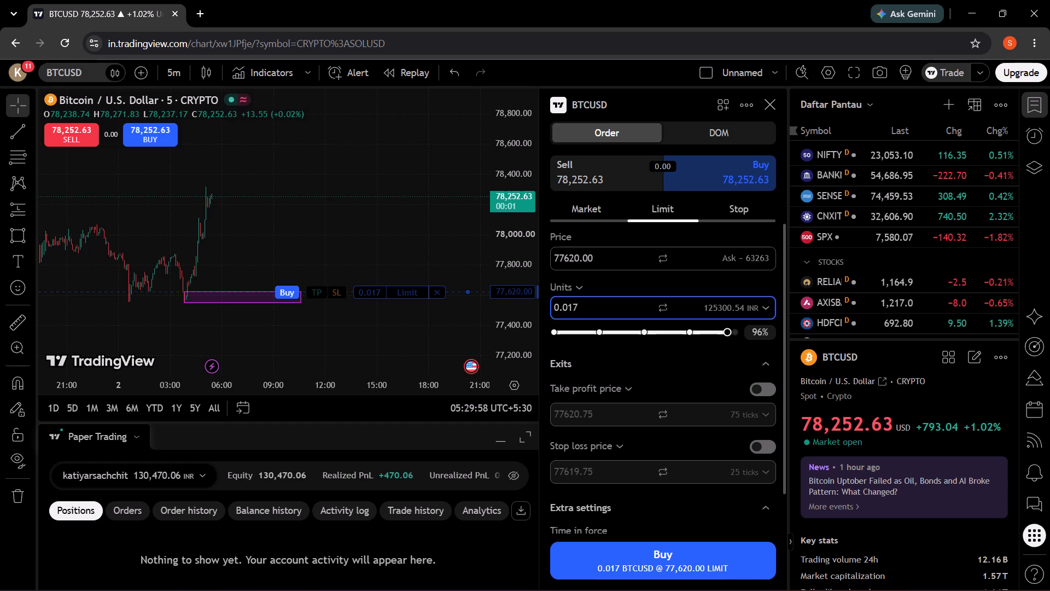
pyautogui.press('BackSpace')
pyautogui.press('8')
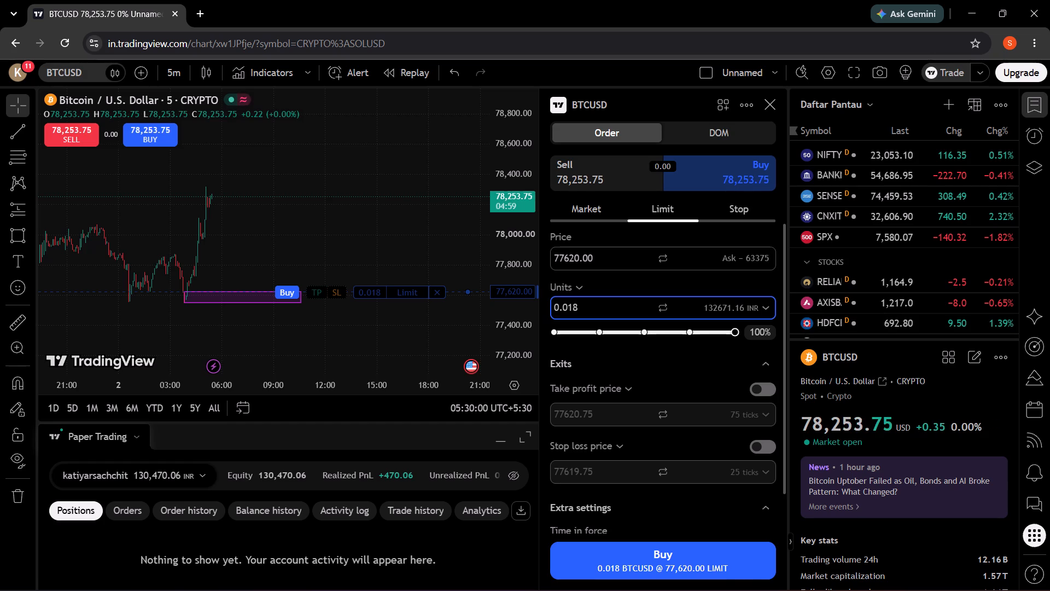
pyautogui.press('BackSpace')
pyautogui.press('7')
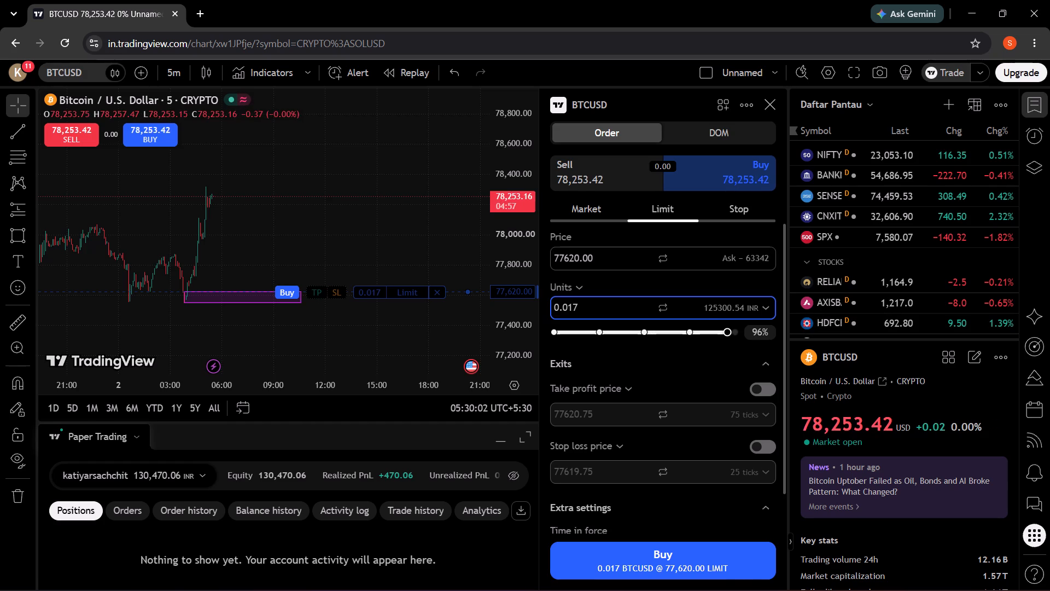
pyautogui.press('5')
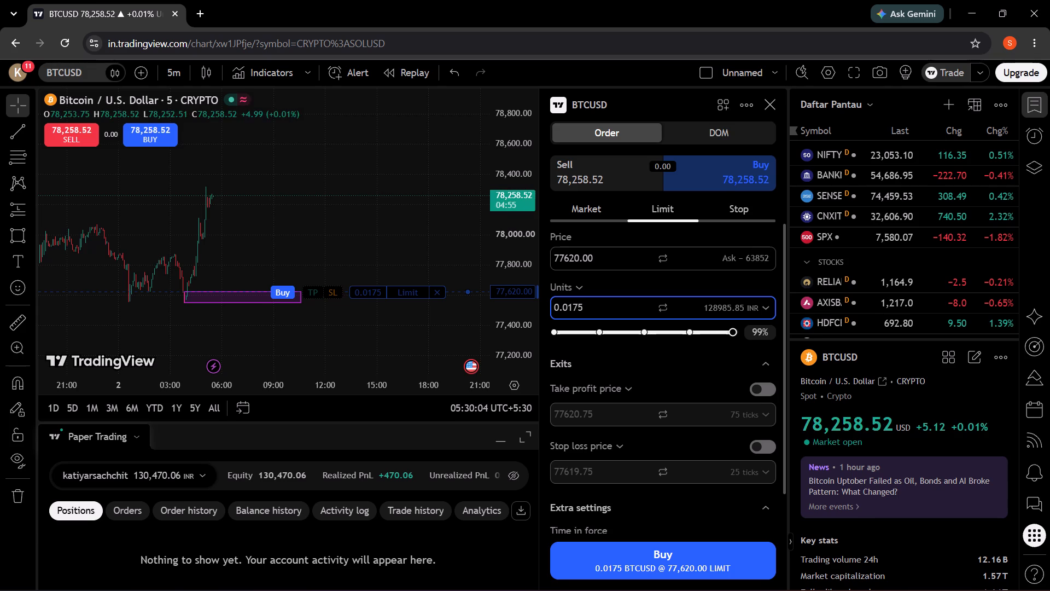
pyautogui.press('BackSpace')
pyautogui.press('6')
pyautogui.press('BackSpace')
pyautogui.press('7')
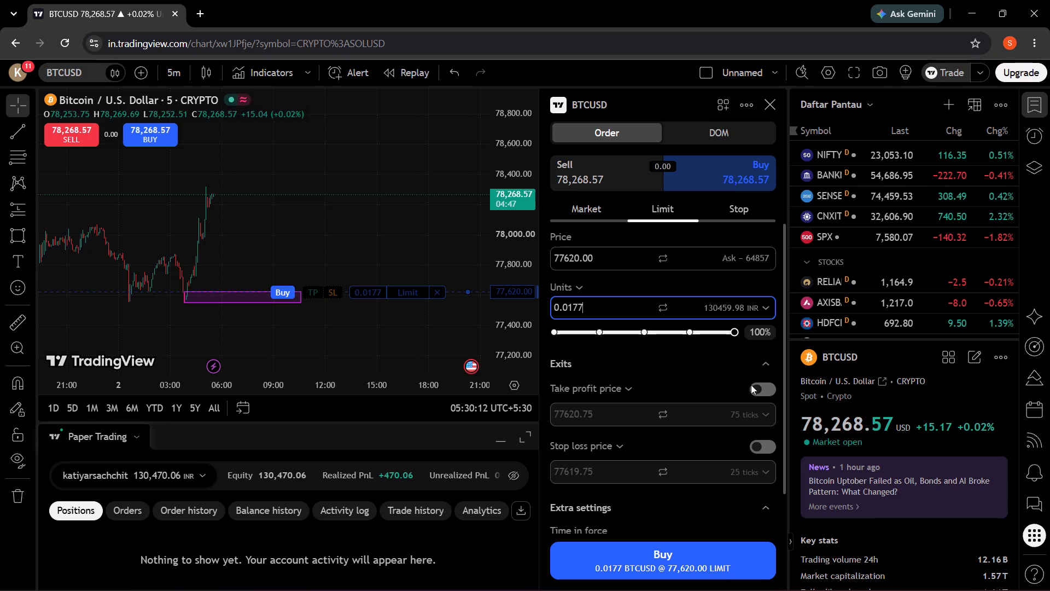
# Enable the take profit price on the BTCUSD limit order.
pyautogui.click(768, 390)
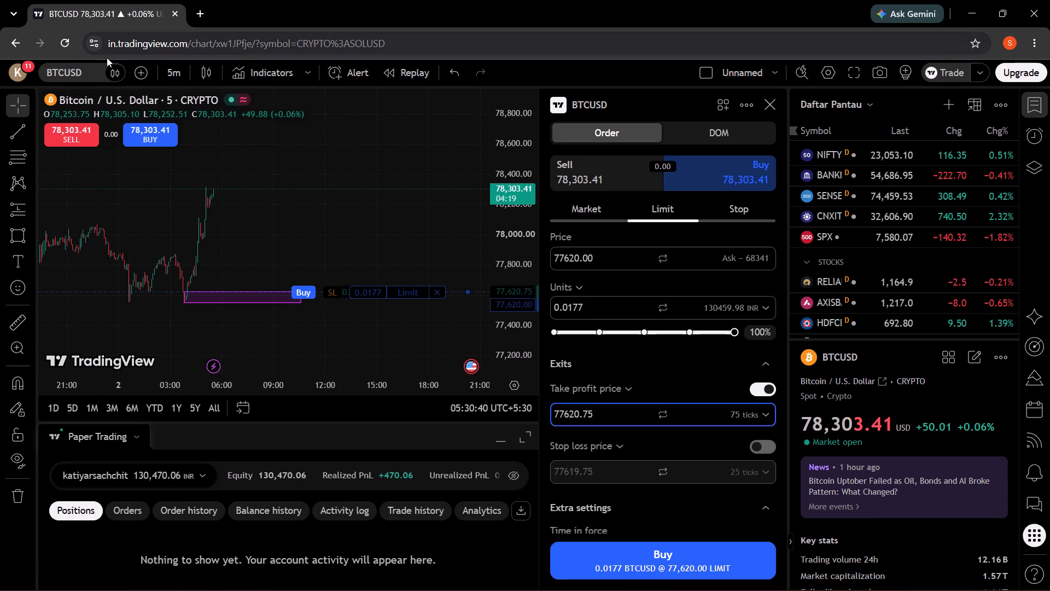
# Search the crypto symbols for solana and switch the chart to SOLUSD.
pyautogui.click(93, 74)
pyautogui.write('solana')
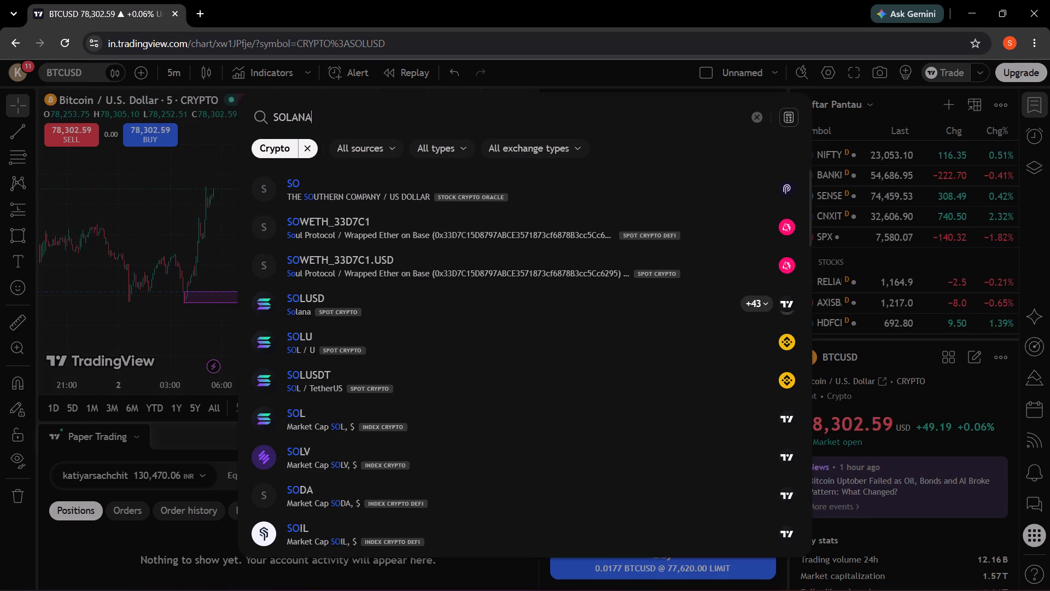
pyautogui.click(444, 179)
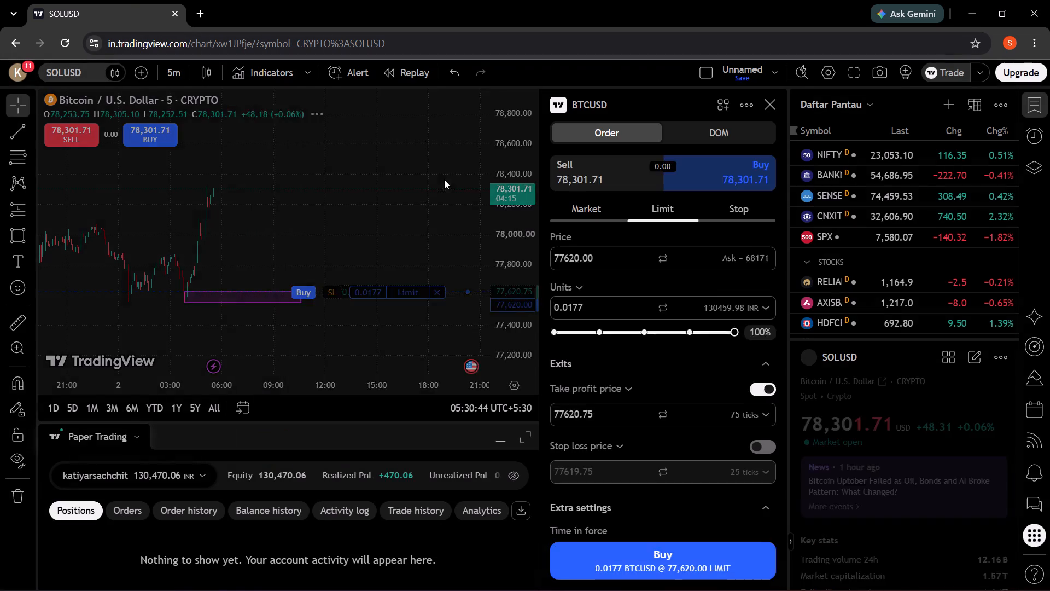
# Examine the recent SOLUSD price swings on the 5-minute chart around the existing blue line.
pyautogui.moveTo(349, 239); pyautogui.dragTo(540, 255)
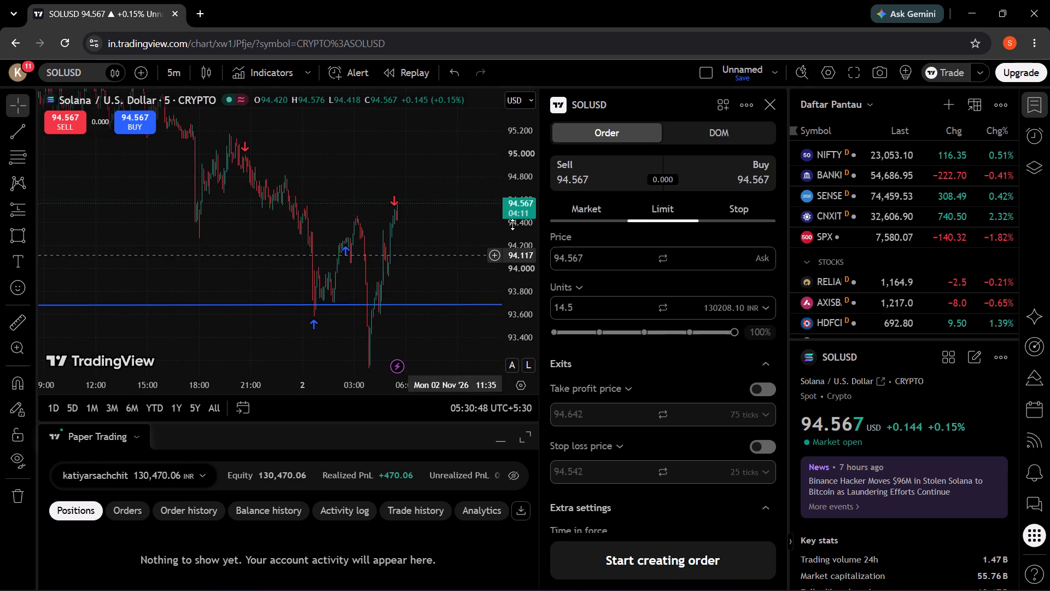
pyautogui.moveTo(512, 224); pyautogui.dragTo(534, 334)
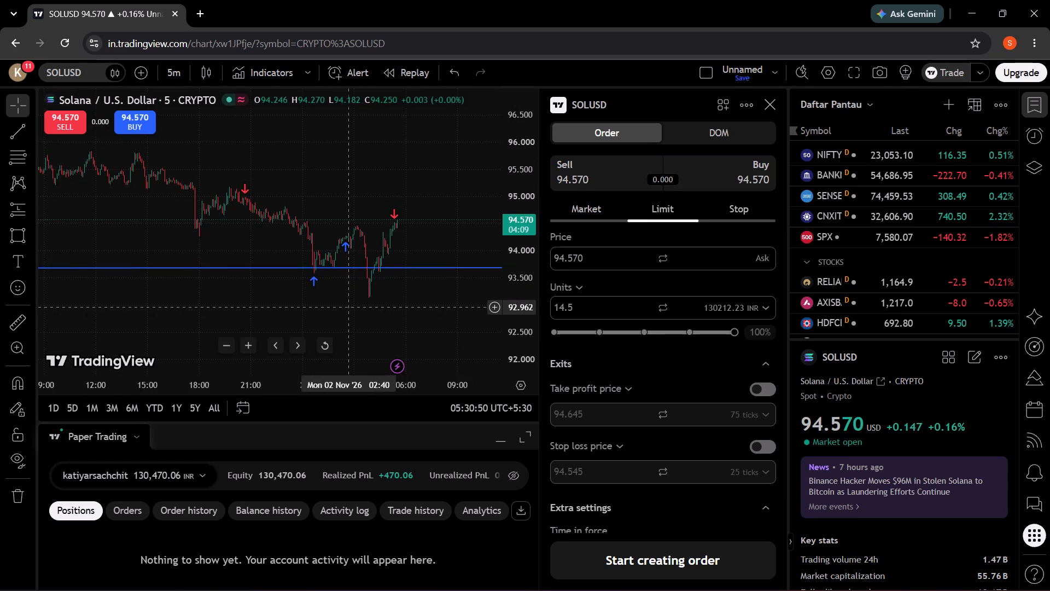
pyautogui.moveTo(378, 313); pyautogui.dragTo(405, 296)
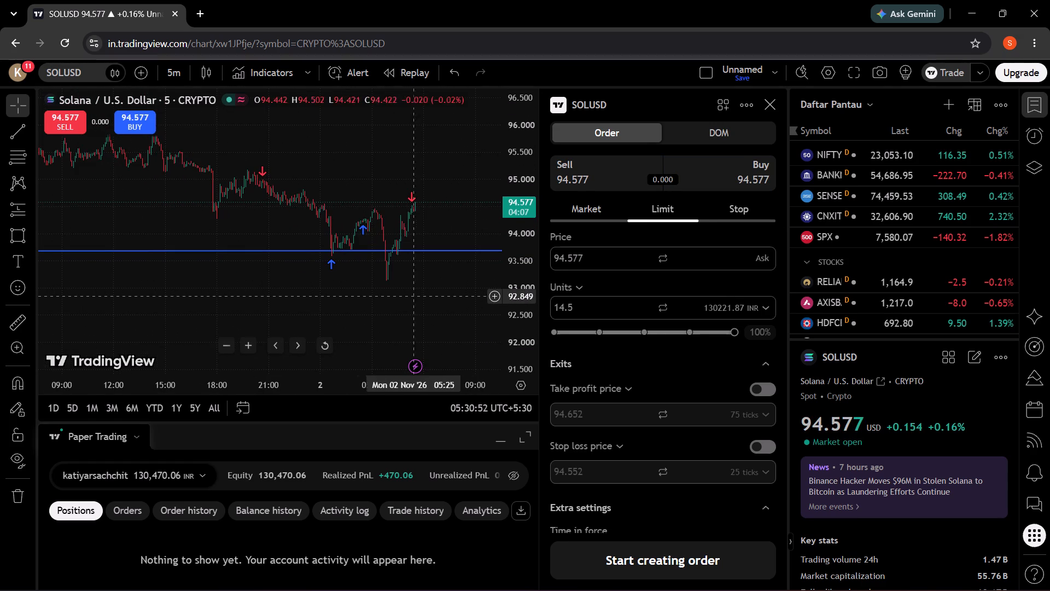
pyautogui.moveTo(427, 293); pyautogui.dragTo(412, 293)
pyautogui.moveTo(521, 309); pyautogui.dragTo(517, 232)
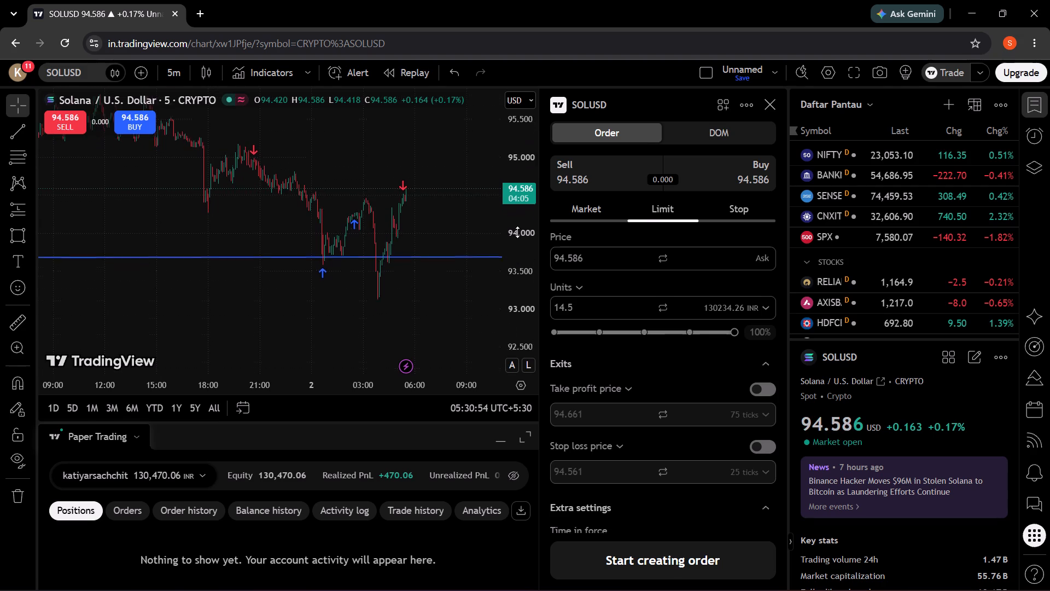
pyautogui.moveTo(517, 232); pyautogui.dragTo(523, 282)
pyautogui.scroll(5, 416, 219)
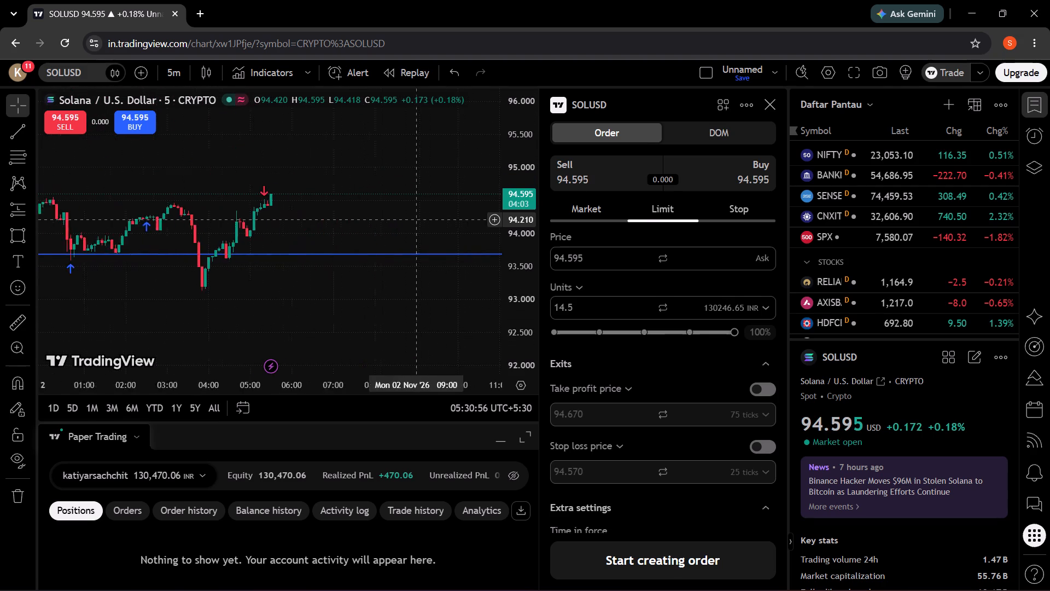
pyautogui.moveTo(289, 283); pyautogui.dragTo(551, 281)
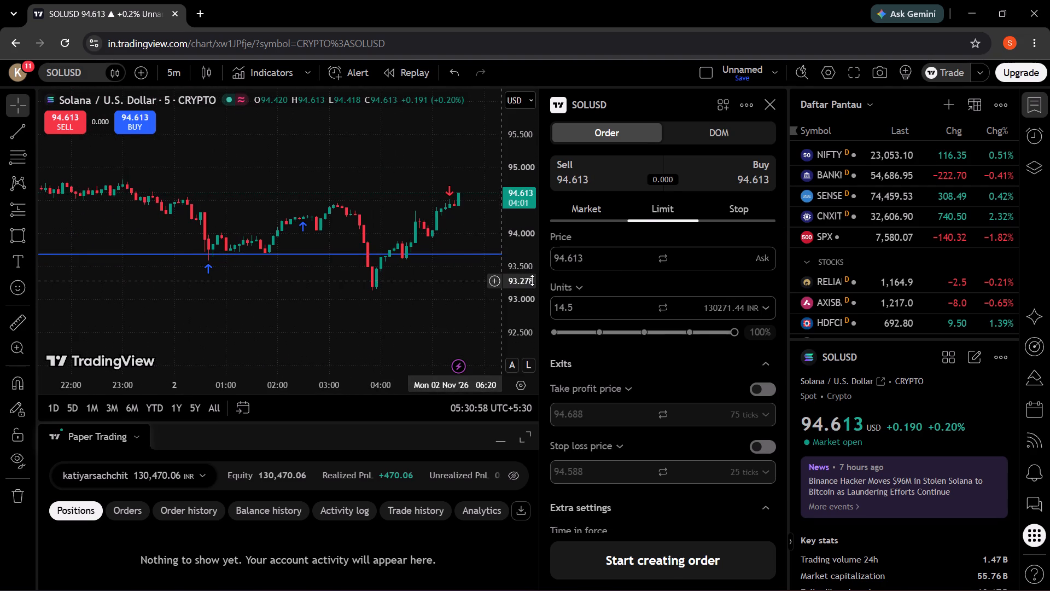
pyautogui.moveTo(532, 280); pyautogui.dragTo(534, 210)
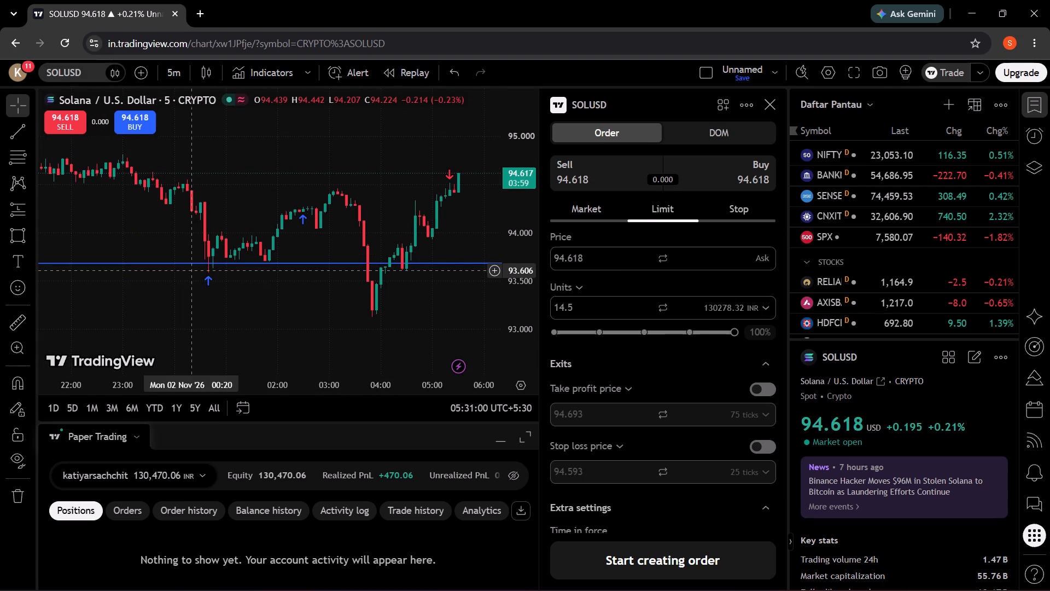
pyautogui.scroll(2, 192, 270)
pyautogui.scroll(-7, 192, 270)
# Delete the blue horizontal line running below the recent SOLUSD candles.
pyautogui.moveTo(307, 263); pyautogui.dragTo(271, 274)
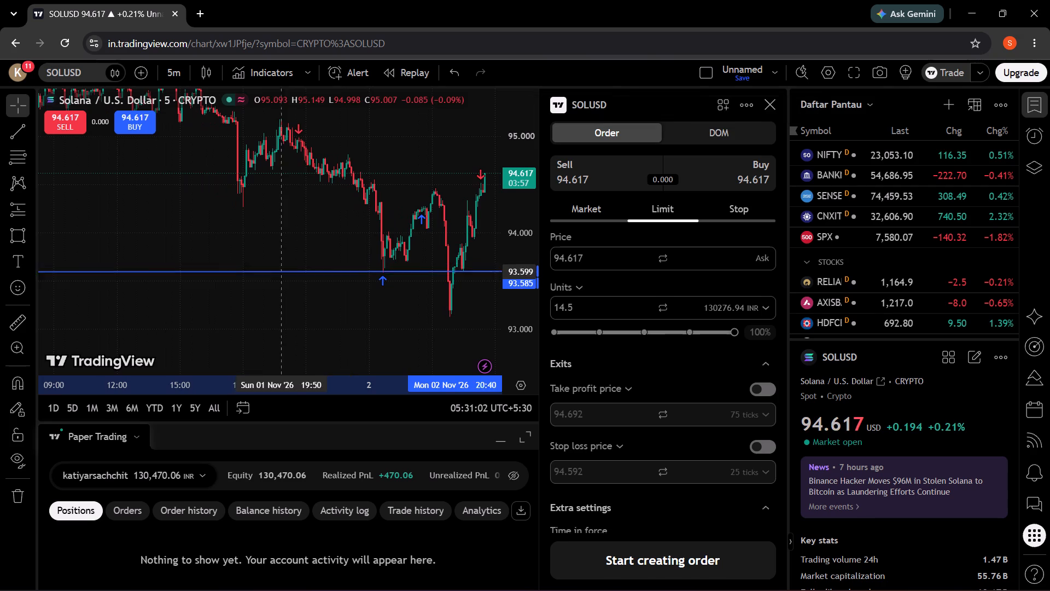
pyautogui.moveTo(271, 274); pyautogui.dragTo(216, 282)
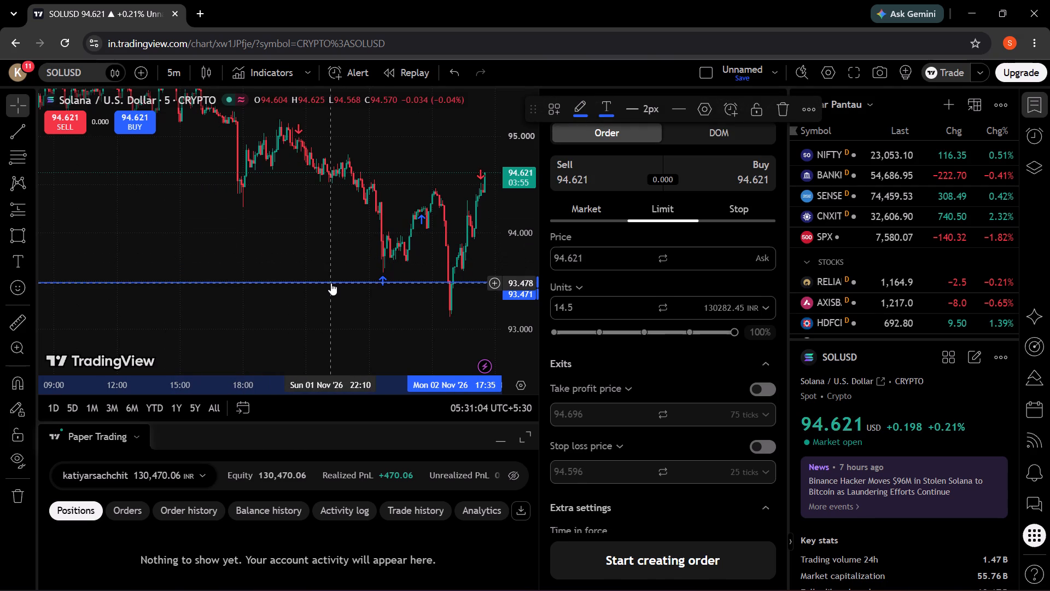
pyautogui.click(331, 283)
pyautogui.click(775, 108)
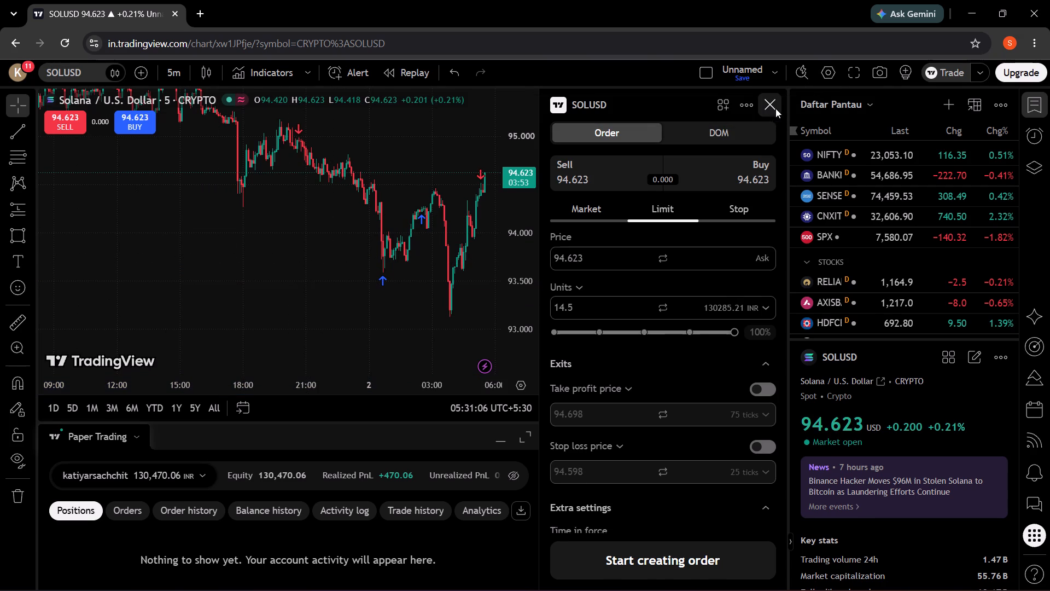
# Close the SOLUSD order ticket.
pyautogui.click(773, 103)
# Examine the SOLUSD 5-minute decline since 1 November and its latest rebound for swing highs and lows.
pyautogui.scroll(1, 483, 190)
pyautogui.scroll(-1, 483, 190)
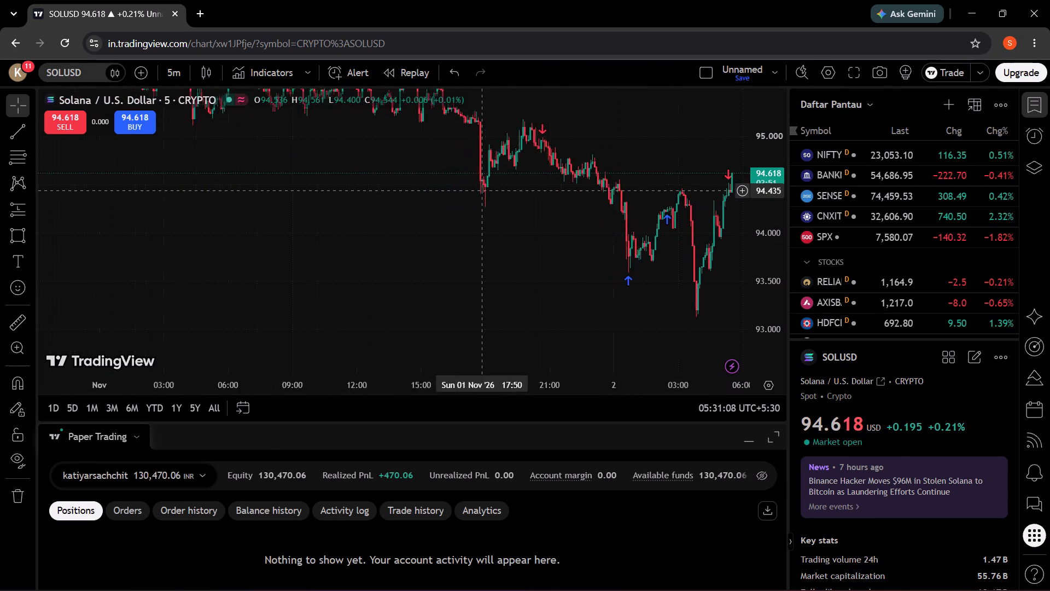
pyautogui.scroll(-1, 483, 190)
pyautogui.moveTo(544, 253); pyautogui.dragTo(372, 289)
pyautogui.scroll(-3, 372, 289)
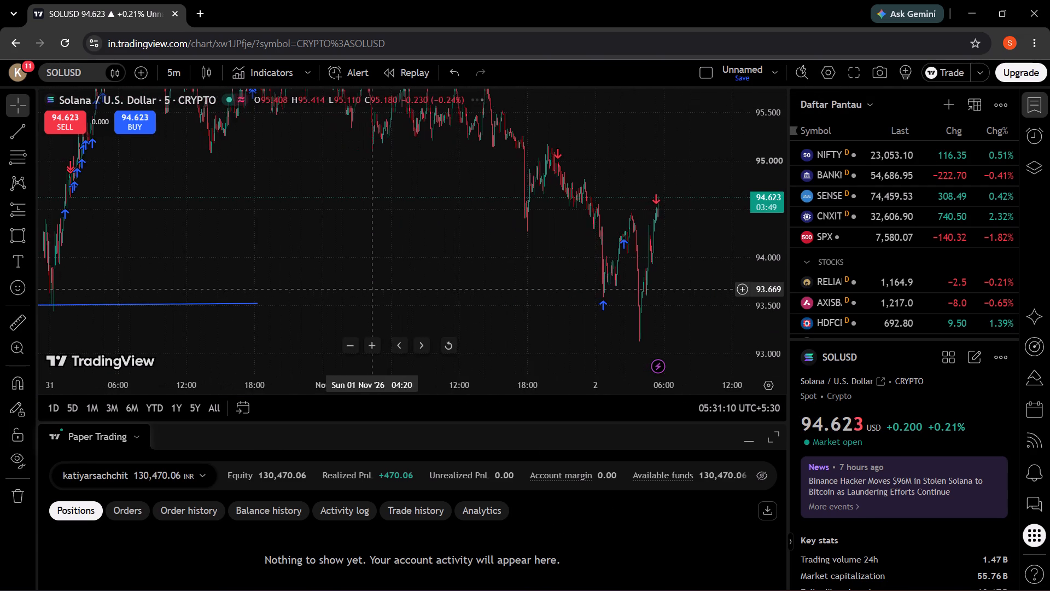
pyautogui.moveTo(511, 240); pyautogui.dragTo(382, 264)
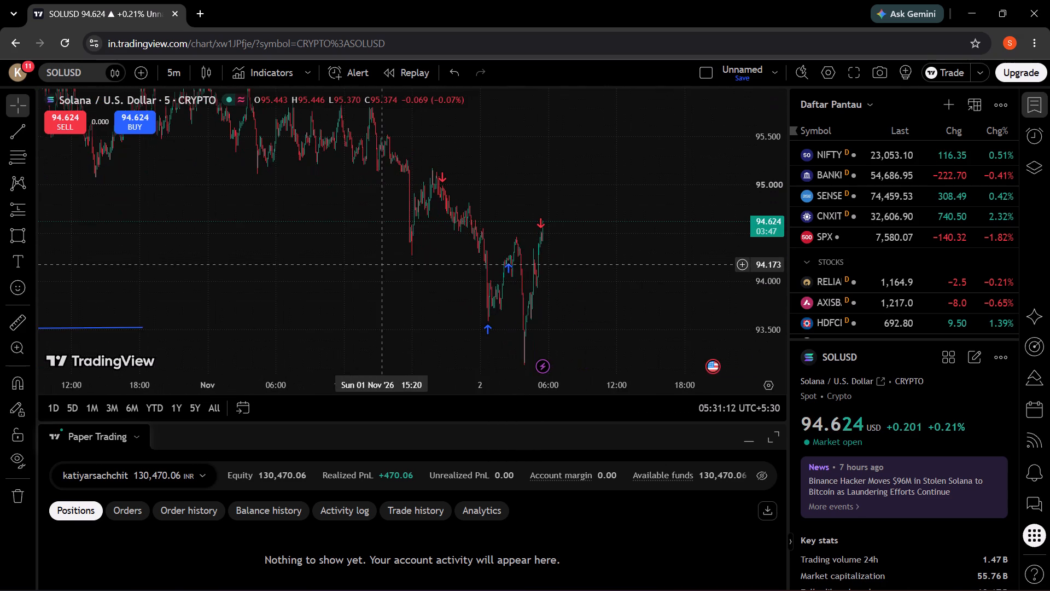
pyautogui.scroll(4, 596, 267)
pyautogui.moveTo(436, 253); pyautogui.dragTo(640, 237)
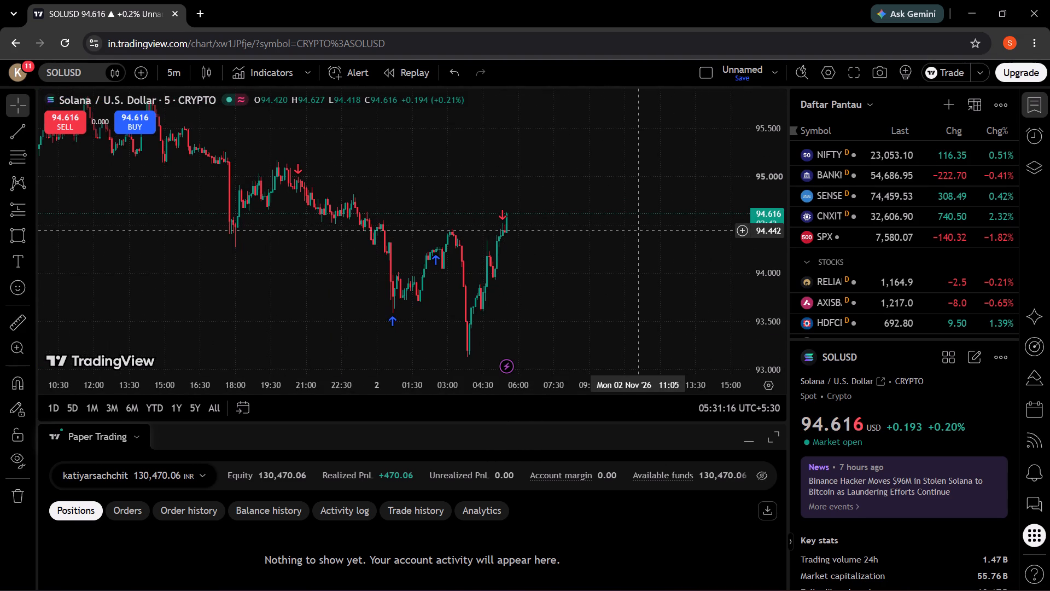
pyautogui.moveTo(639, 230); pyautogui.dragTo(639, 173)
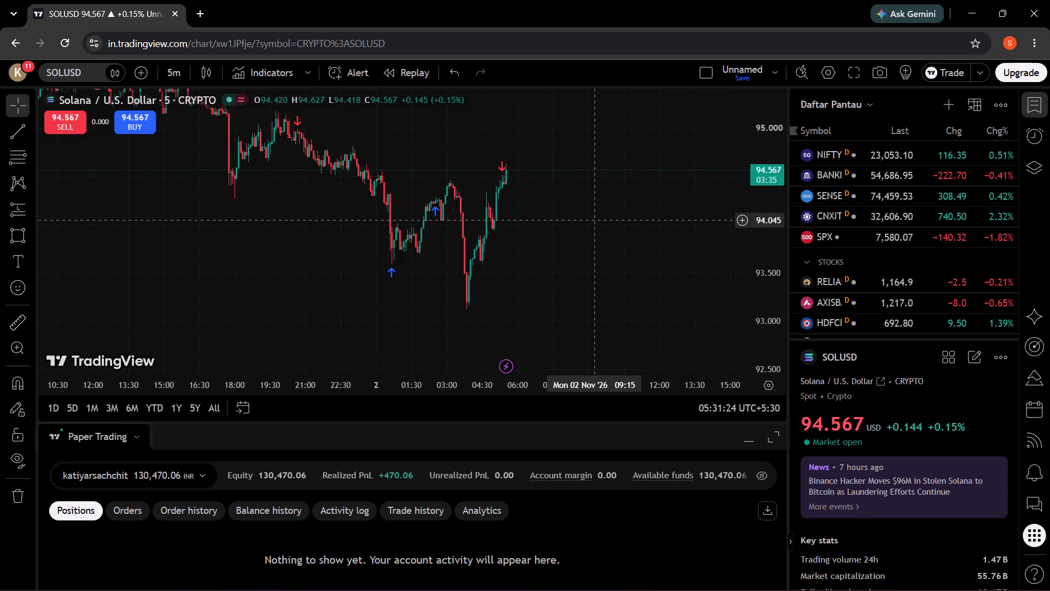
pyautogui.scroll(3, 594, 220)
pyautogui.scroll(-4, 594, 220)
pyautogui.moveTo(594, 220); pyautogui.dragTo(552, 236)
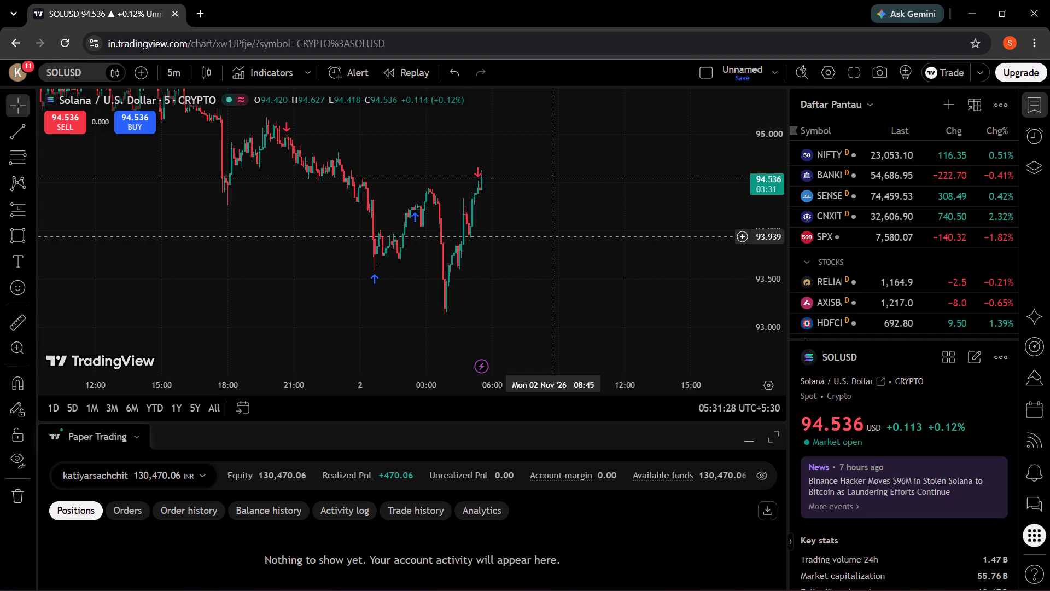
pyautogui.moveTo(552, 236); pyautogui.dragTo(651, 257)
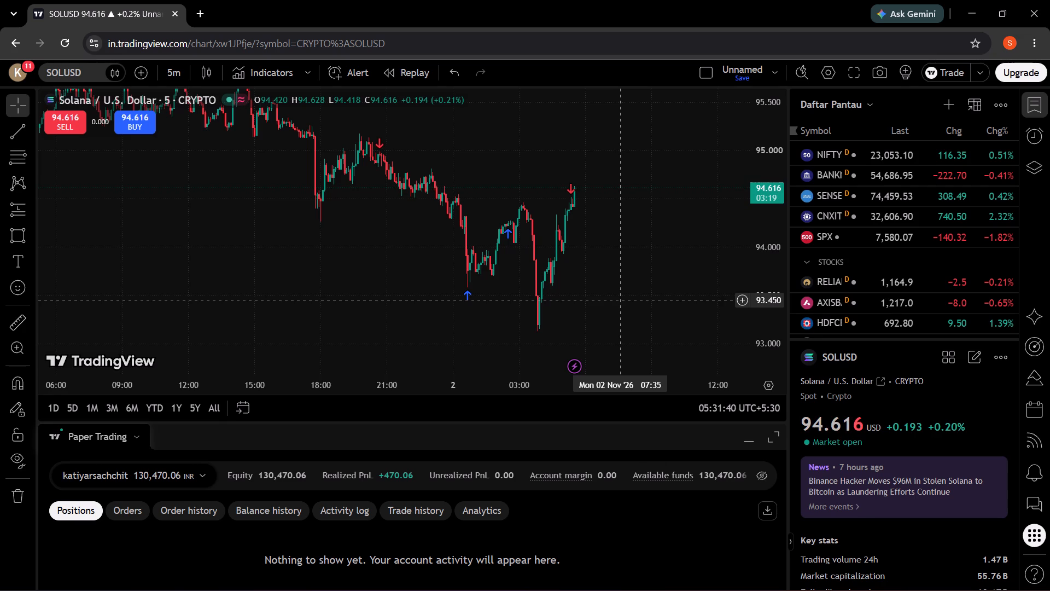
pyautogui.moveTo(654, 251); pyautogui.dragTo(609, 253)
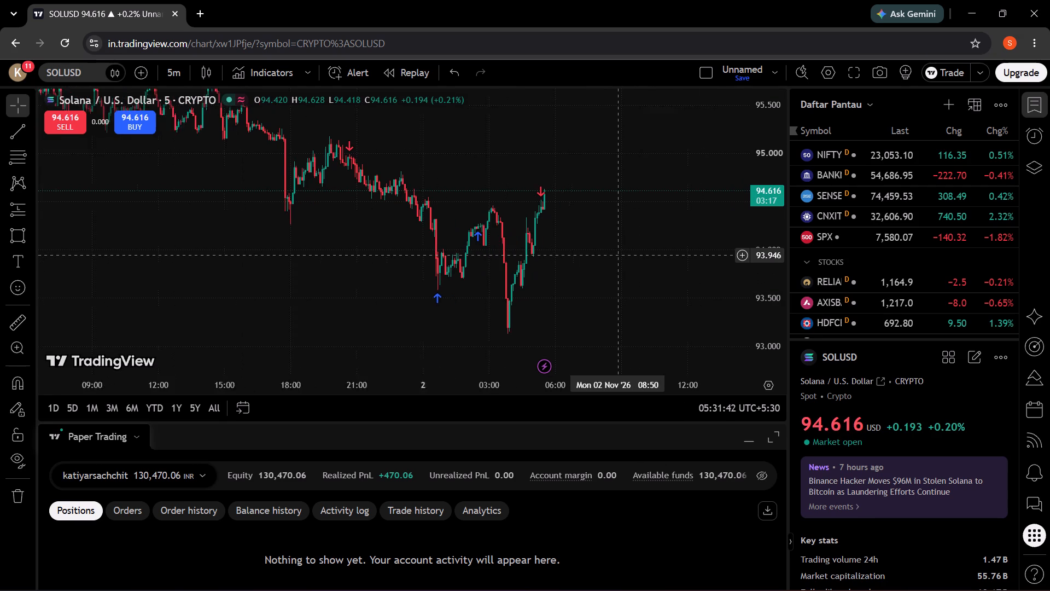
pyautogui.moveTo(609, 253); pyautogui.dragTo(598, 251)
pyautogui.moveTo(598, 251); pyautogui.dragTo(616, 263)
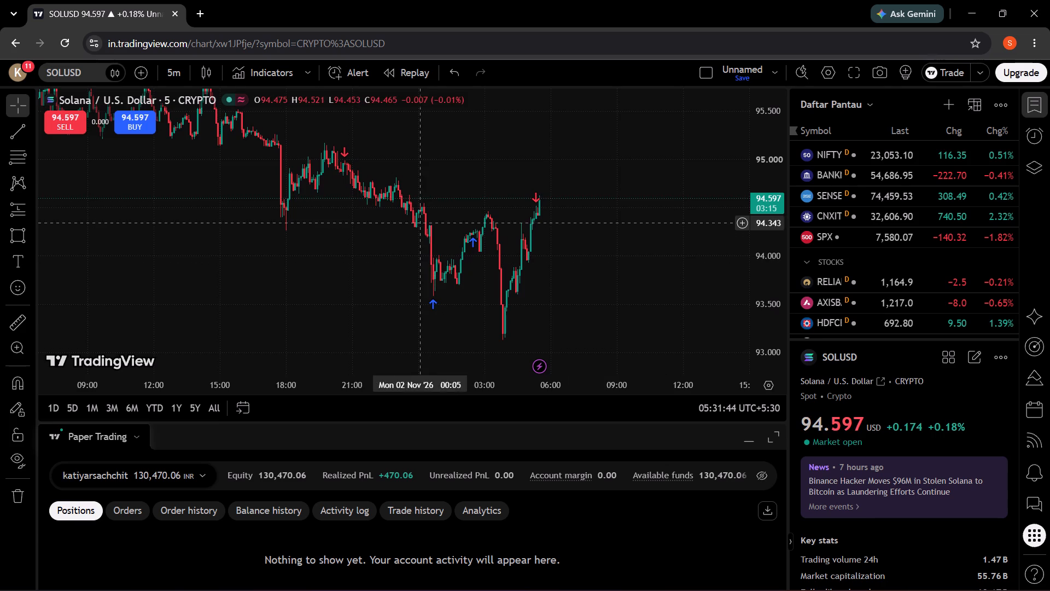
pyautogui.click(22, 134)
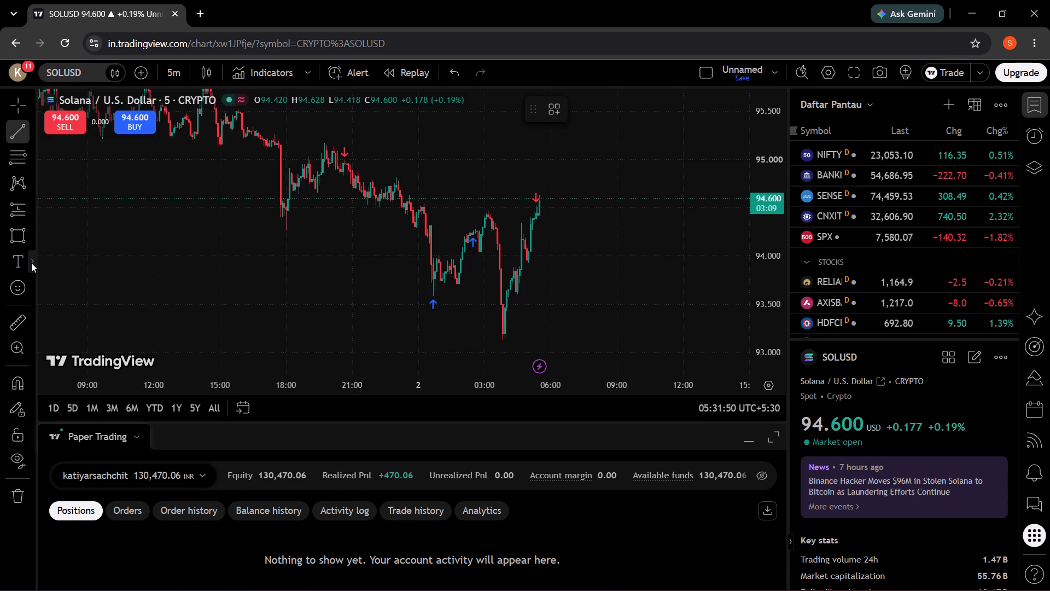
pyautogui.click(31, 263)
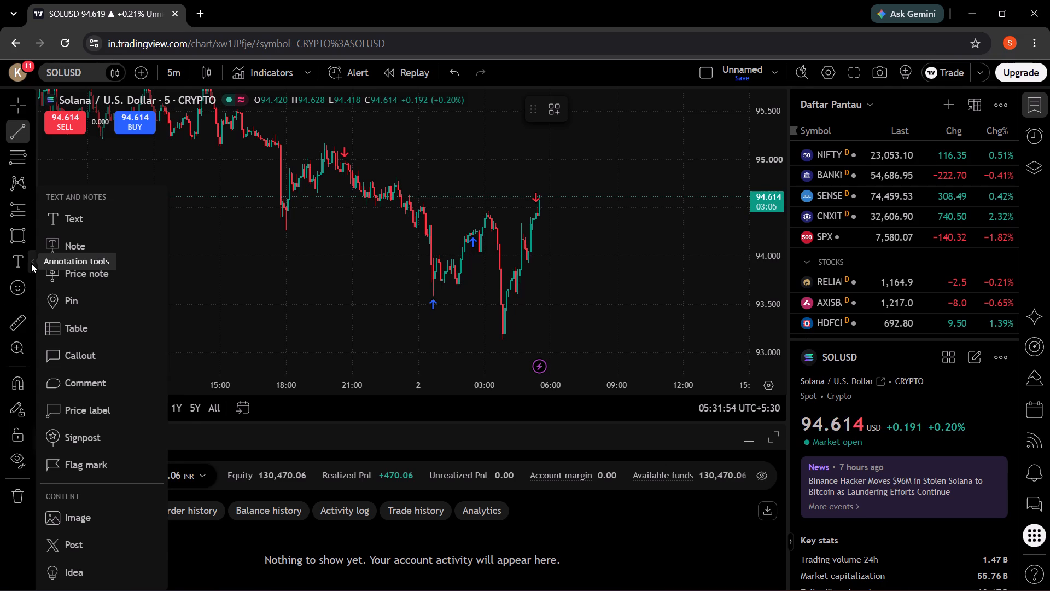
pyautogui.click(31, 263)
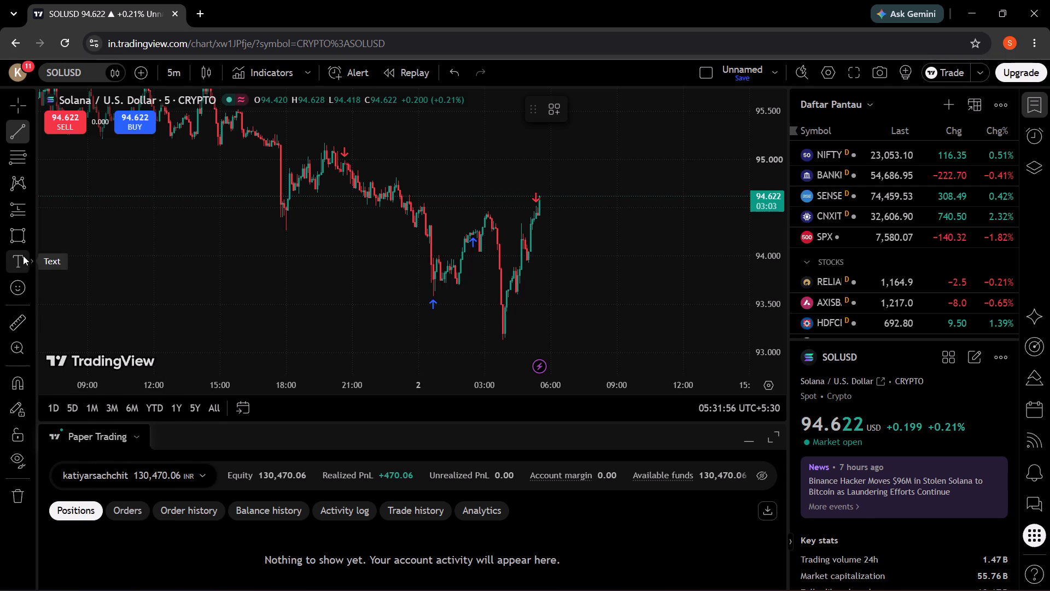
# Use the Brush to circle three swing highs and two swing lows along the SOLUSD decline from about 18:00 to 03:00.
pyautogui.click(31, 237)
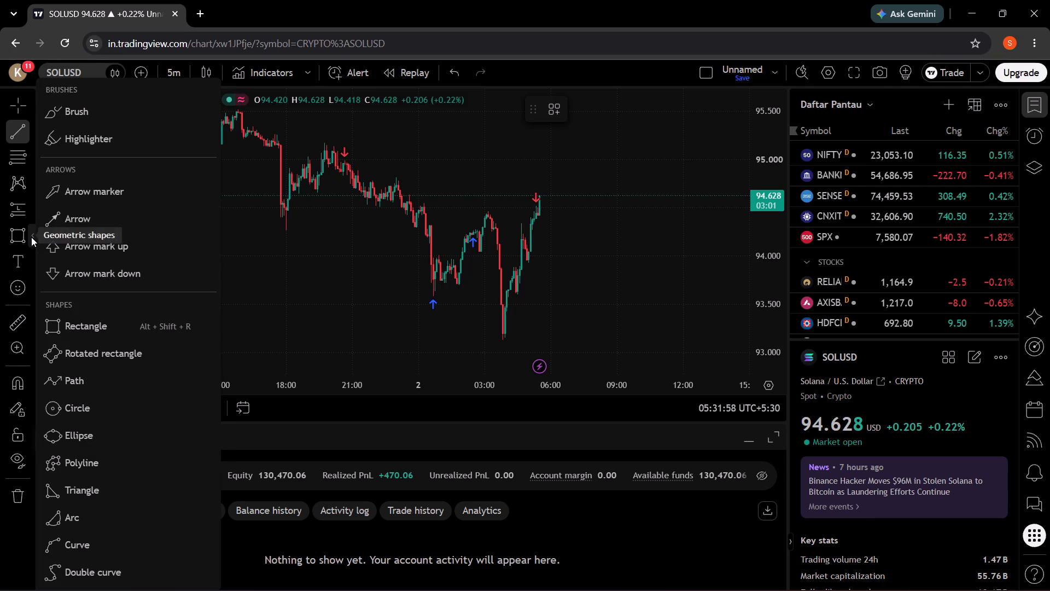
pyautogui.click(31, 237)
pyautogui.click(31, 236)
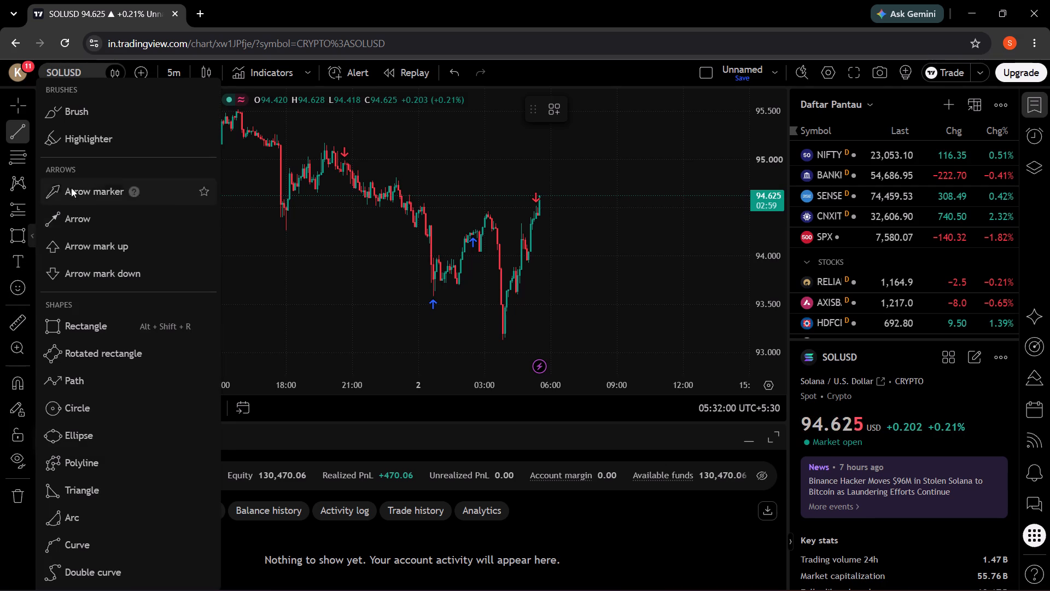
pyautogui.click(115, 122)
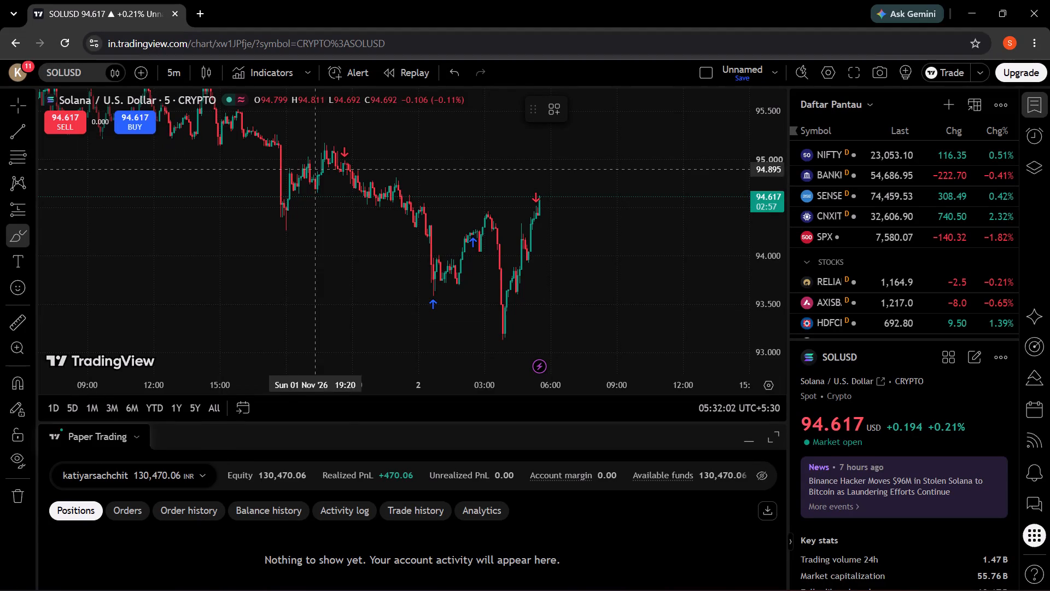
pyautogui.click(334, 138)
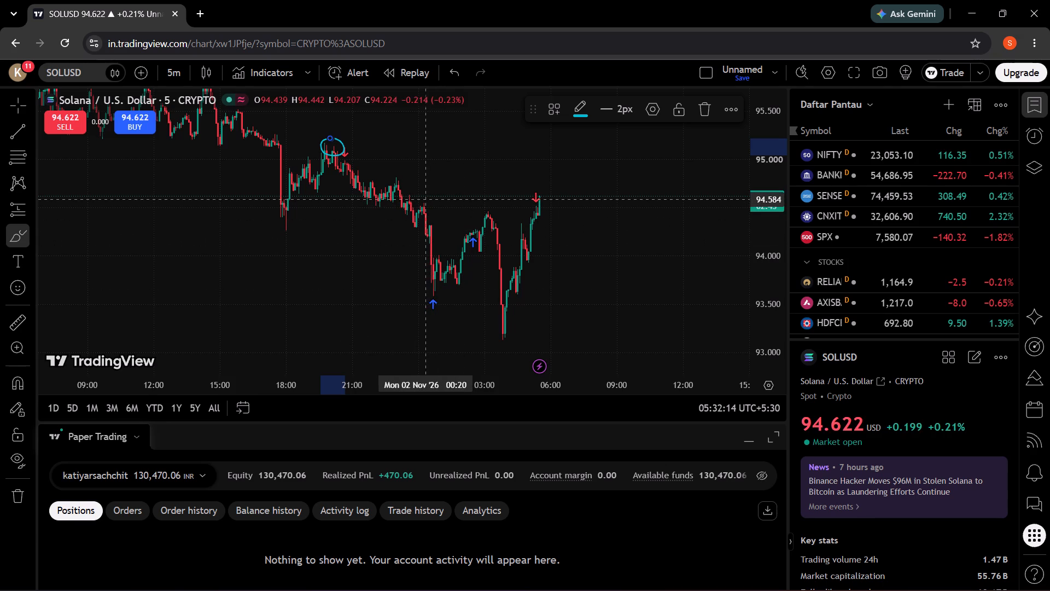
pyautogui.moveTo(426, 199); pyautogui.dragTo(421, 201)
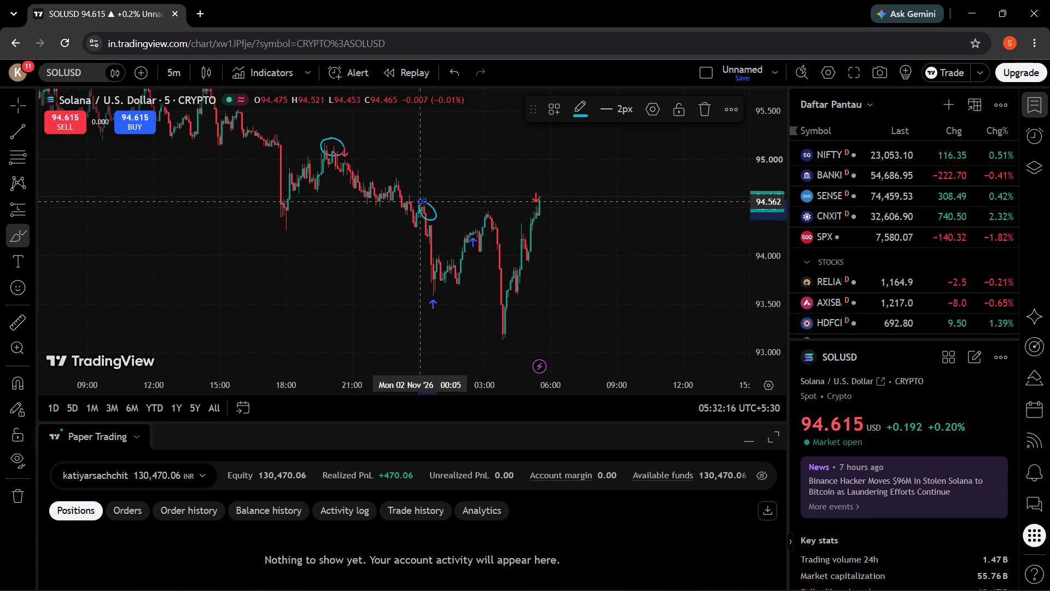
pyautogui.click(289, 208)
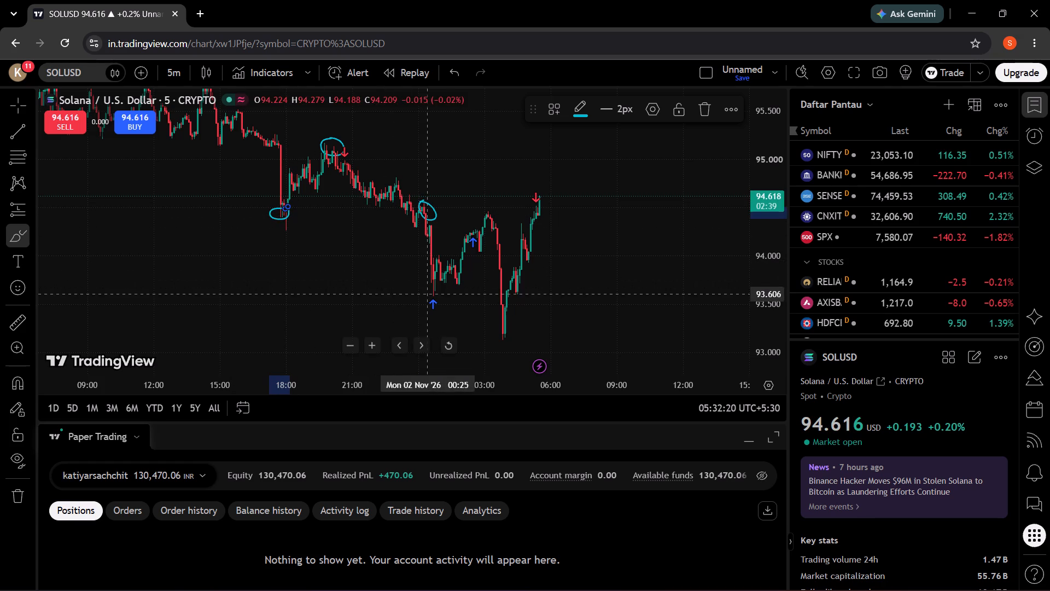
pyautogui.moveTo(436, 287); pyautogui.dragTo(439, 288)
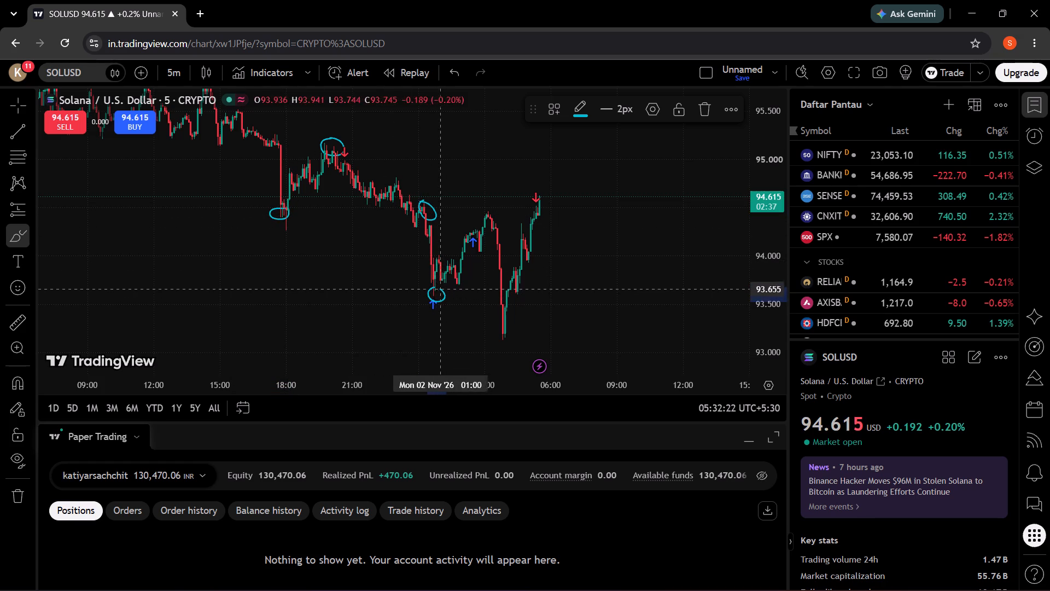
pyautogui.moveTo(439, 288); pyautogui.dragTo(430, 287)
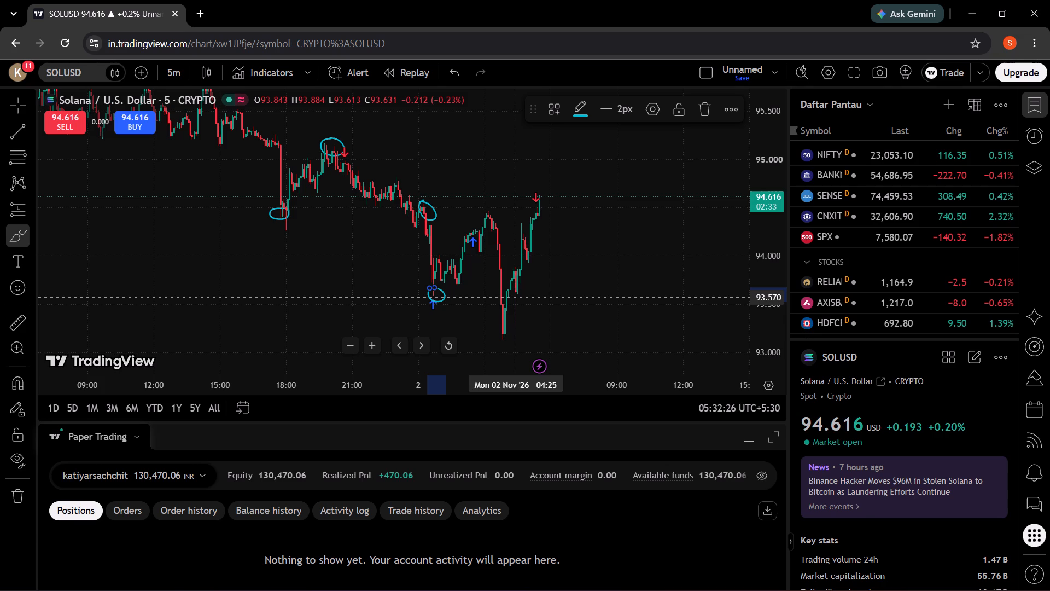
pyautogui.click(494, 212)
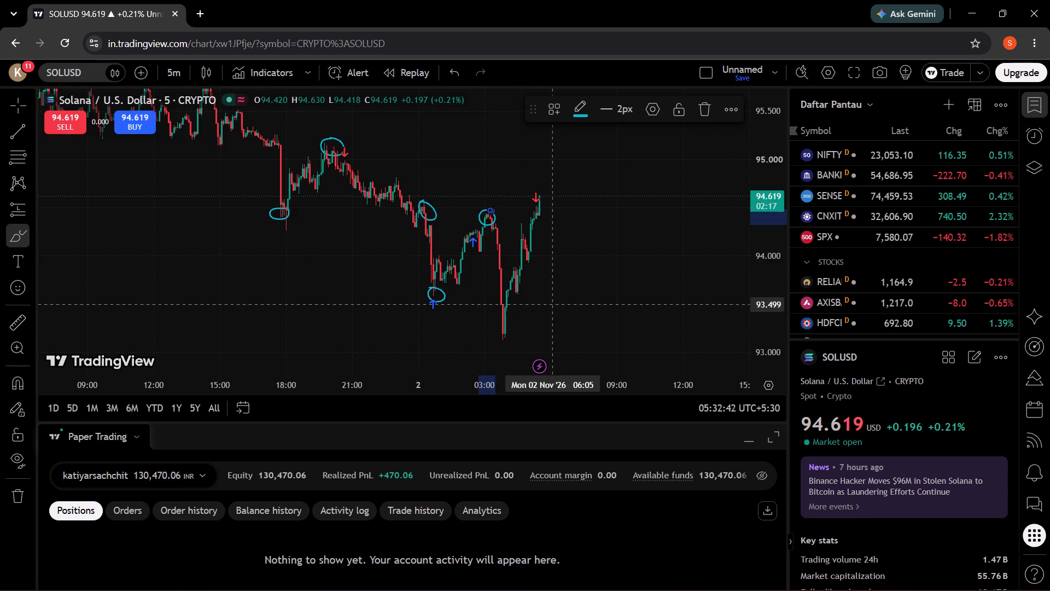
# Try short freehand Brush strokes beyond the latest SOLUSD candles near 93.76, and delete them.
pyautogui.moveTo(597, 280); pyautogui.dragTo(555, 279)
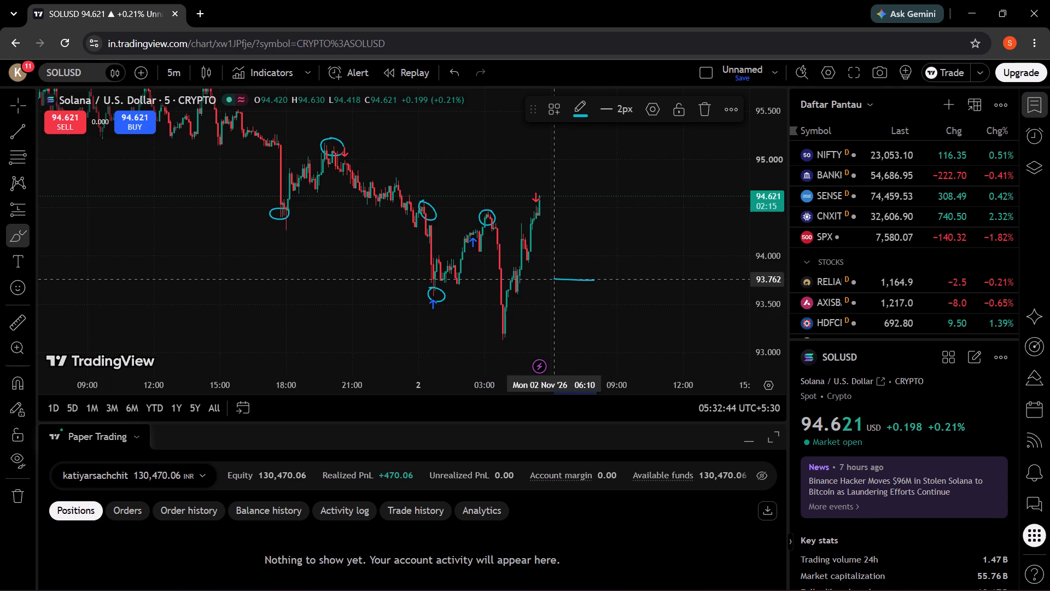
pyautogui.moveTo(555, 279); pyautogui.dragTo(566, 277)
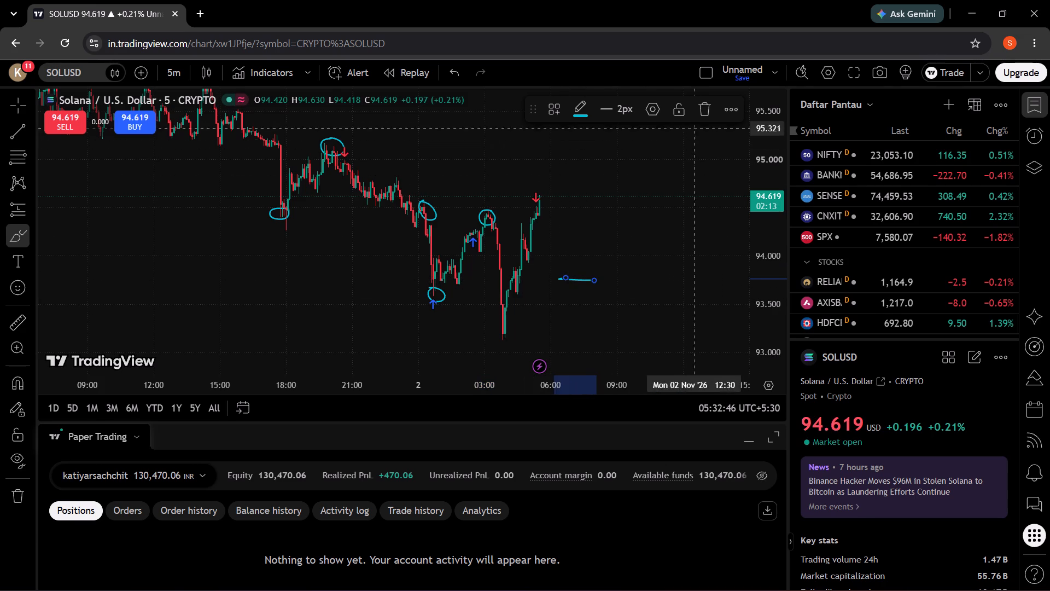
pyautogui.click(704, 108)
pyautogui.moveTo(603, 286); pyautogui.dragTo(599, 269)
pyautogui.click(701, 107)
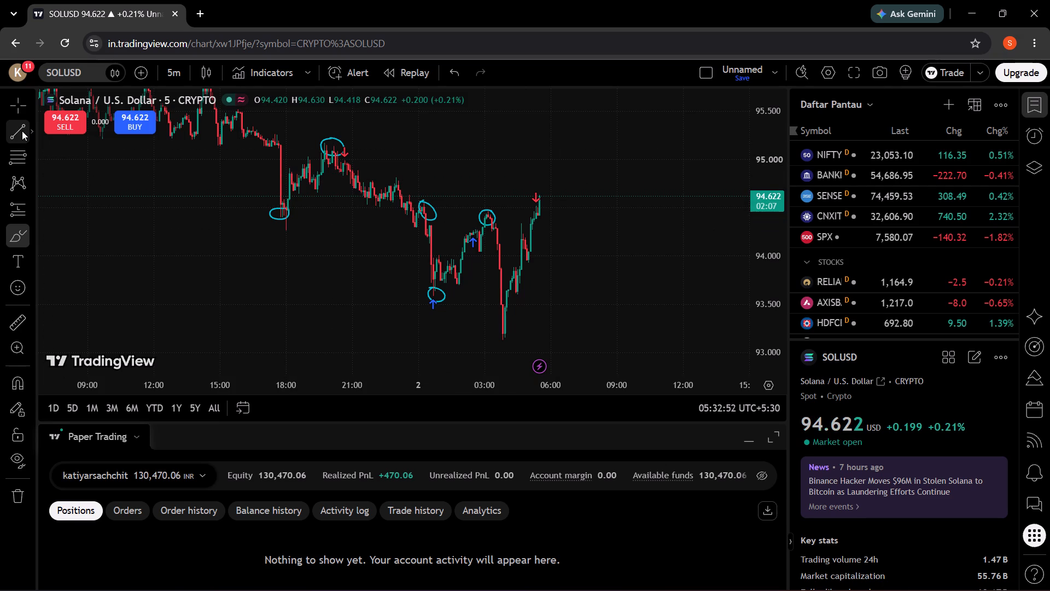
# Leave the Brush and return to the cross cursor on the SOLUSD chart.
pyautogui.click(17, 117)
pyautogui.moveTo(532, 248); pyautogui.dragTo(510, 242)
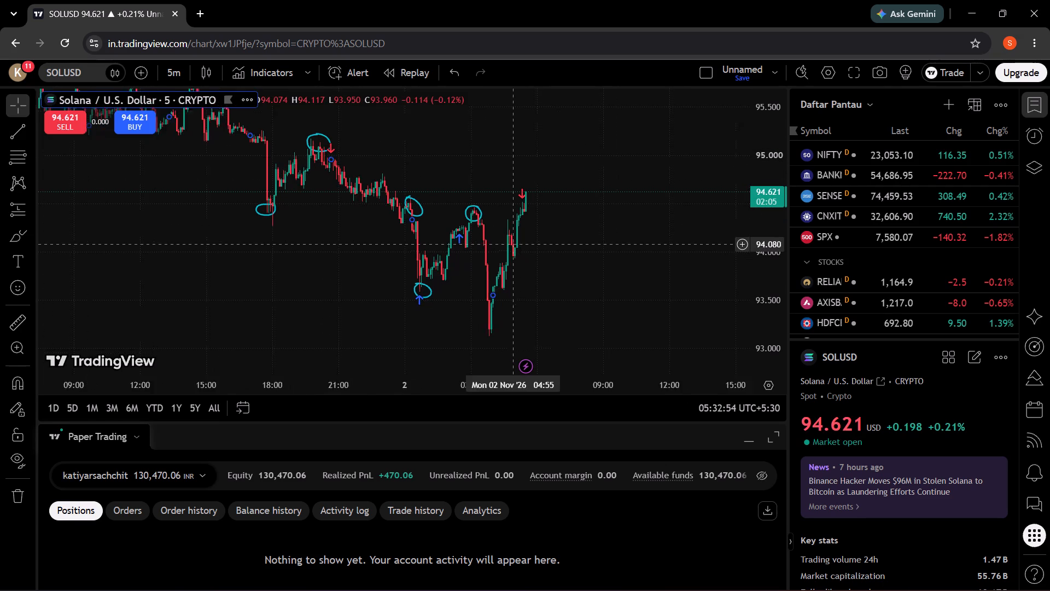
# Examine SOLUSD's latest 5-minute rebound against the circled swing highs and lows from 1 to 2 November.
pyautogui.moveTo(510, 242); pyautogui.dragTo(480, 225)
pyautogui.moveTo(556, 243); pyautogui.dragTo(598, 291)
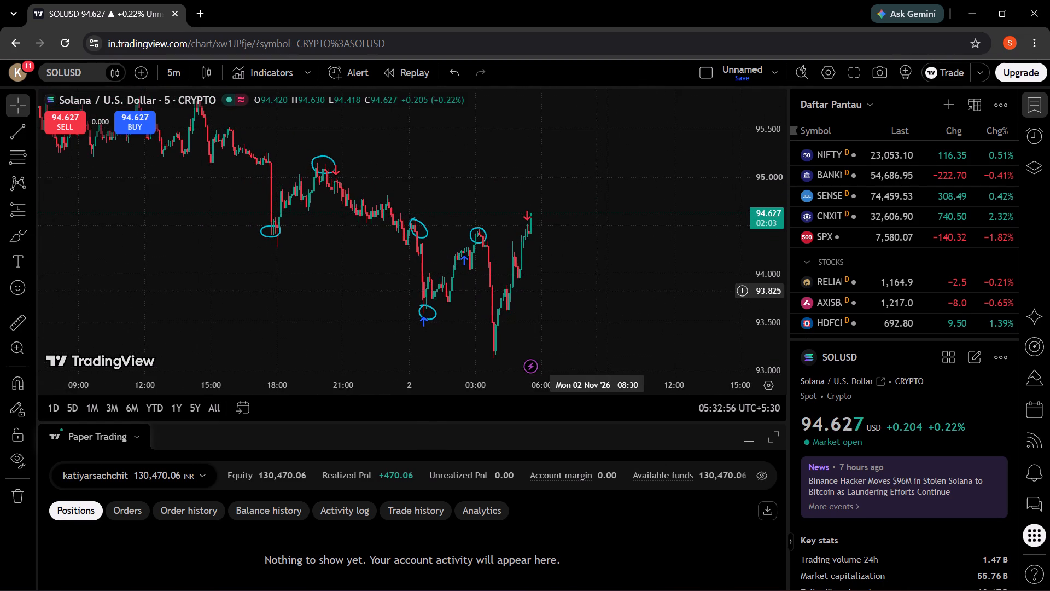
pyautogui.scroll(3, 598, 291)
pyautogui.moveTo(547, 248); pyautogui.dragTo(687, 243)
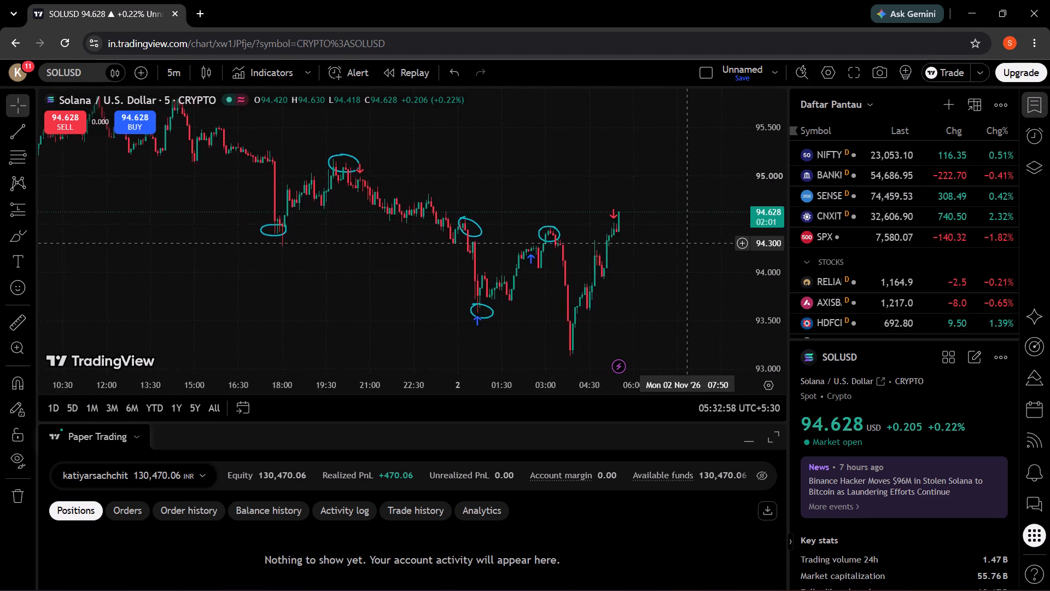
pyautogui.moveTo(687, 243); pyautogui.dragTo(598, 184)
pyautogui.moveTo(635, 210); pyautogui.dragTo(635, 211)
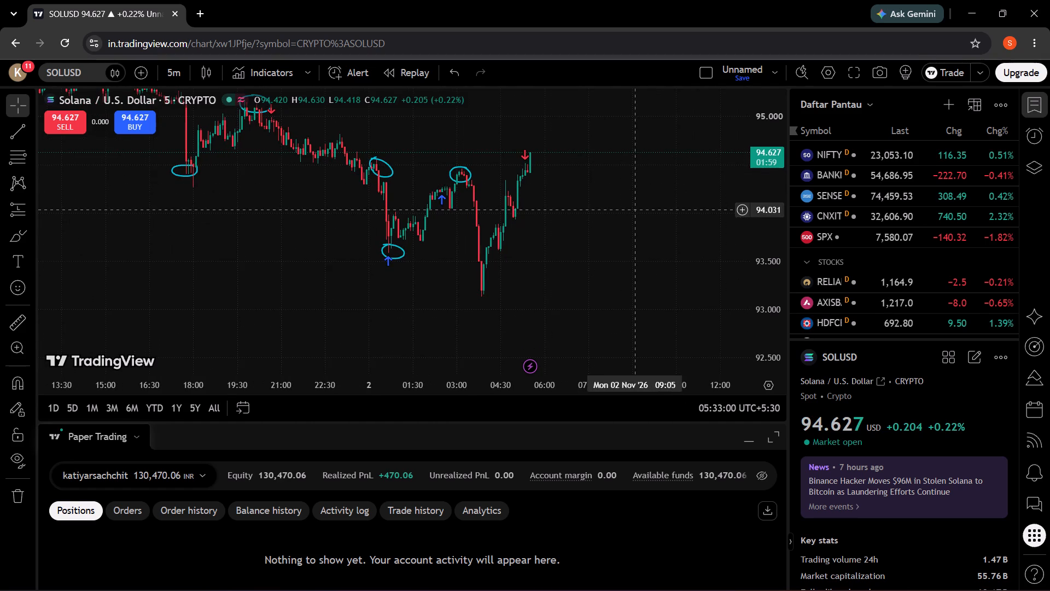
pyautogui.moveTo(635, 211); pyautogui.dragTo(581, 244)
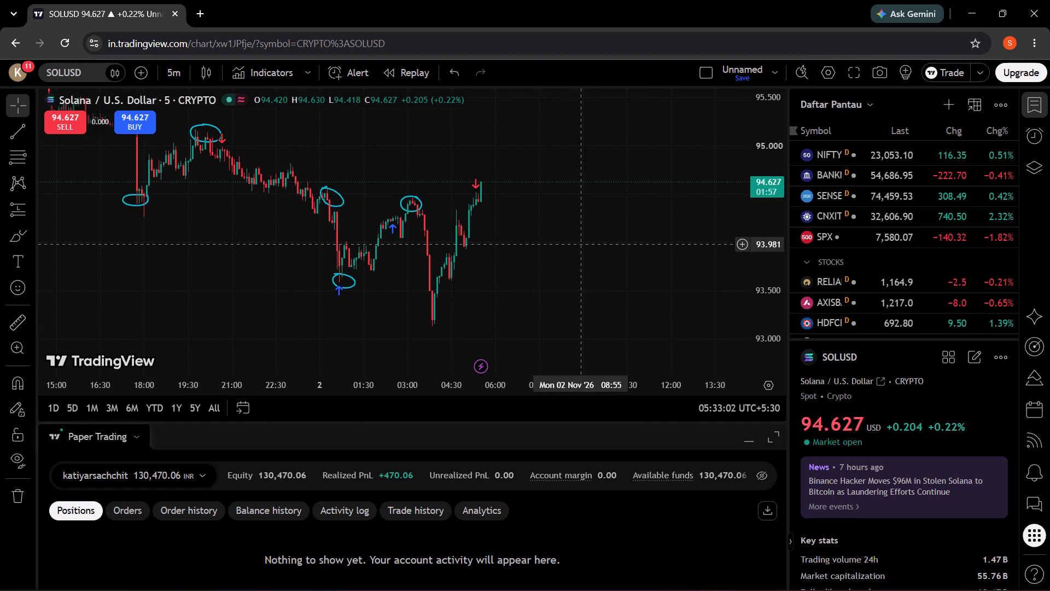
pyautogui.moveTo(593, 237); pyautogui.dragTo(594, 287)
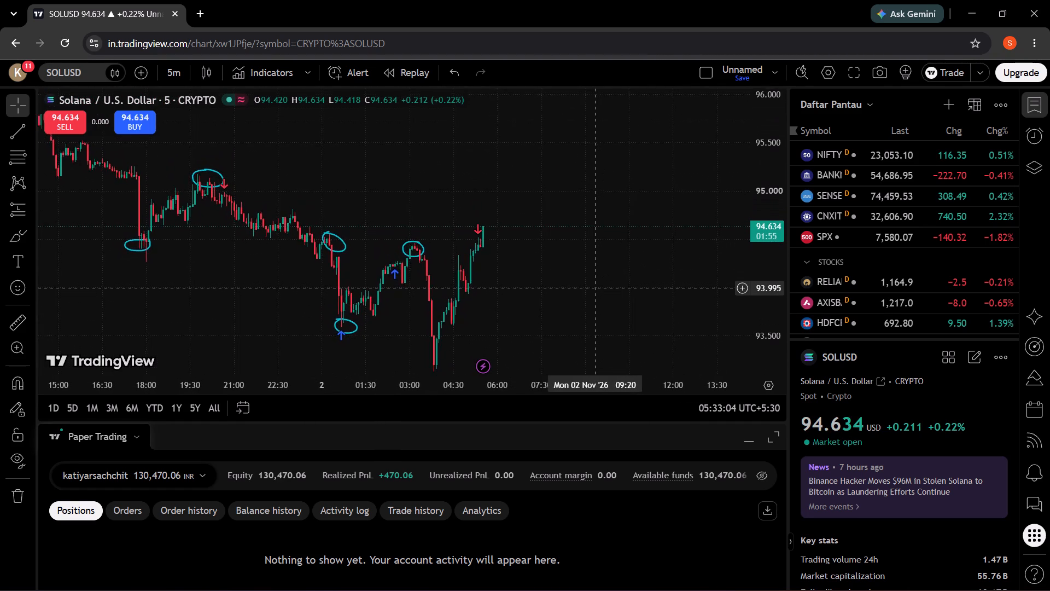
pyautogui.moveTo(594, 287); pyautogui.dragTo(592, 286)
pyautogui.moveTo(592, 286); pyautogui.dragTo(648, 246)
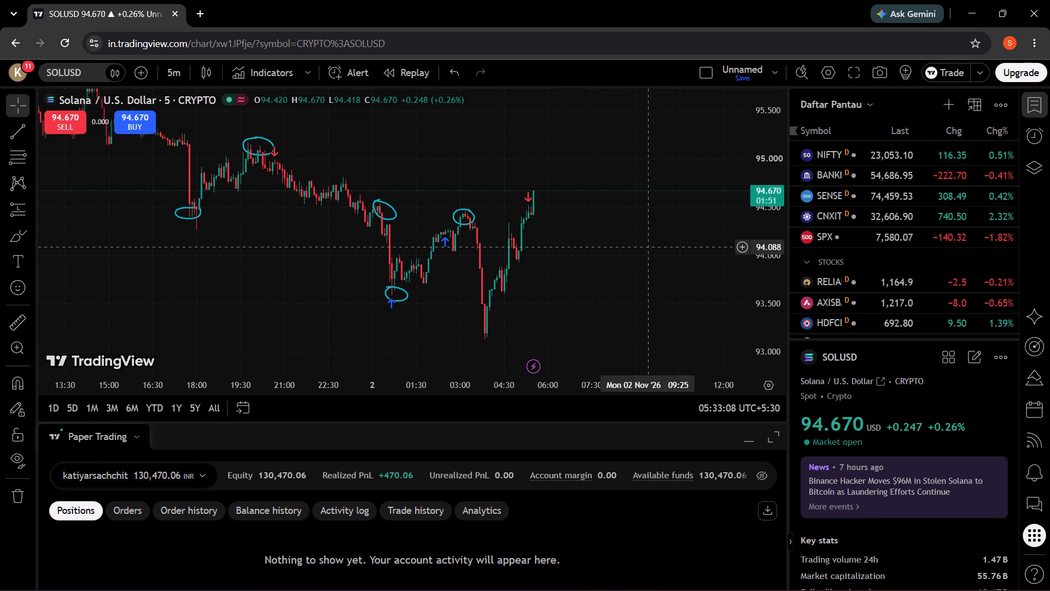
pyautogui.moveTo(625, 239); pyautogui.dragTo(587, 230)
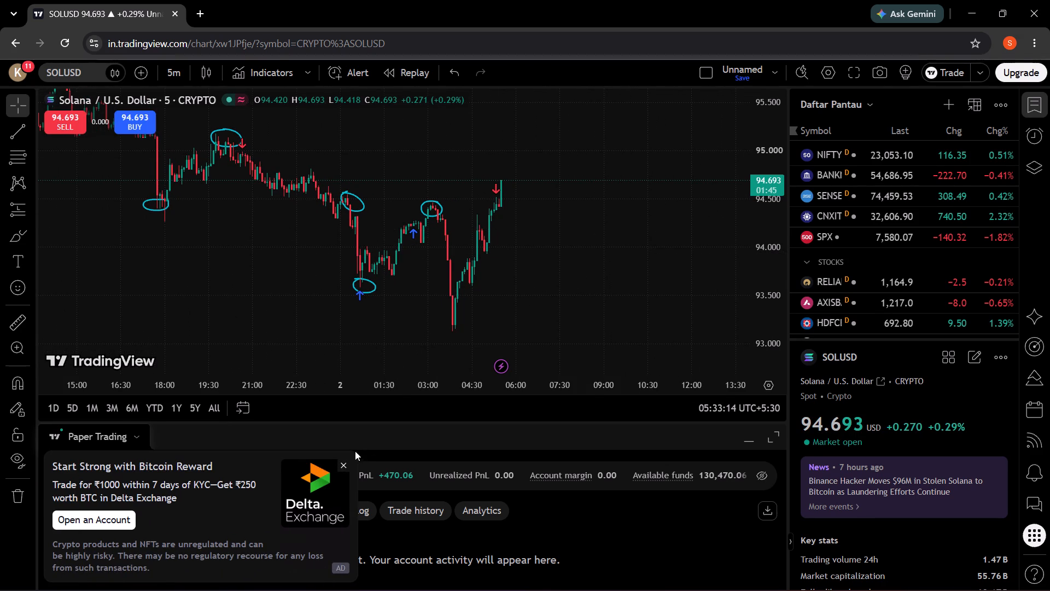
pyautogui.click(342, 465)
pyautogui.moveTo(622, 237); pyautogui.dragTo(607, 273)
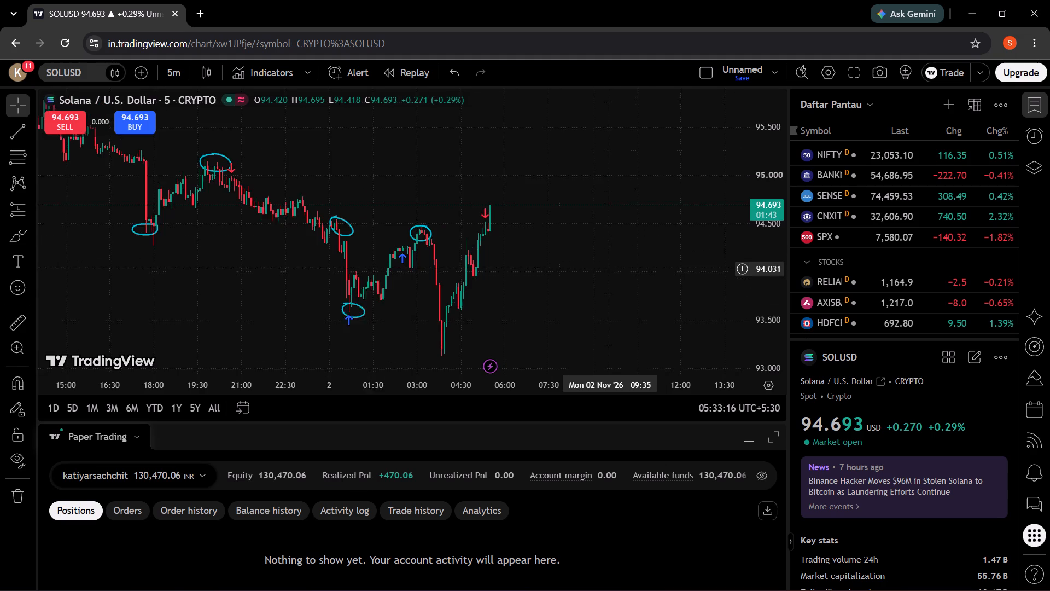
pyautogui.moveTo(607, 273); pyautogui.dragTo(603, 275)
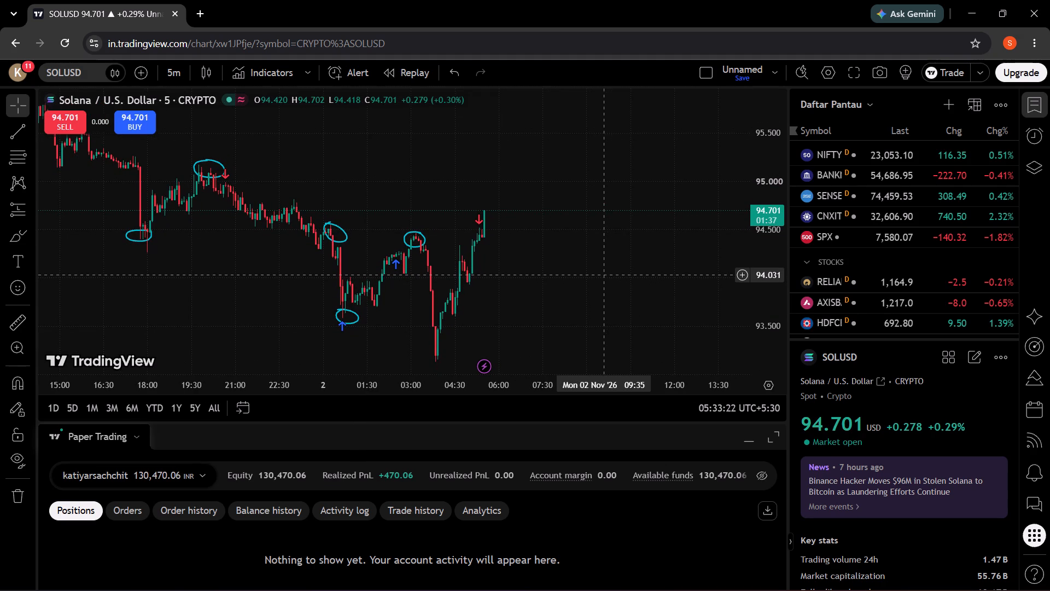
pyautogui.scroll(-5, 616, 254)
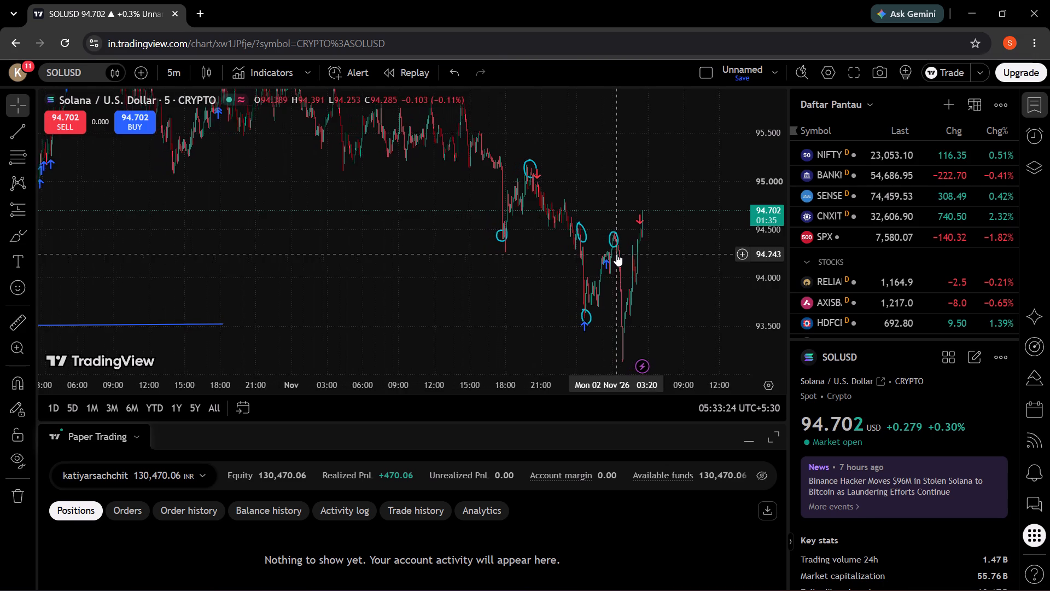
pyautogui.moveTo(466, 278); pyautogui.dragTo(415, 259)
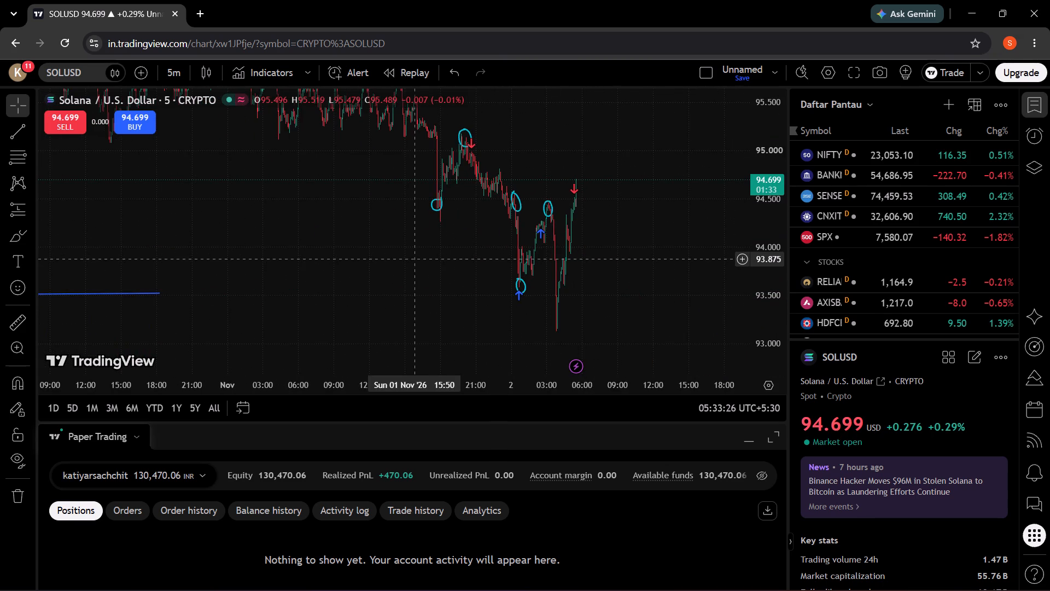
pyautogui.moveTo(626, 263); pyautogui.dragTo(525, 270)
pyautogui.scroll(3, 525, 270)
pyautogui.moveTo(393, 251); pyautogui.dragTo(631, 291)
pyautogui.moveTo(535, 270); pyautogui.dragTo(607, 244)
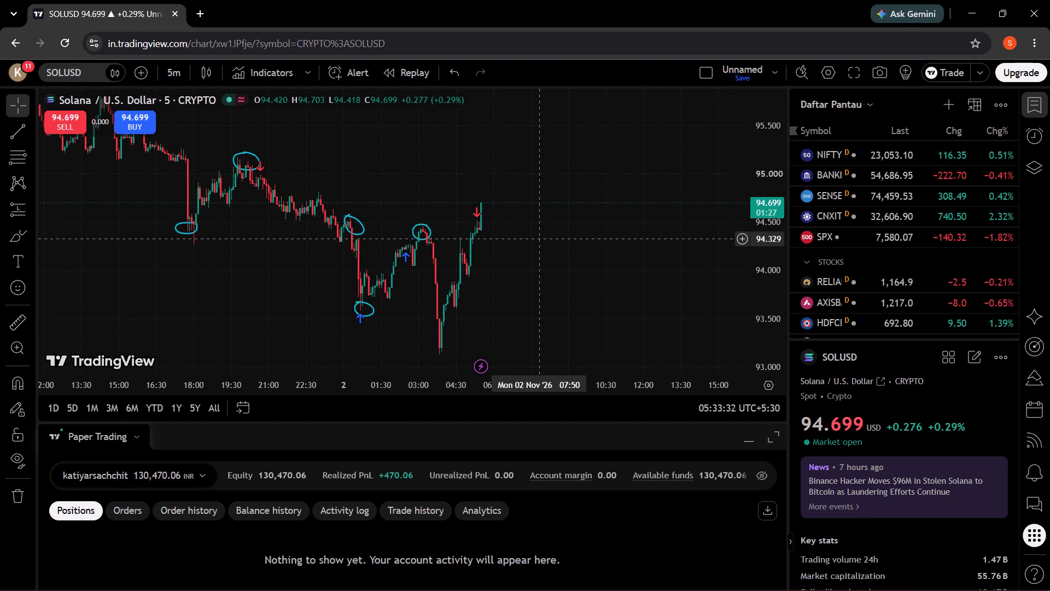
pyautogui.scroll(3, 539, 239)
pyautogui.moveTo(422, 232); pyautogui.dragTo(445, 225)
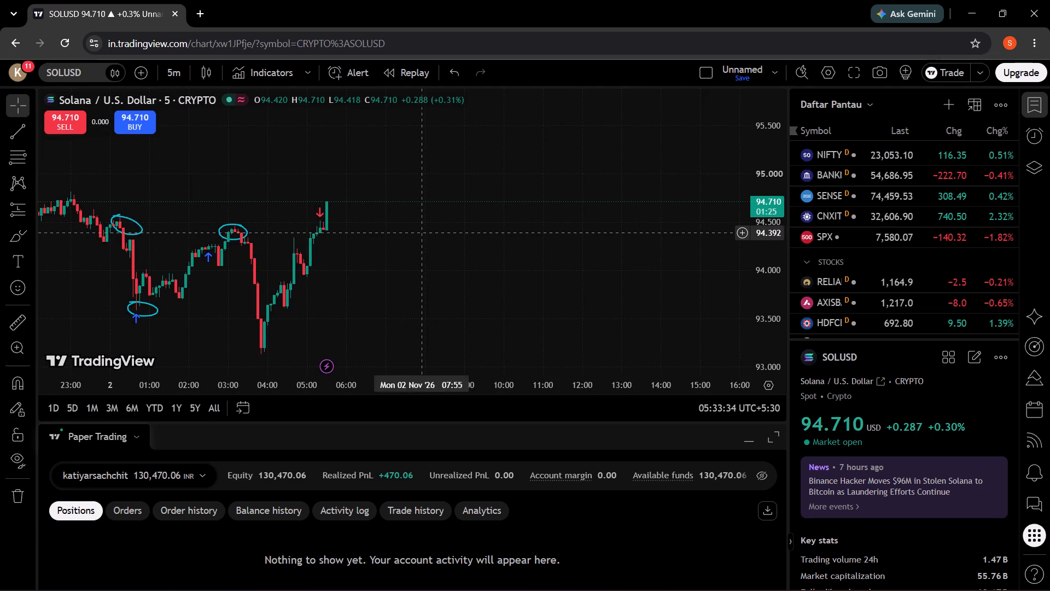
pyautogui.moveTo(445, 225); pyautogui.dragTo(578, 211)
pyautogui.moveTo(538, 268); pyautogui.dragTo(576, 255)
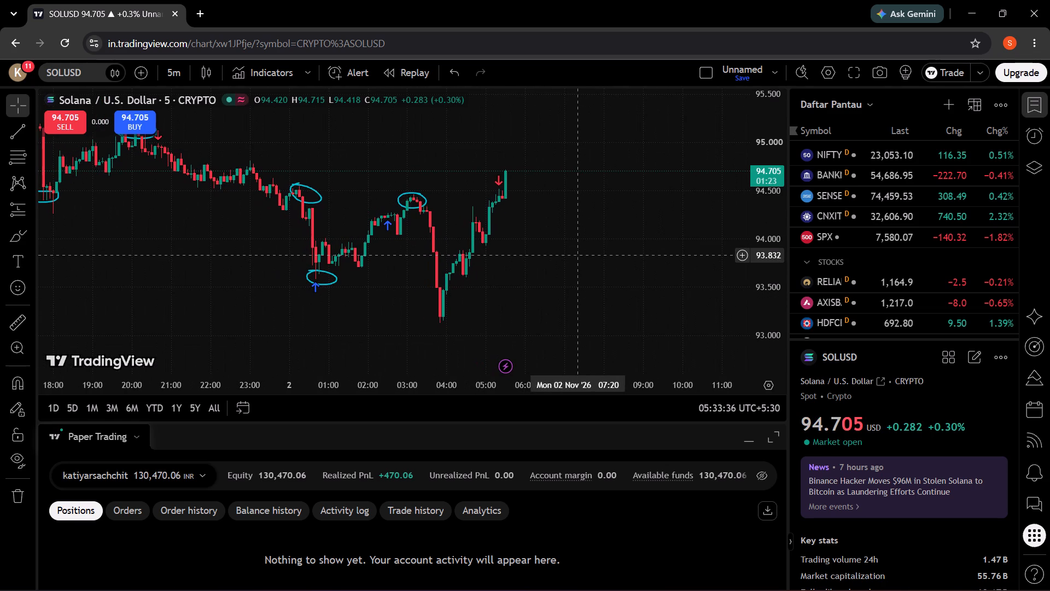
pyautogui.scroll(1, 576, 255)
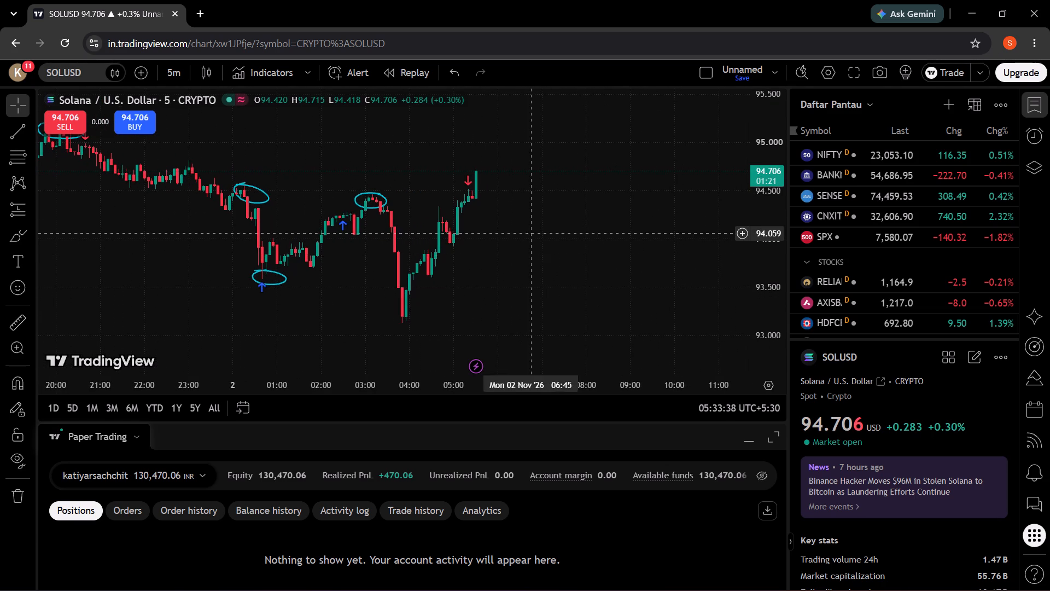
pyautogui.scroll(2, 528, 229)
pyautogui.moveTo(471, 231); pyautogui.dragTo(662, 246)
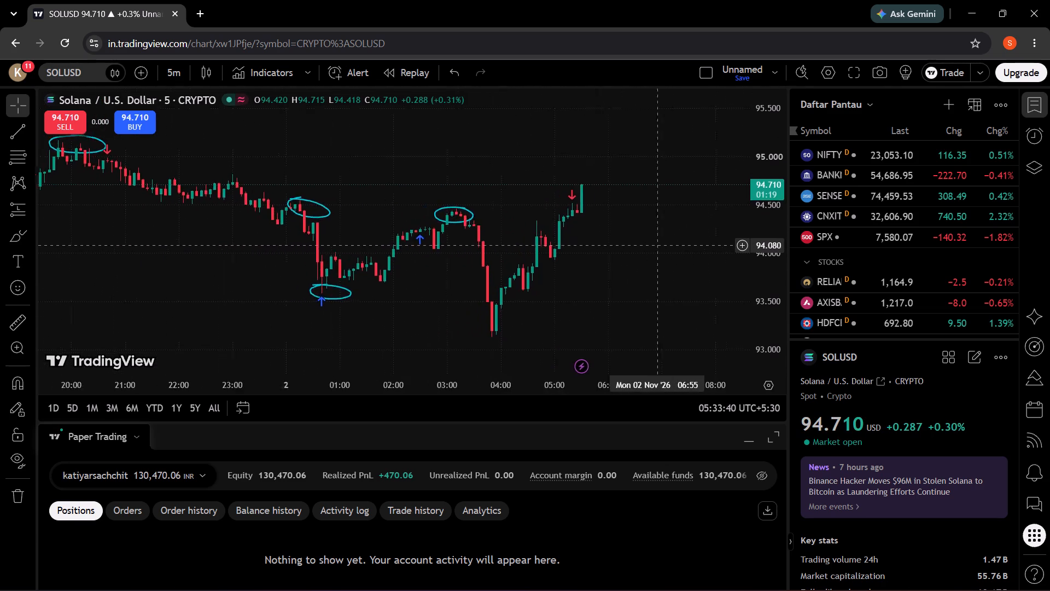
pyautogui.moveTo(662, 246); pyautogui.dragTo(653, 210)
pyautogui.scroll(-4, 653, 210)
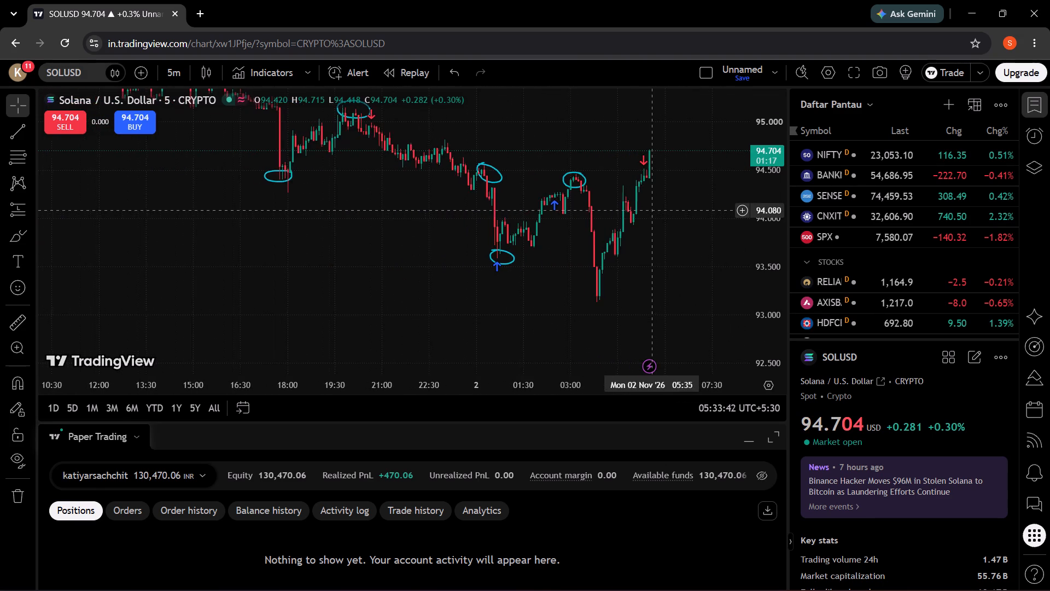
pyautogui.moveTo(668, 241); pyautogui.dragTo(555, 311)
pyautogui.scroll(-2, 599, 279)
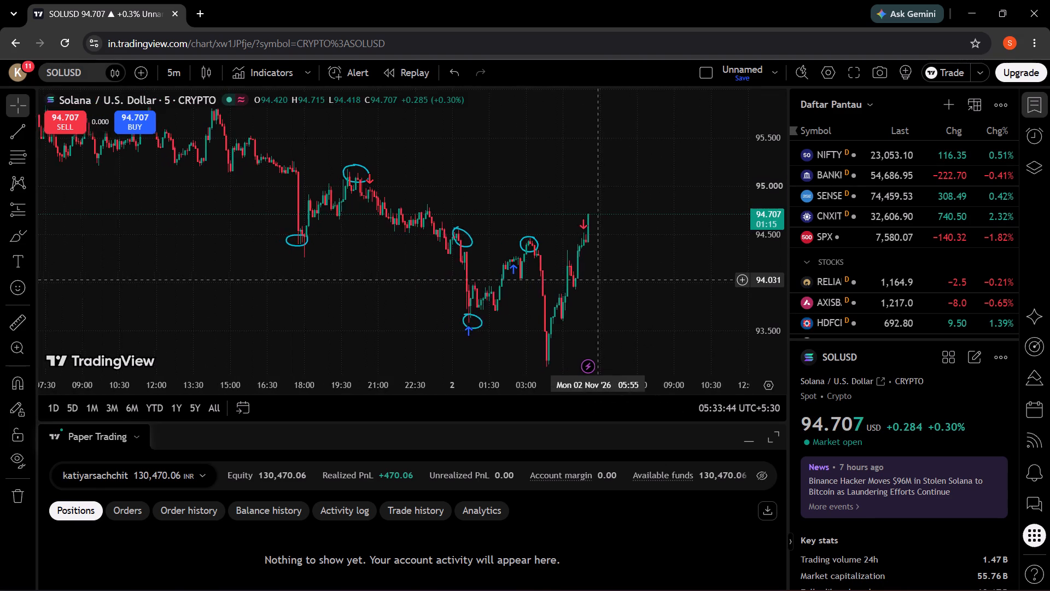
pyautogui.moveTo(646, 273); pyautogui.dragTo(541, 250)
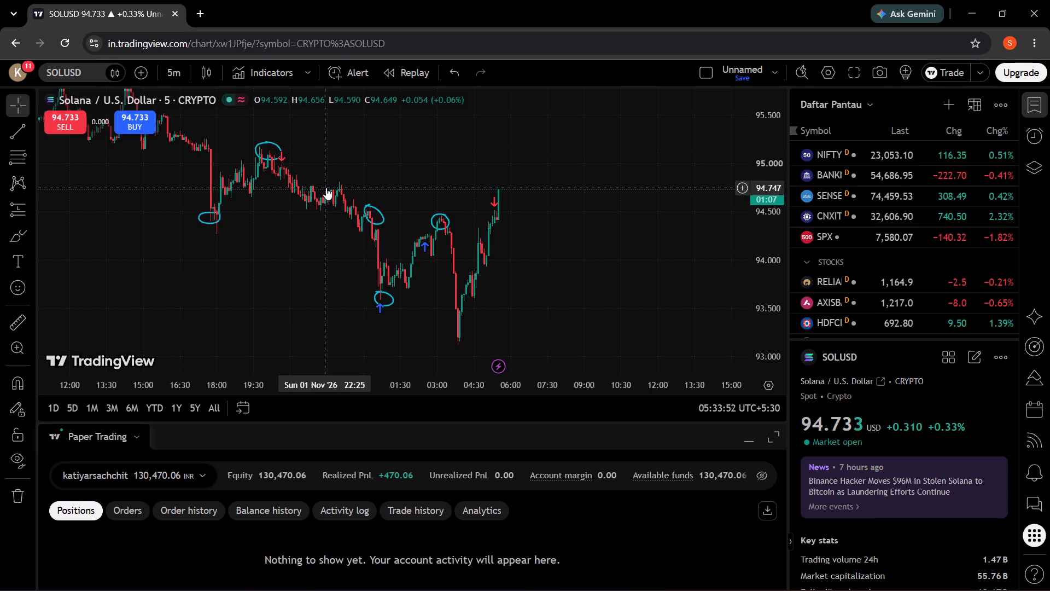
# Draw a nearly horizontal trend line at about 95.17 through the highest circled SOLUSD swing high, from 1 Nov 18:50 to 2 Nov 14:40.
pyautogui.click(16, 133)
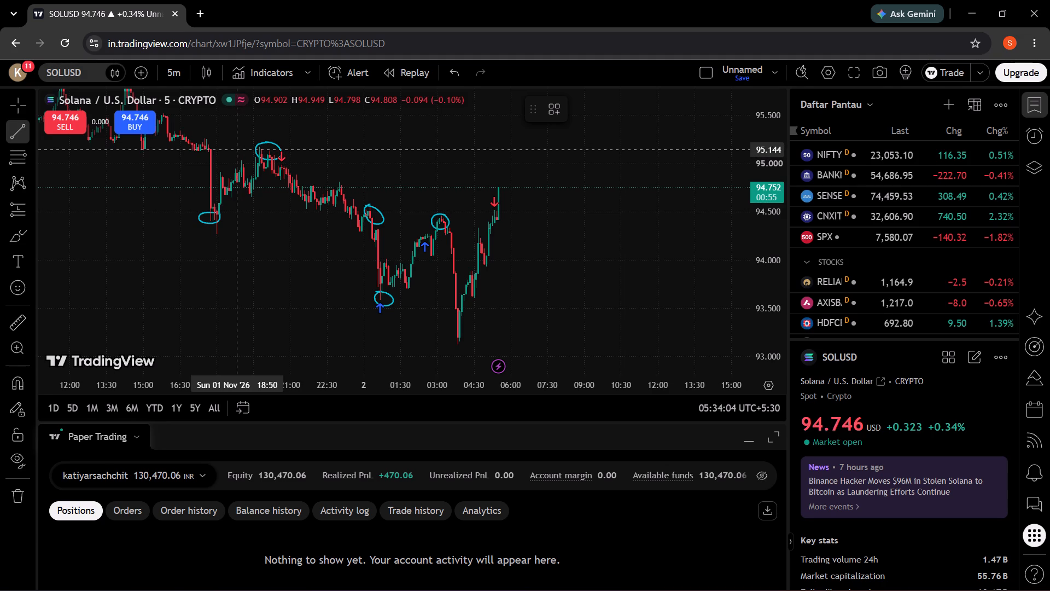
pyautogui.moveTo(237, 147); pyautogui.dragTo(332, 143)
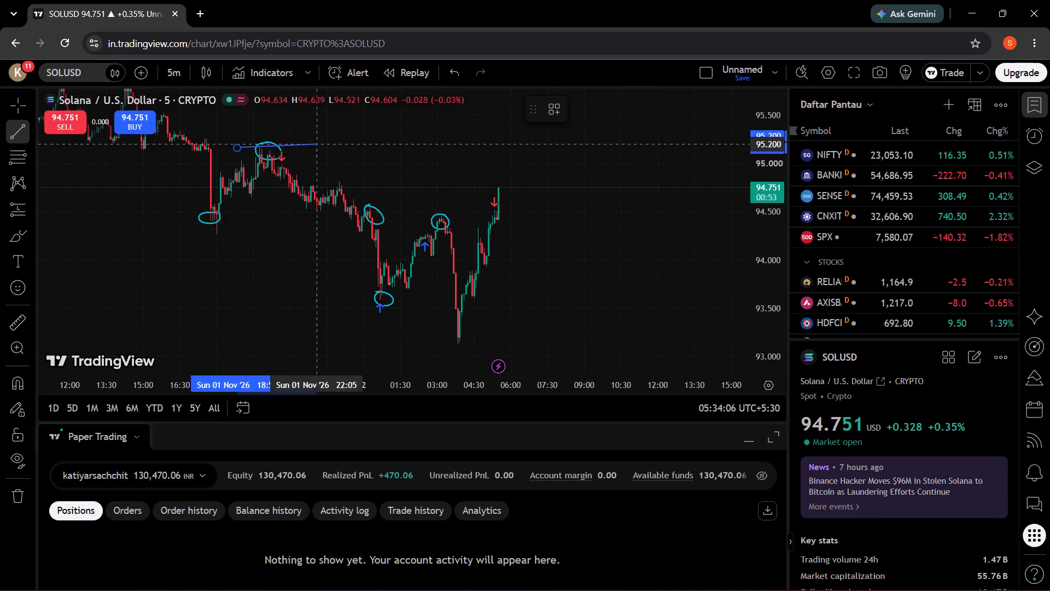
pyautogui.moveTo(332, 143); pyautogui.dragTo(780, 147)
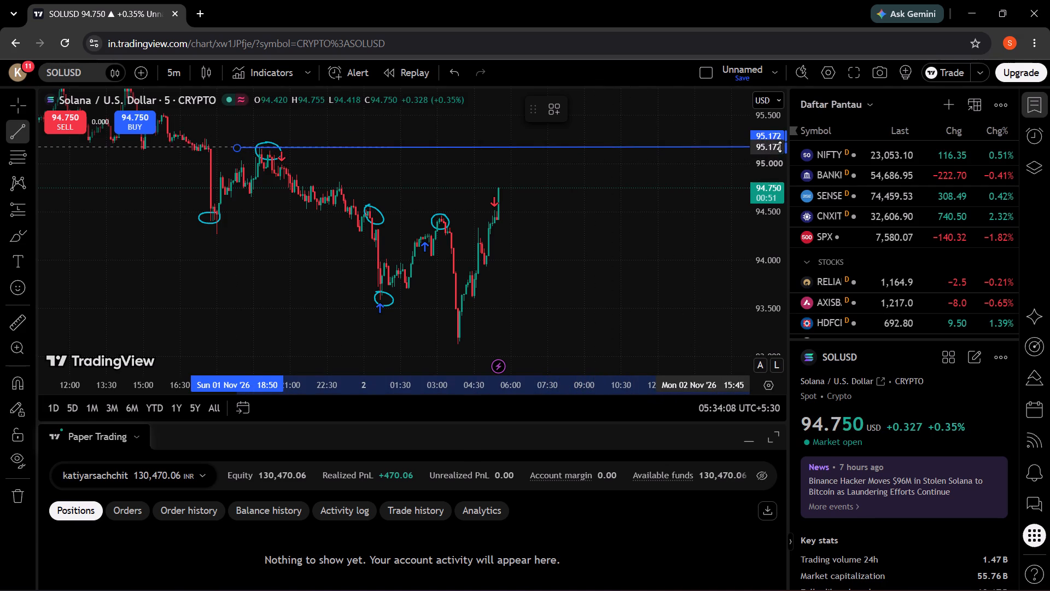
pyautogui.moveTo(780, 147); pyautogui.dragTo(724, 147)
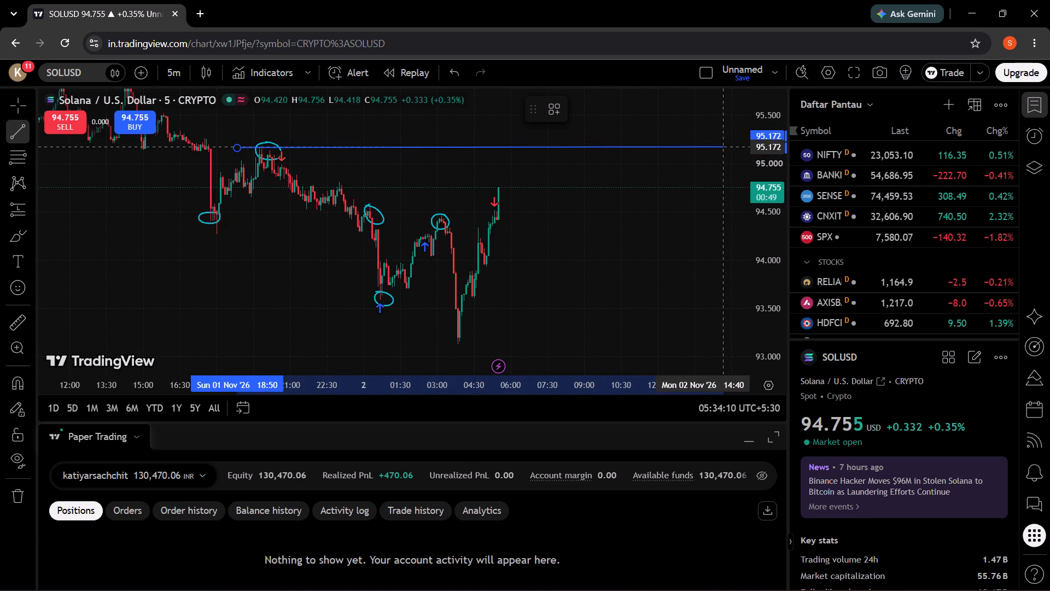
pyautogui.click(724, 147)
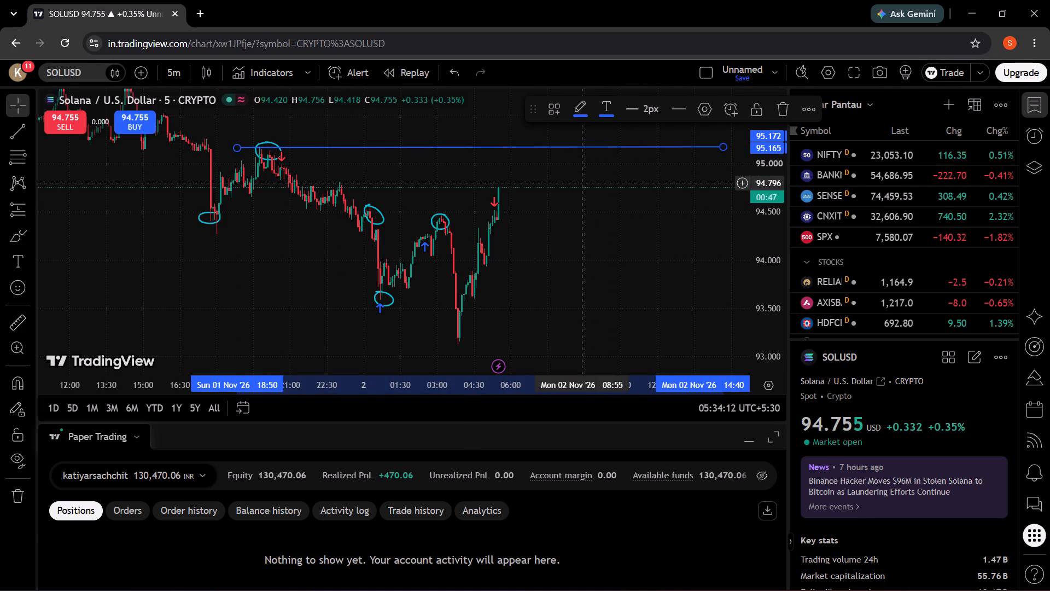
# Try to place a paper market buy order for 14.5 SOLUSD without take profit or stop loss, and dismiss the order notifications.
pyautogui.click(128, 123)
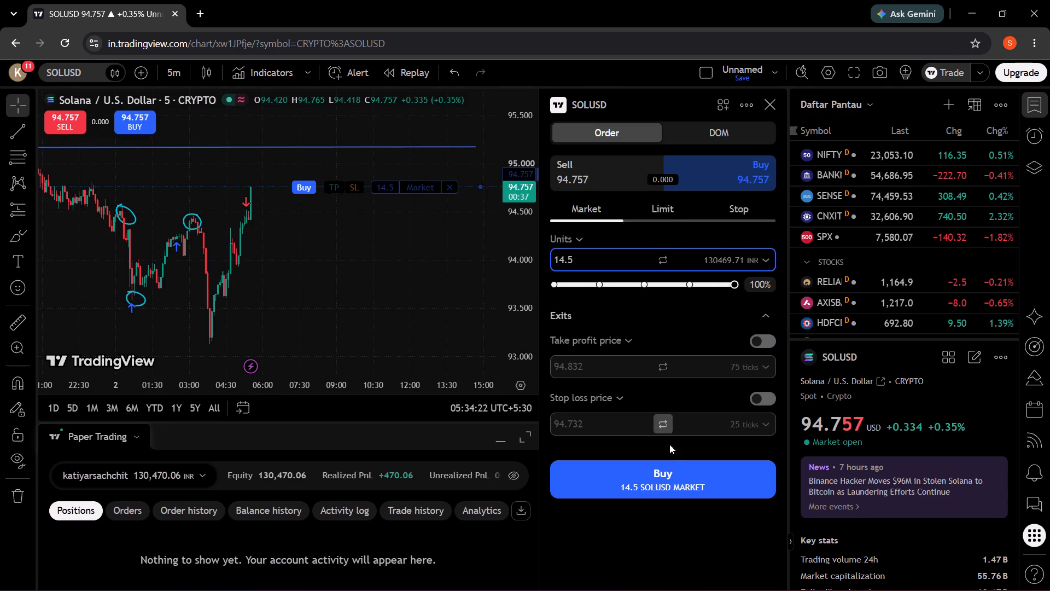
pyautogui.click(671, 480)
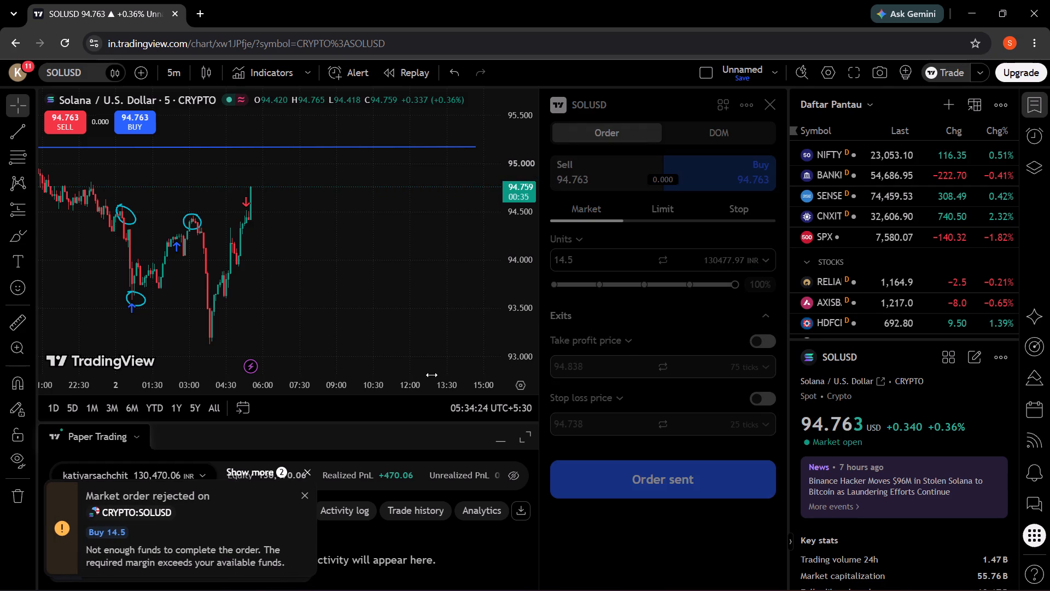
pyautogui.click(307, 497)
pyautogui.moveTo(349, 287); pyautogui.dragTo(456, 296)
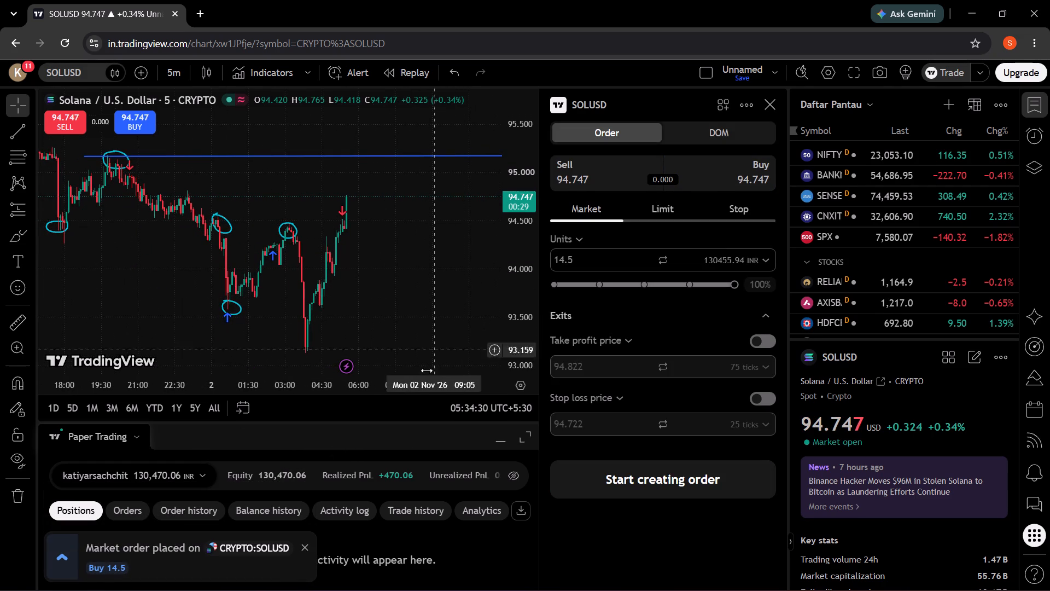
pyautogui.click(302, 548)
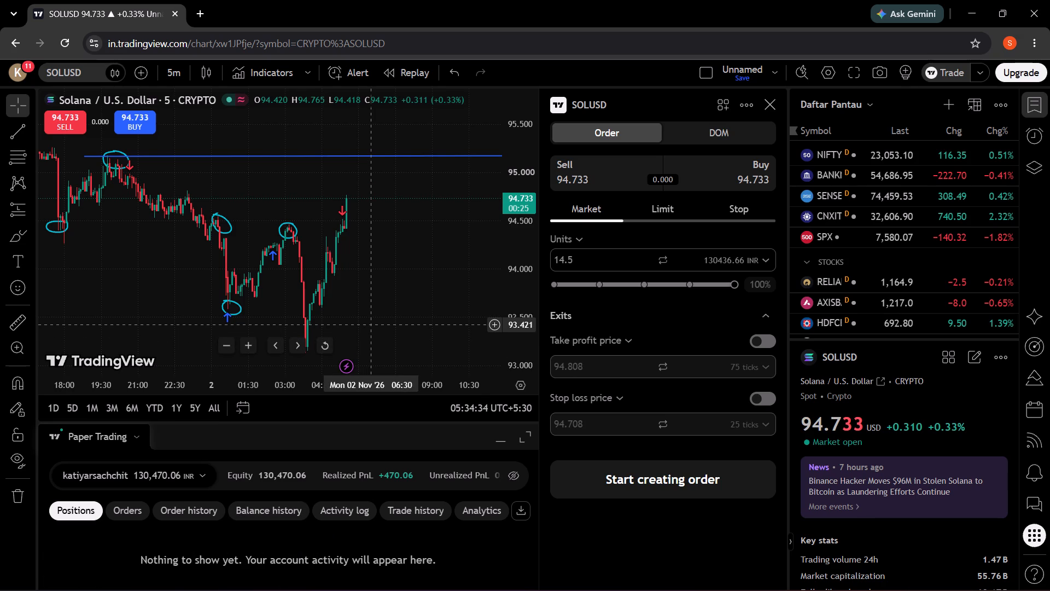
# Place a paper market buy order for 14.5 SOLUSD without take profit or stop loss, and dismiss the execution notification.
pyautogui.scroll(-3, 378, 247)
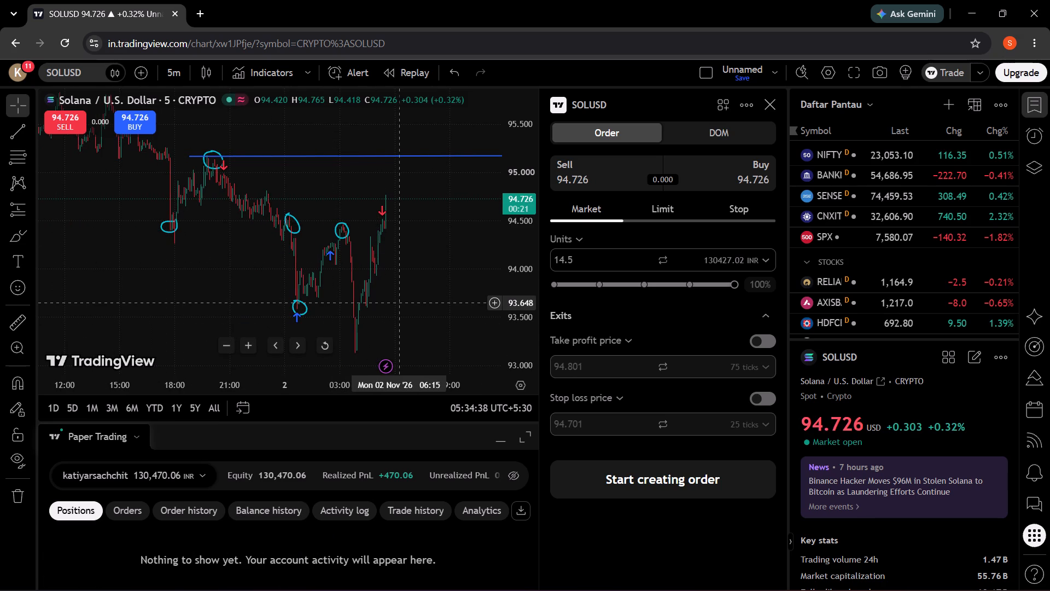
pyautogui.scroll(1, 430, 261)
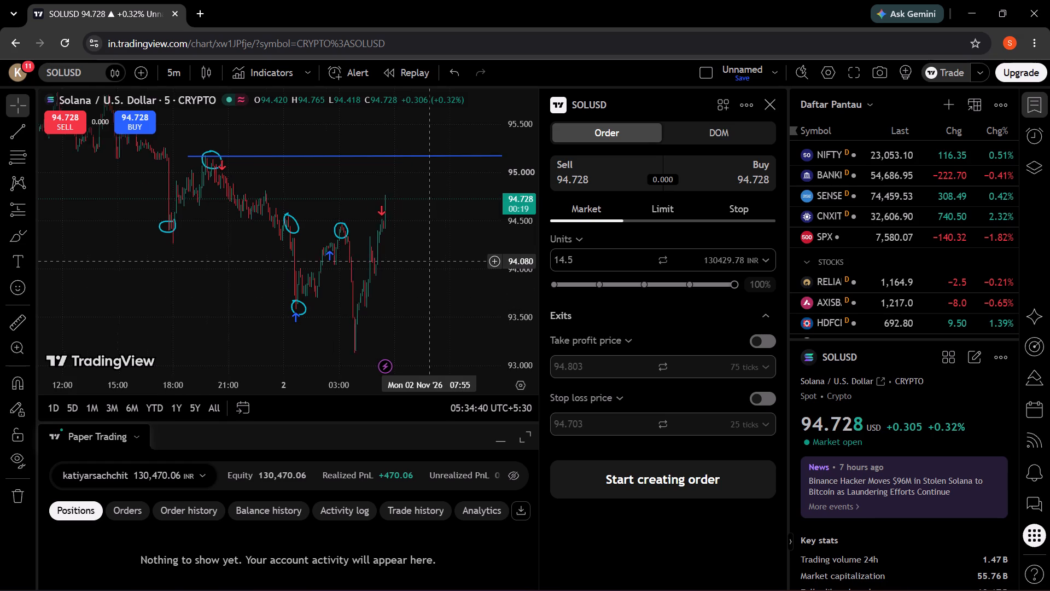
pyautogui.scroll(2, 430, 261)
pyautogui.scroll(-2, 430, 261)
pyautogui.scroll(1, 430, 261)
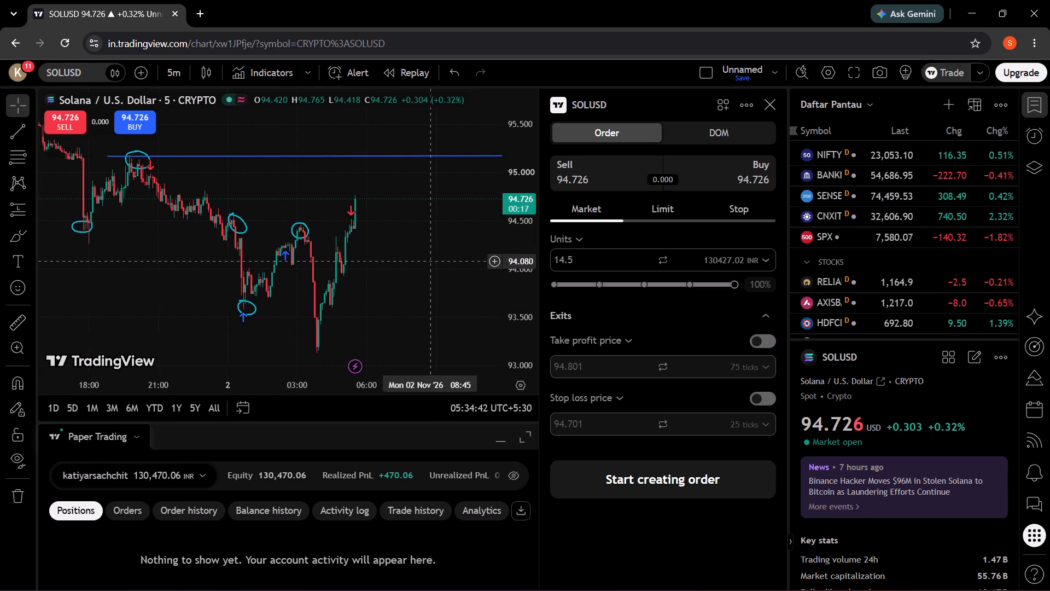
pyautogui.scroll(1, 430, 261)
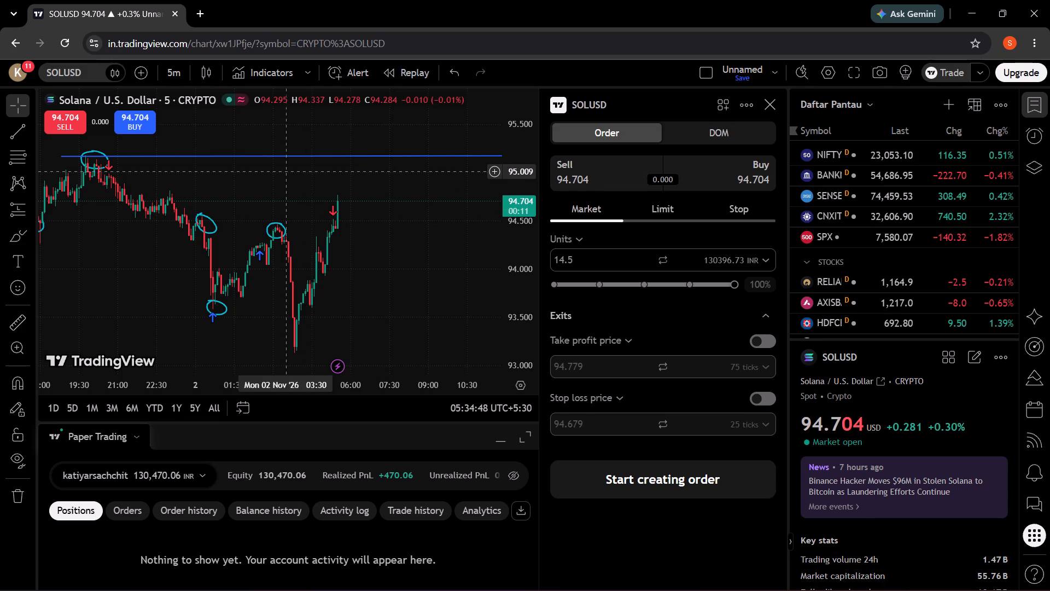
pyautogui.click(137, 124)
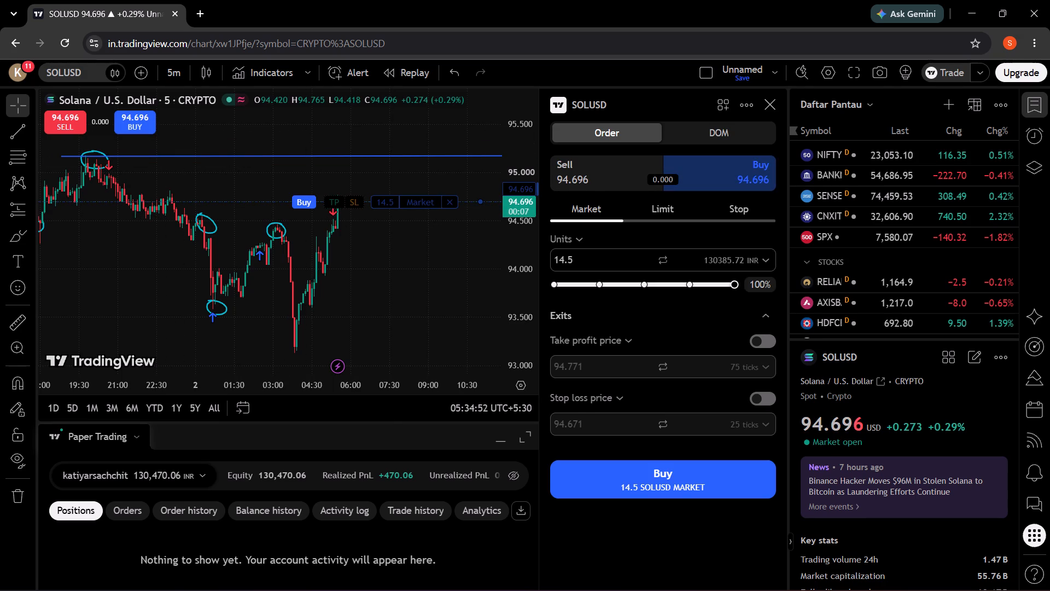
pyautogui.click(677, 488)
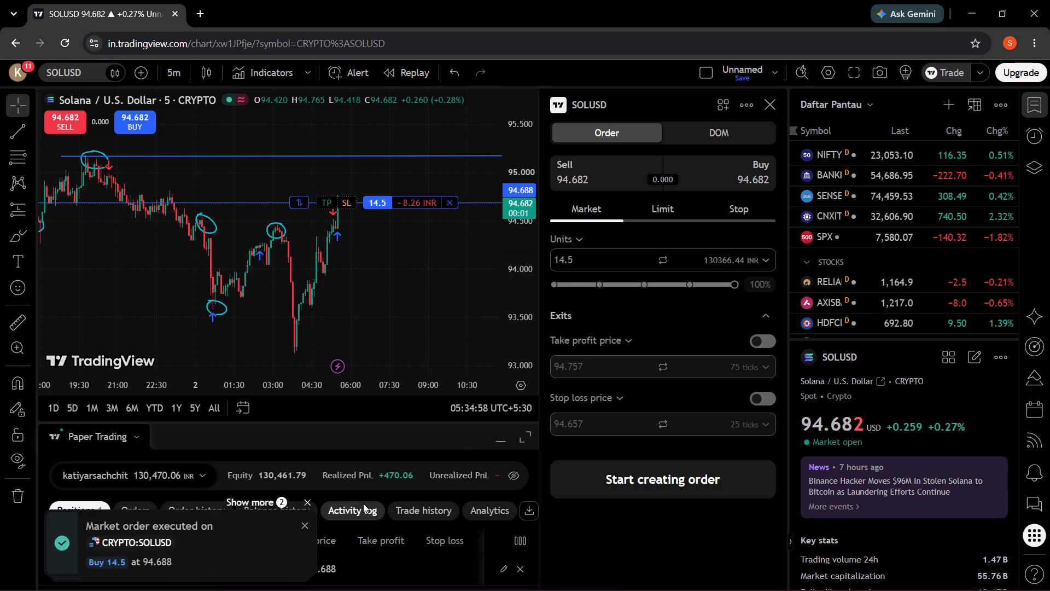
pyautogui.click(307, 520)
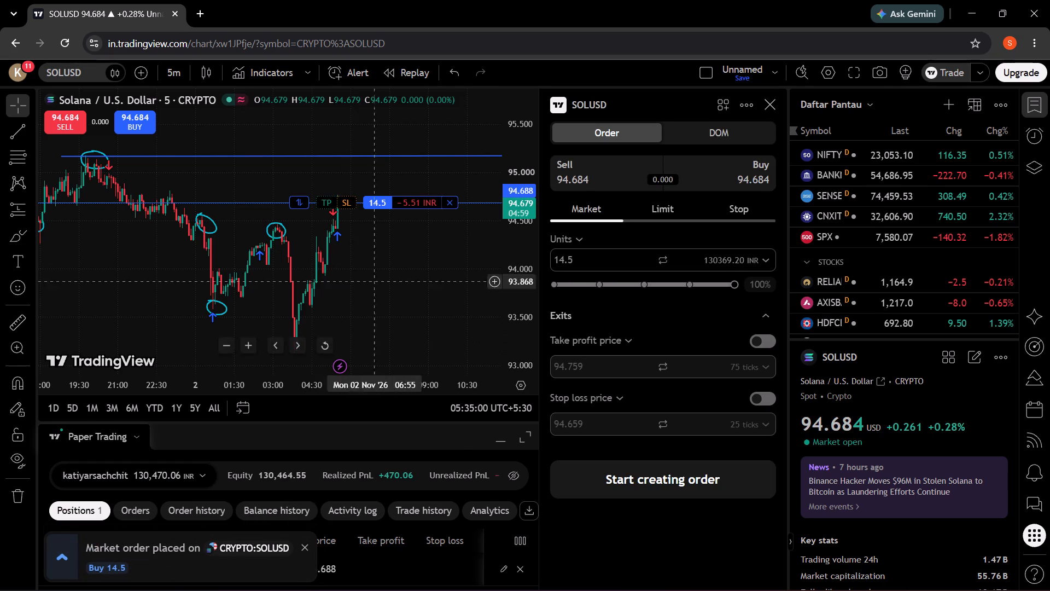
# Add a take profit at 95.144 to the open 14.5 SOLUSD long, just below the upper trend line, and dismiss the order notification.
pyautogui.moveTo(407, 235); pyautogui.dragTo(325, 227)
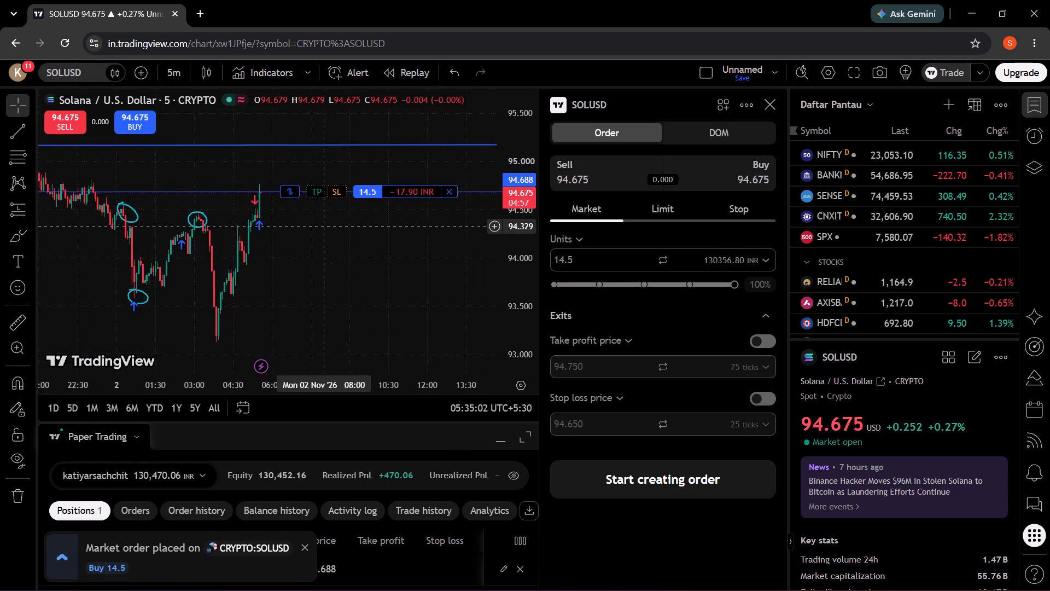
pyautogui.moveTo(325, 227); pyautogui.dragTo(291, 243)
pyautogui.moveTo(312, 254); pyautogui.dragTo(336, 300)
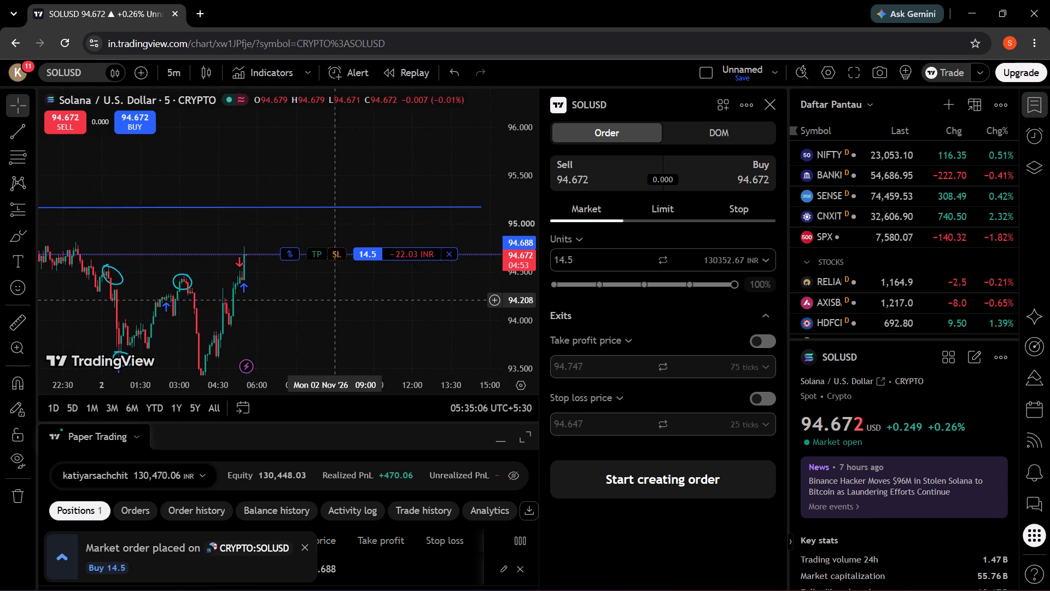
pyautogui.moveTo(336, 300); pyautogui.dragTo(416, 292)
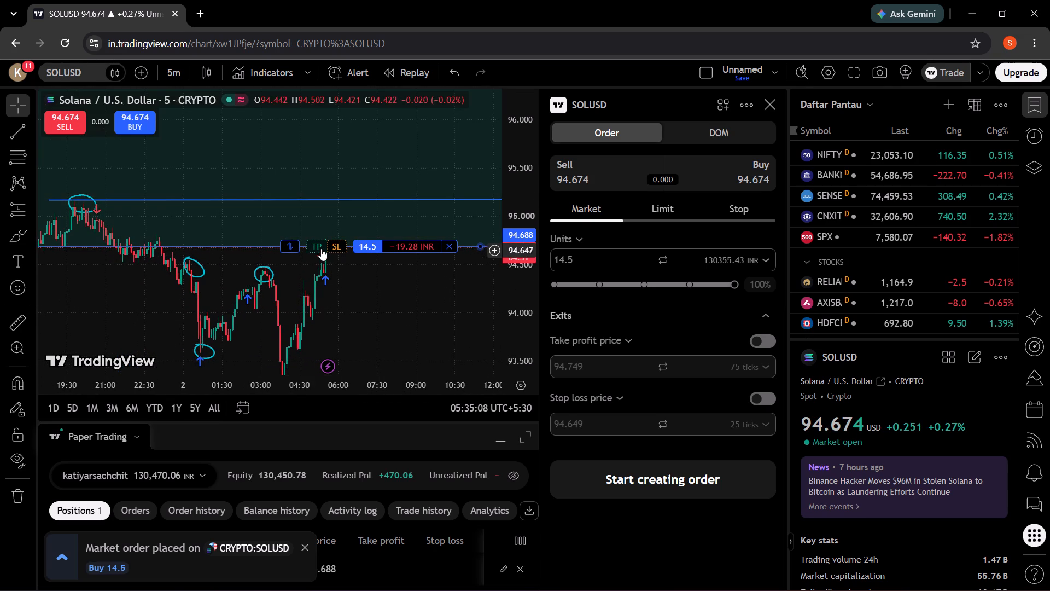
pyautogui.moveTo(319, 247); pyautogui.dragTo(304, 205)
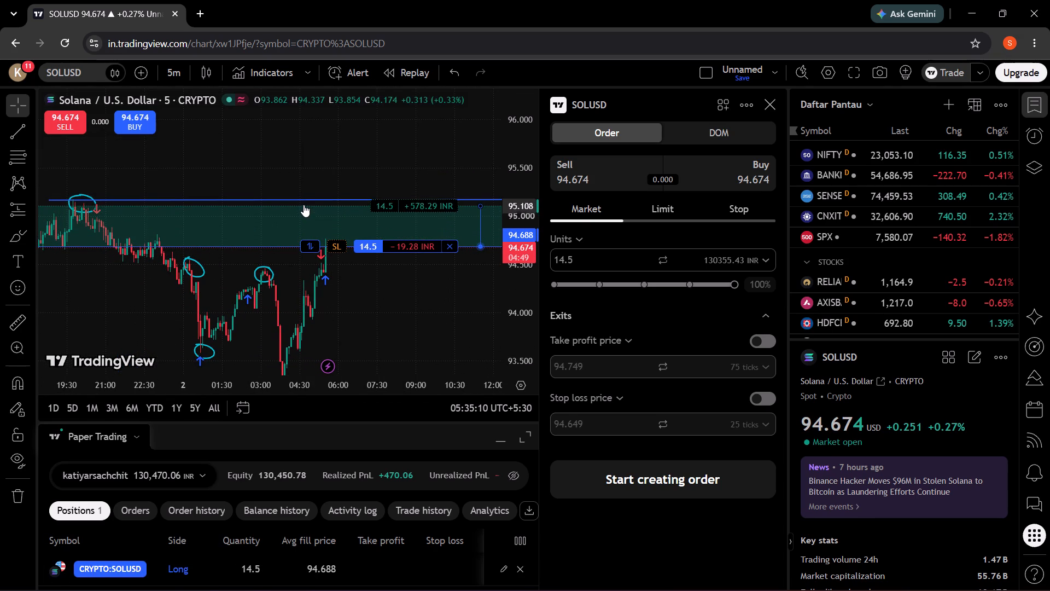
pyautogui.moveTo(304, 205); pyautogui.dragTo(302, 202)
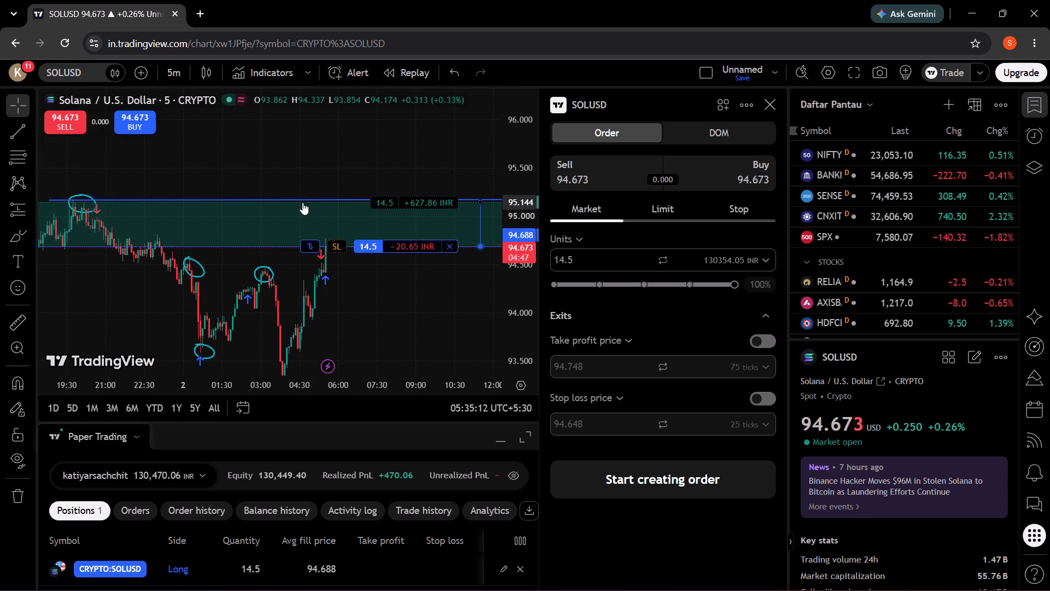
pyautogui.moveTo(302, 202); pyautogui.dragTo(301, 201)
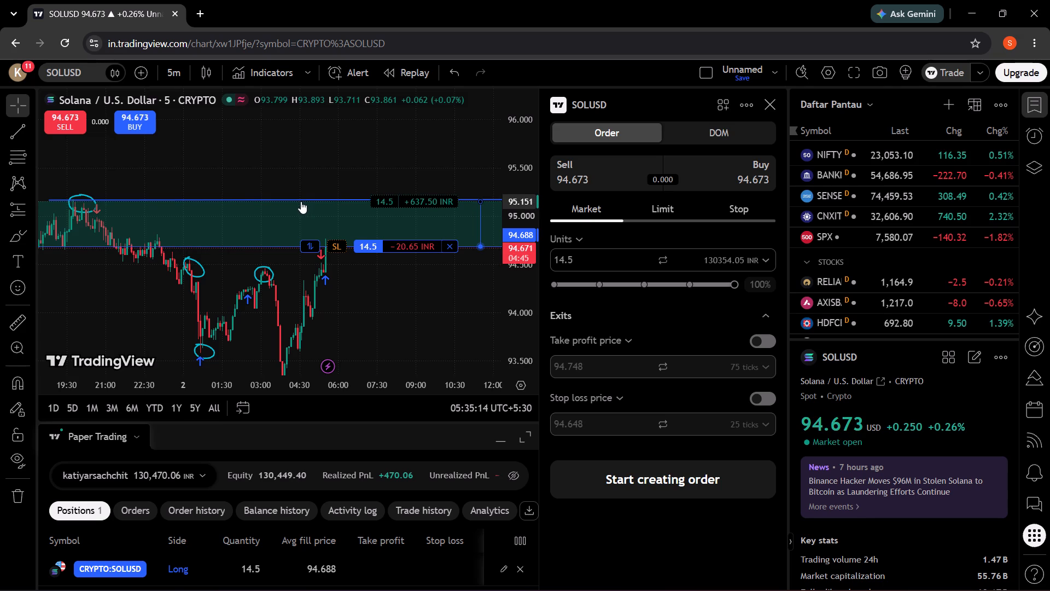
pyautogui.moveTo(301, 201); pyautogui.dragTo(300, 202)
pyautogui.click(701, 332)
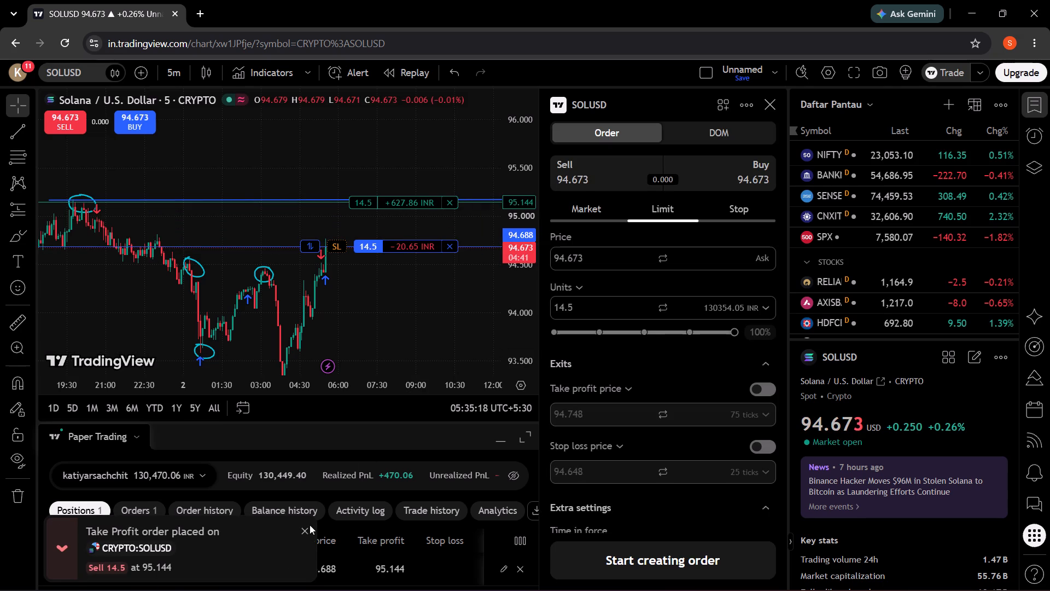
pyautogui.click(302, 536)
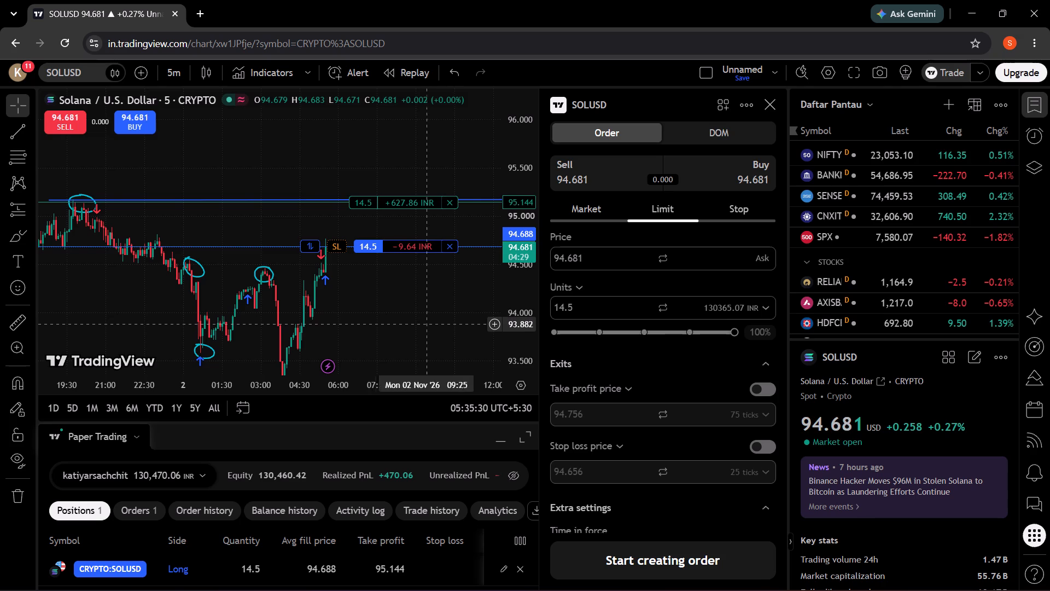
# Examine SOLUSD's 5-minute price action around the long entry, the take-profit level and the circled swing points from 1 to 2 November.
pyautogui.moveTo(429, 324); pyautogui.dragTo(413, 272)
pyautogui.scroll(2, 413, 272)
pyautogui.scroll(-5, 413, 272)
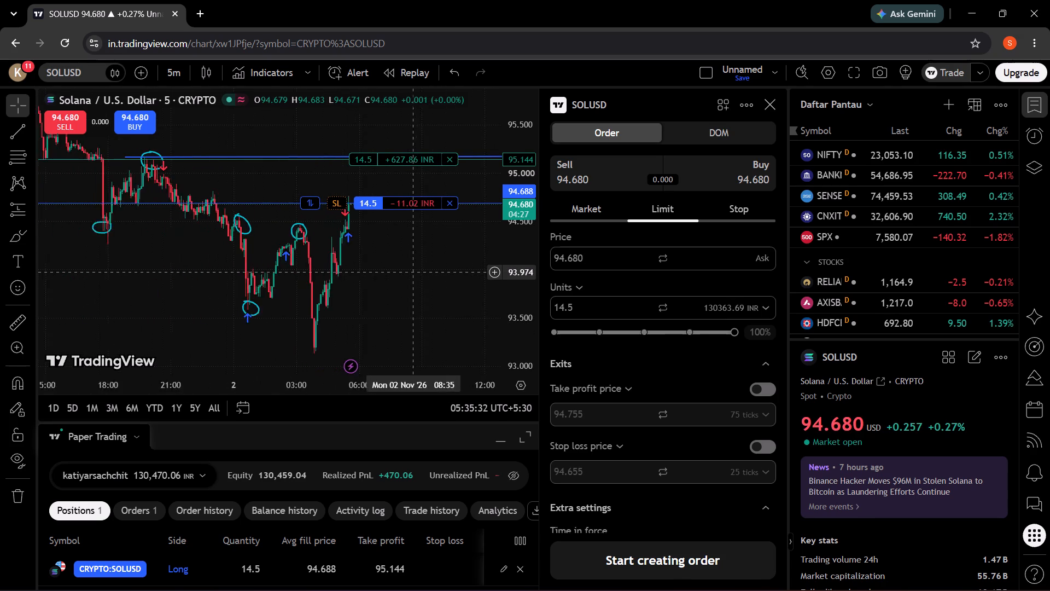
pyautogui.moveTo(432, 306); pyautogui.dragTo(360, 276)
pyautogui.scroll(1, 404, 257)
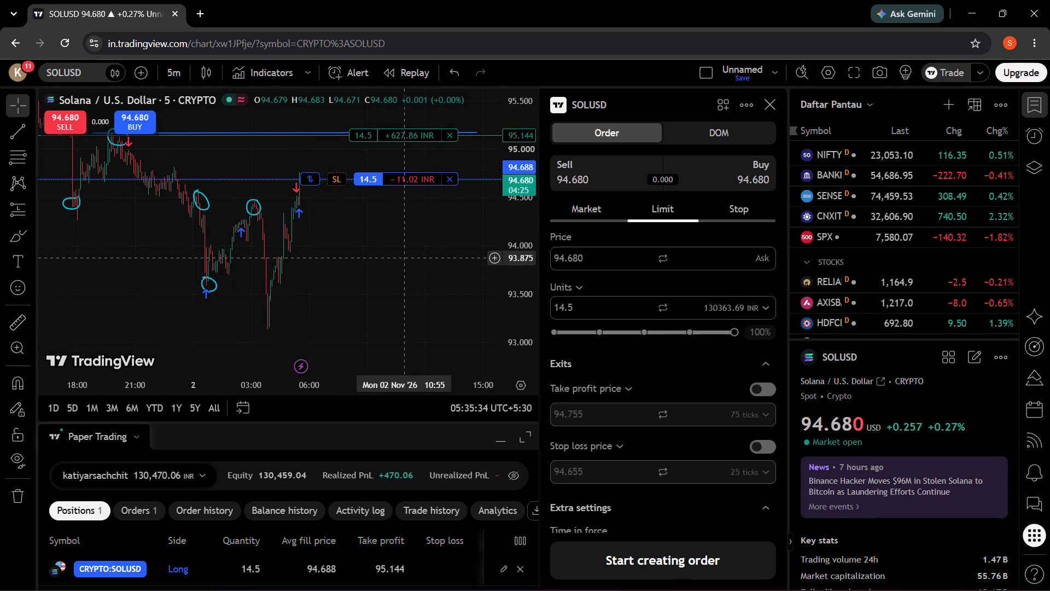
pyautogui.scroll(1, 404, 257)
pyautogui.moveTo(344, 239); pyautogui.dragTo(430, 272)
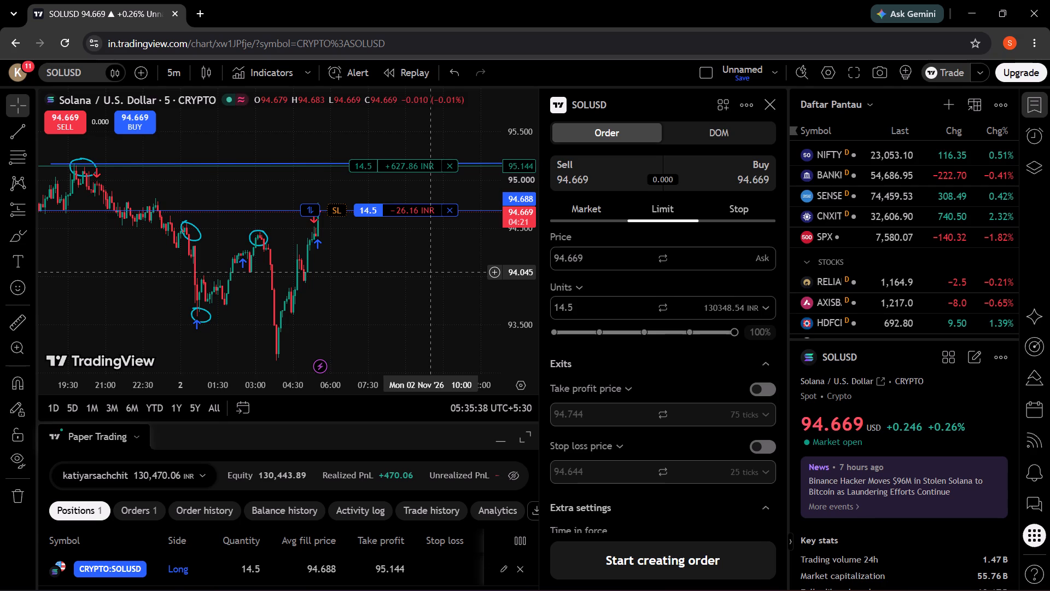
pyautogui.moveTo(411, 271); pyautogui.dragTo(457, 270)
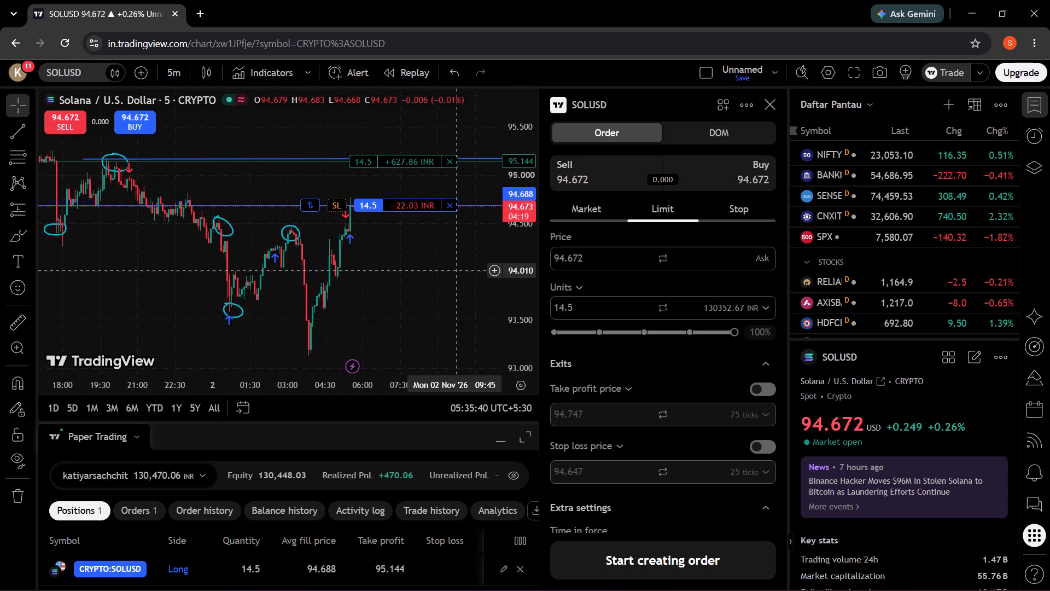
pyautogui.scroll(-5, 457, 270)
pyautogui.moveTo(287, 266); pyautogui.dragTo(202, 327)
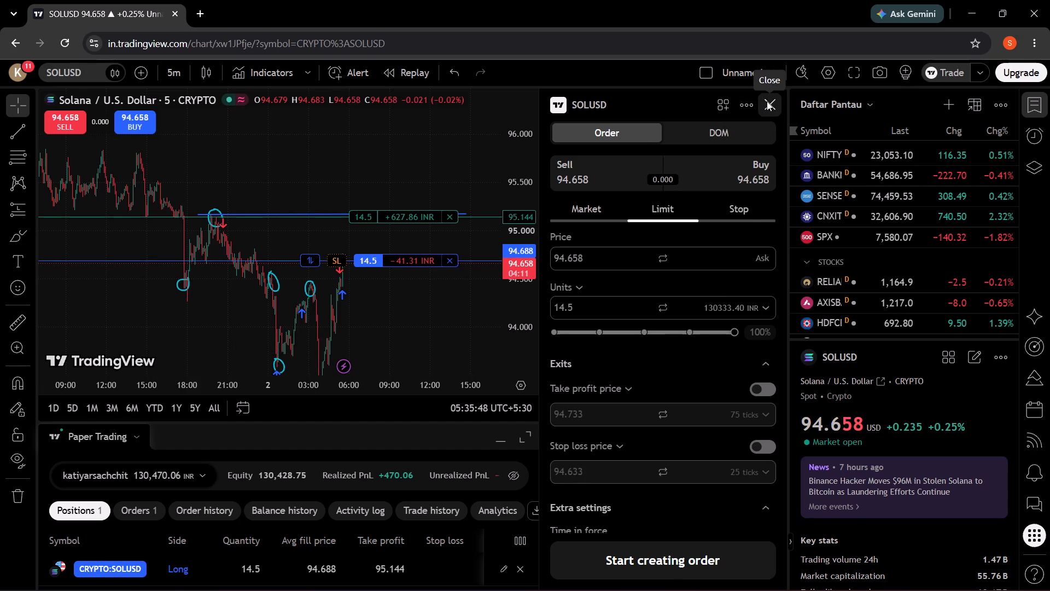
pyautogui.moveTo(439, 351); pyautogui.dragTo(310, 327)
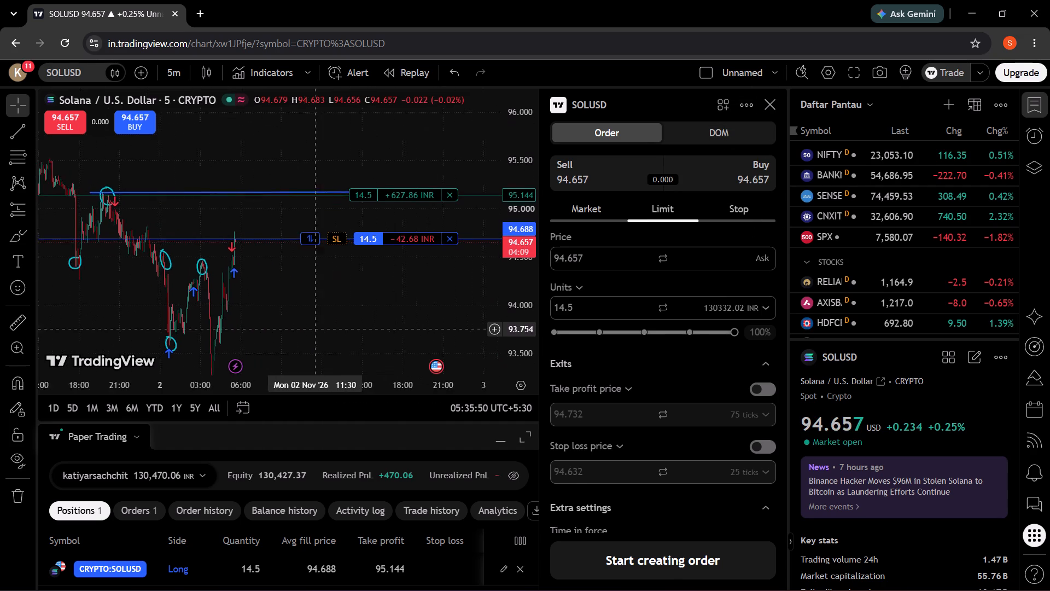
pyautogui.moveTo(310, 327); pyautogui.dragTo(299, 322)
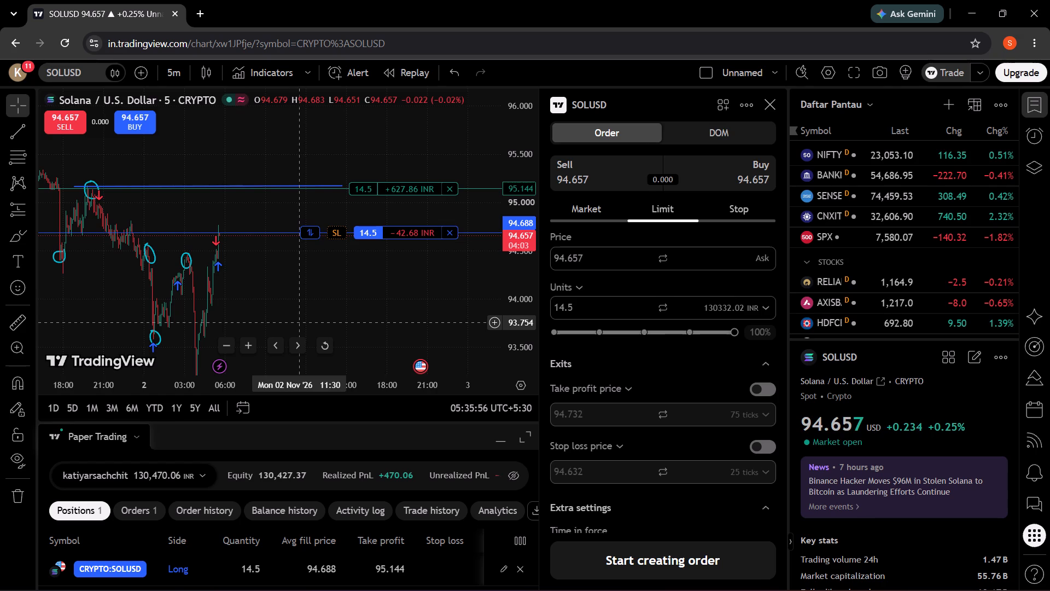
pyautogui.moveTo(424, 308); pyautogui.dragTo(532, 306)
# Close the SOLUSD chart tab and the Chrome window with its remaining new tab.
pyautogui.click(201, 7)
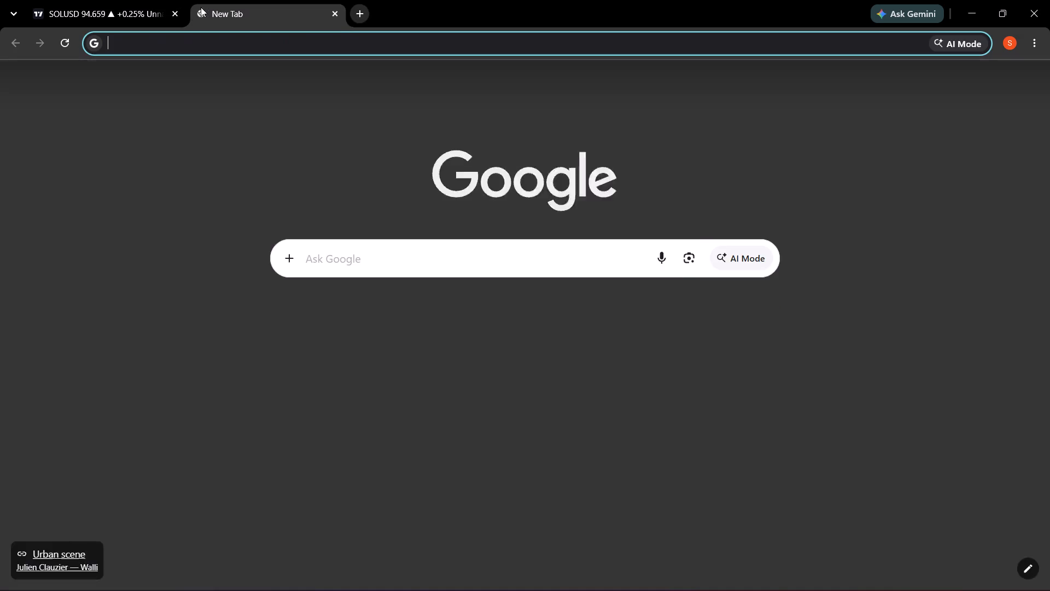
pyautogui.click(142, 11)
pyautogui.click(176, 15)
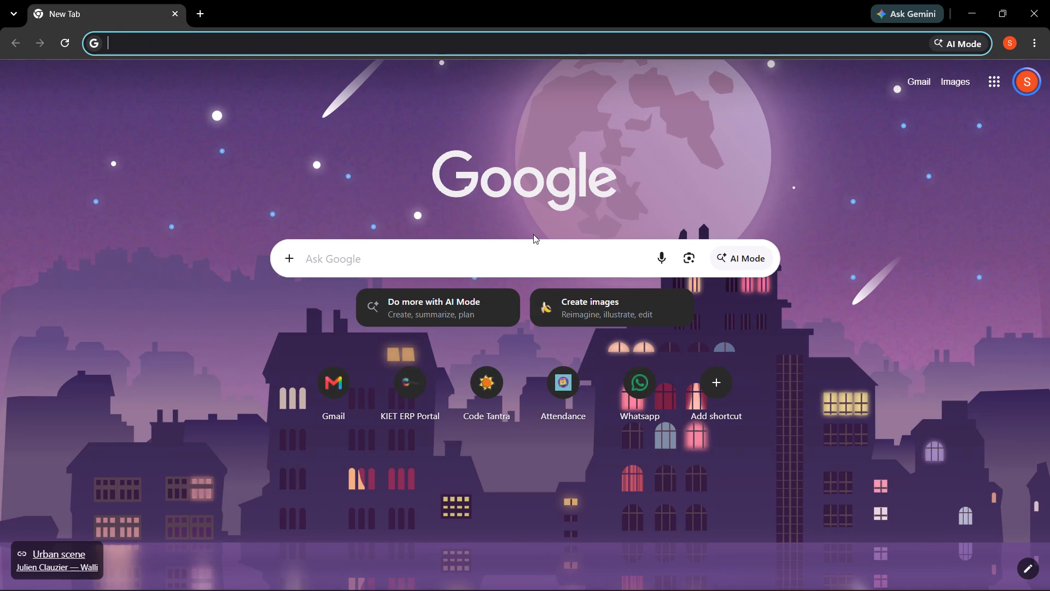
pyautogui.click(1049, 0)
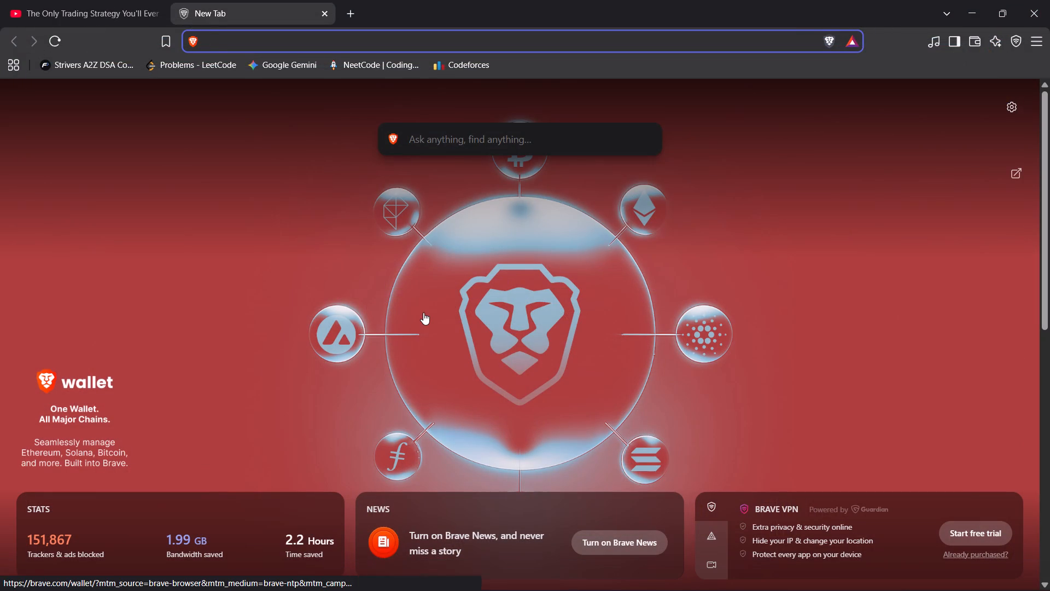
# Switch to Brave, load Instagram in the new tab and open the direct message inbox.
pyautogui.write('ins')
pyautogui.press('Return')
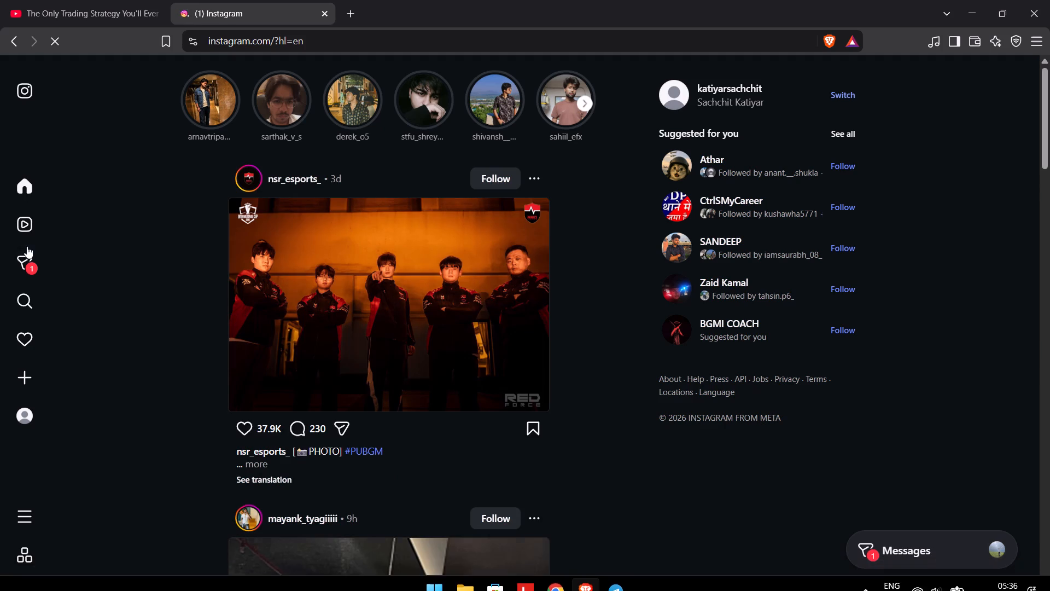
pyautogui.click(108, 263)
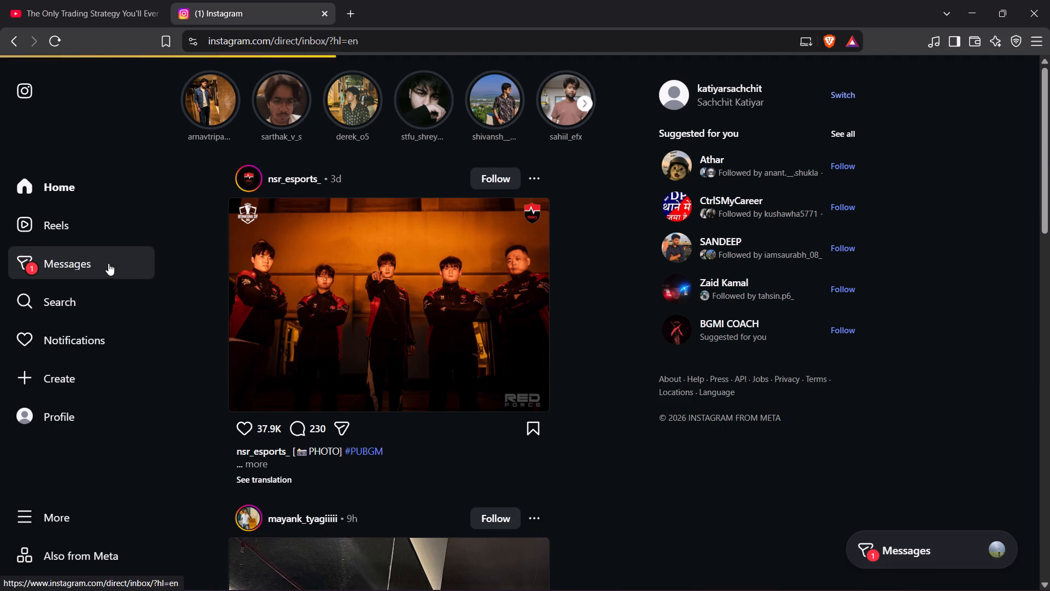